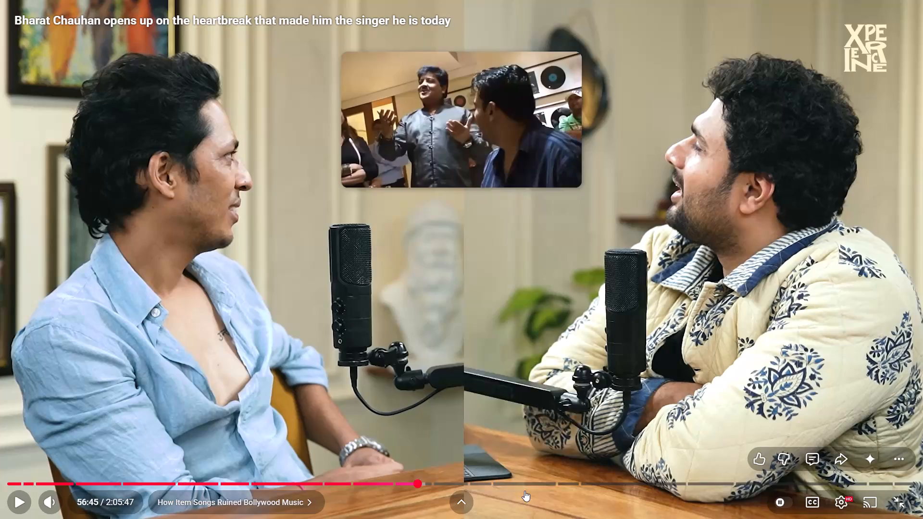
Exit the full-screen video and close the browser to return to the desktop.
key(f)
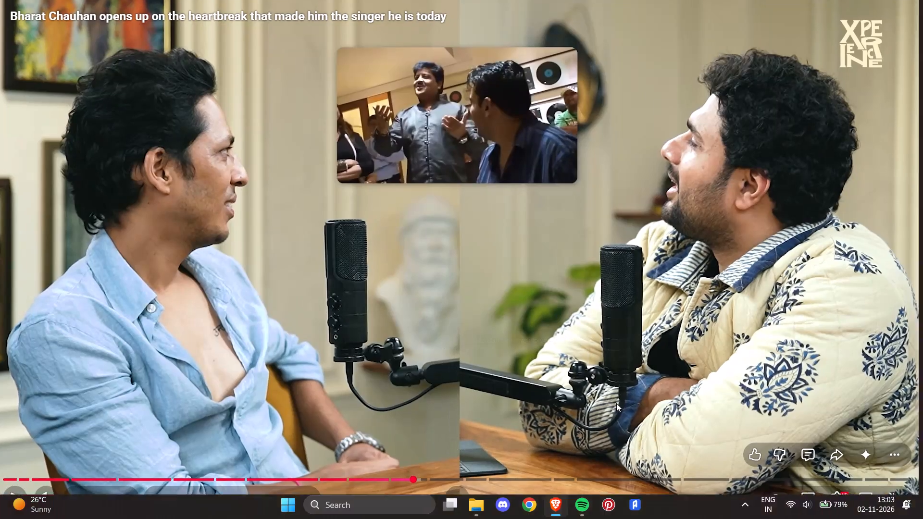
key(ctrl+w)
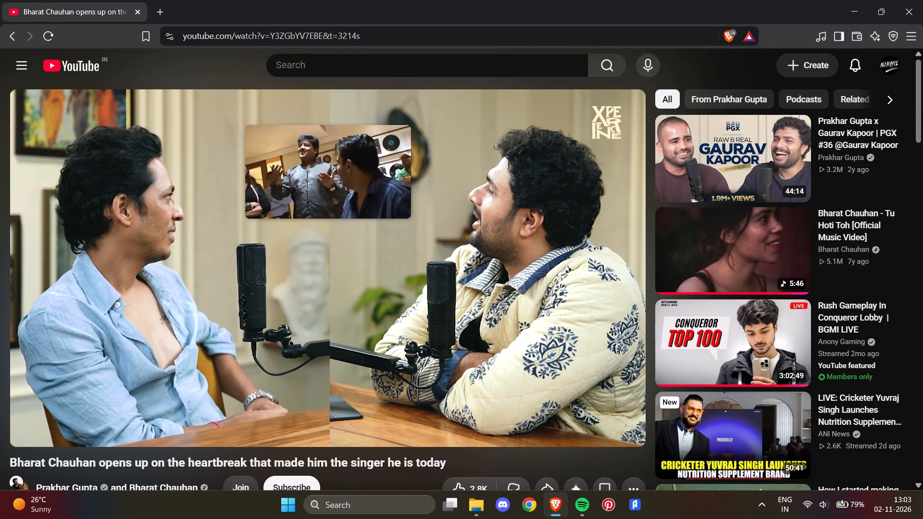
click(922, 0)
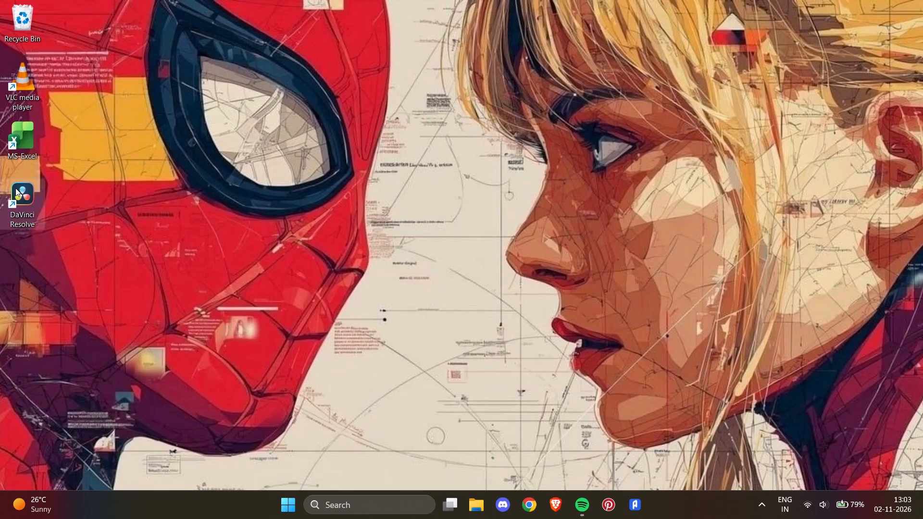
Launch Excel and remove the Que-3 workbook from the recent files list.
double_click(28, 137)
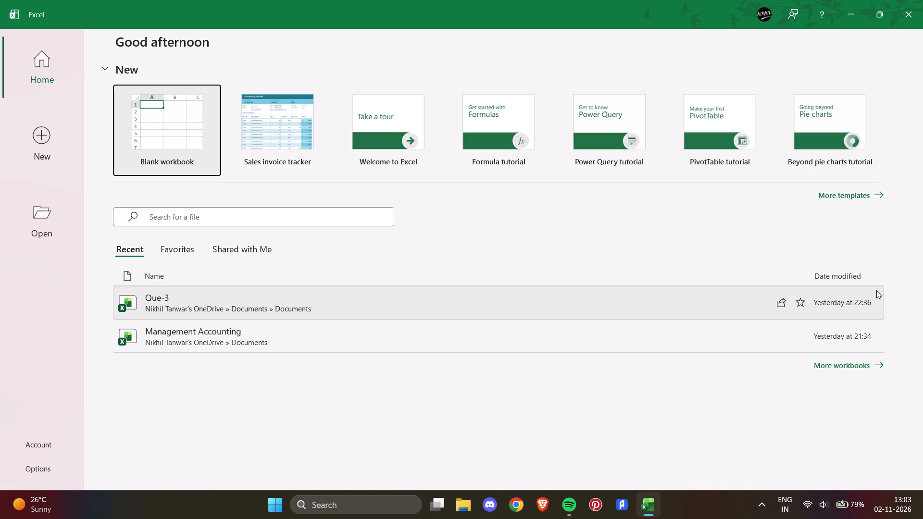
right_click(674, 300)
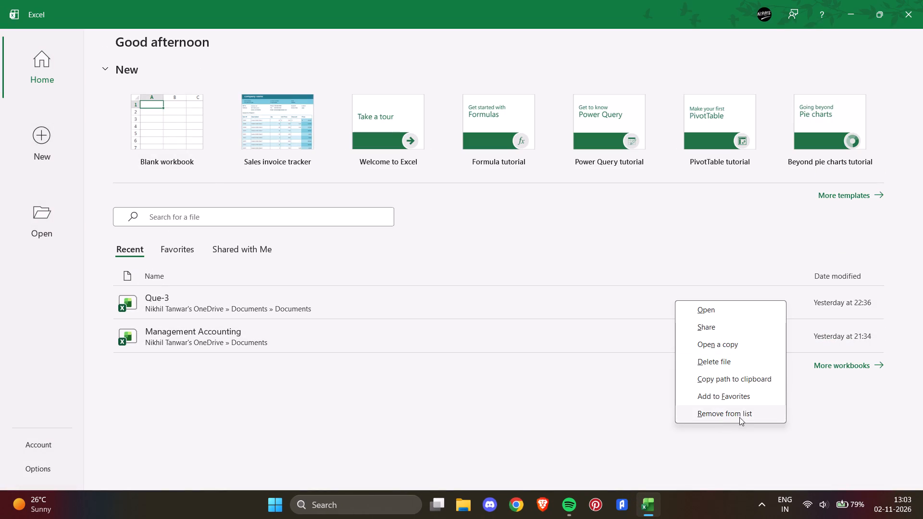
click(741, 415)
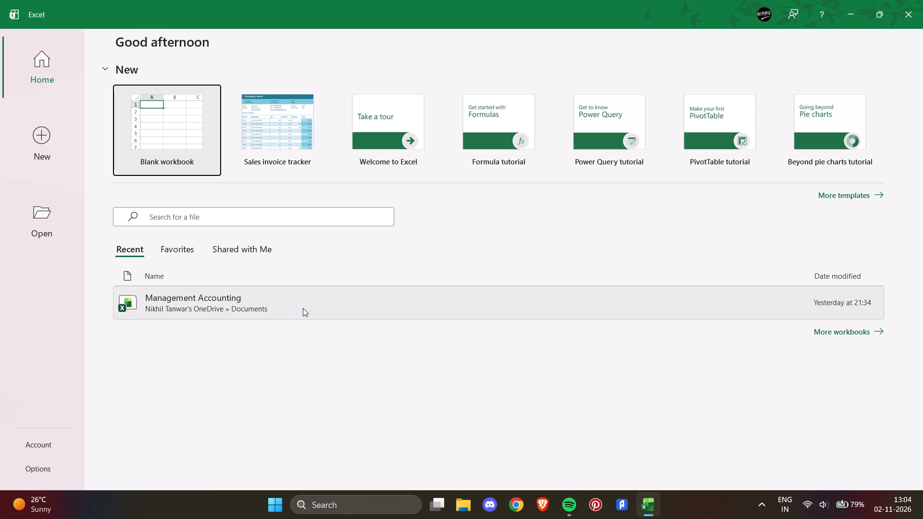
Open the recent workbook Management Accounting.
double_click(342, 303)
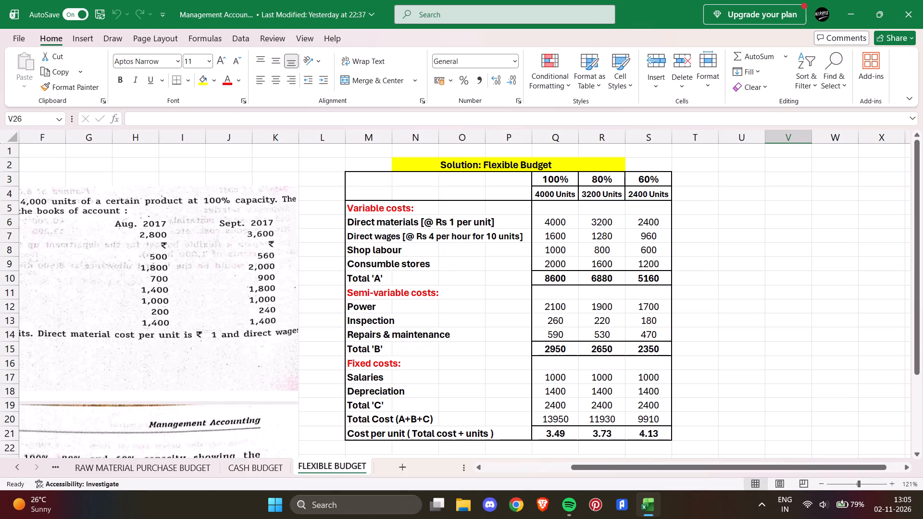
Review the flexible budget solution table and the overhead absorption rate calculation on the FLEXIBLE BUDGET sheet.
scroll(351, 316, down, 5)
scroll(349, 315, up, 3)
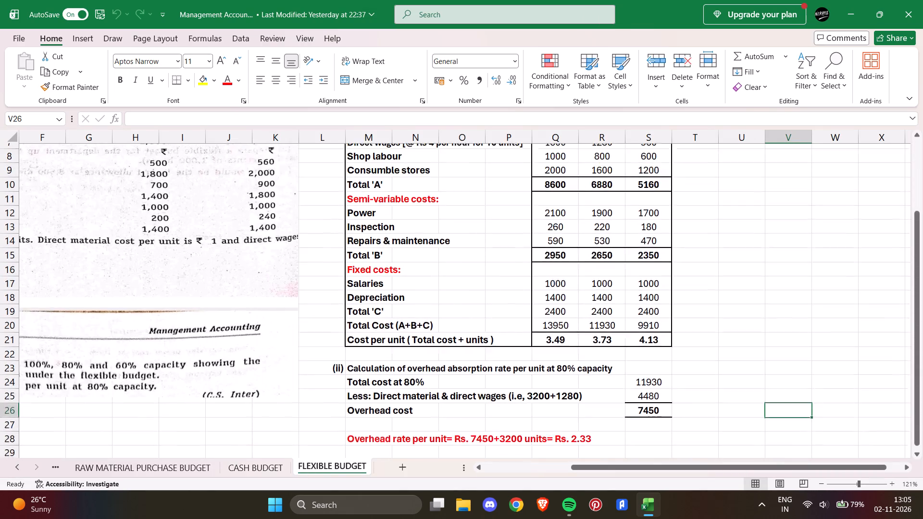
scroll(349, 315, up, 3)
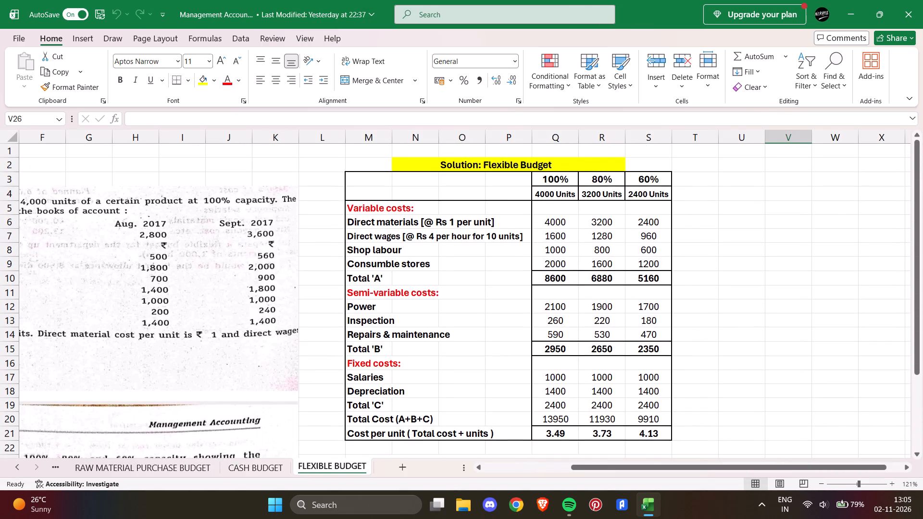
scroll(343, 338, down, 4)
scroll(343, 338, up, 3)
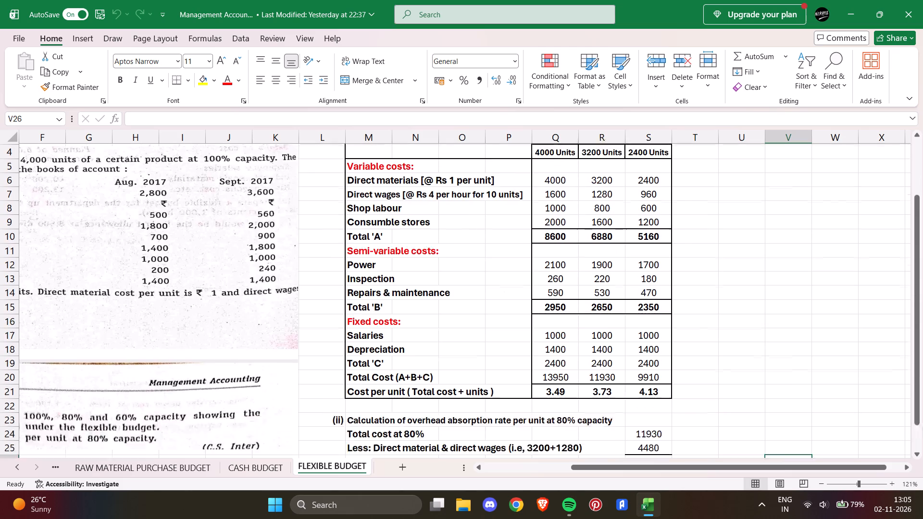
scroll(343, 338, up, 3)
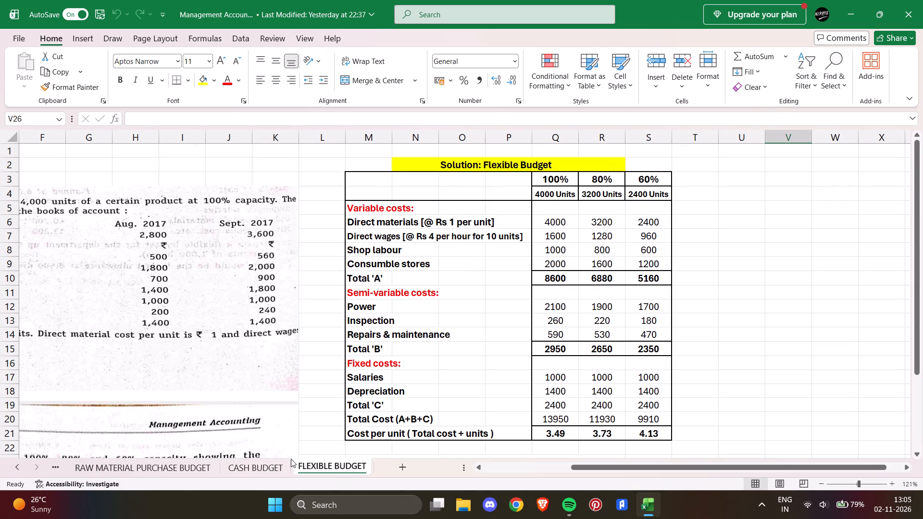
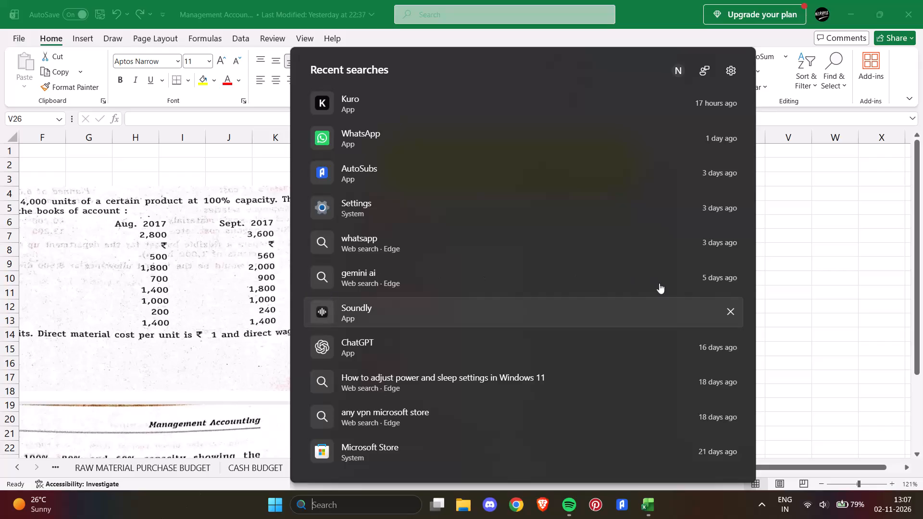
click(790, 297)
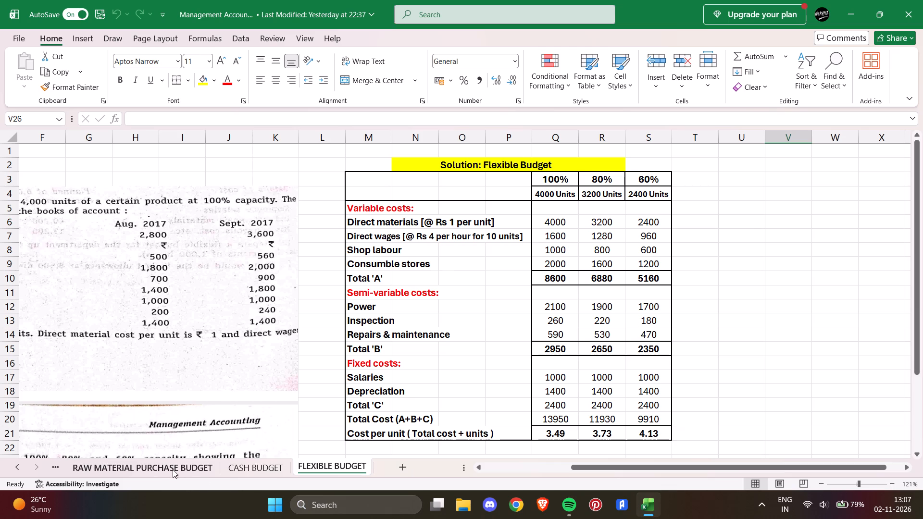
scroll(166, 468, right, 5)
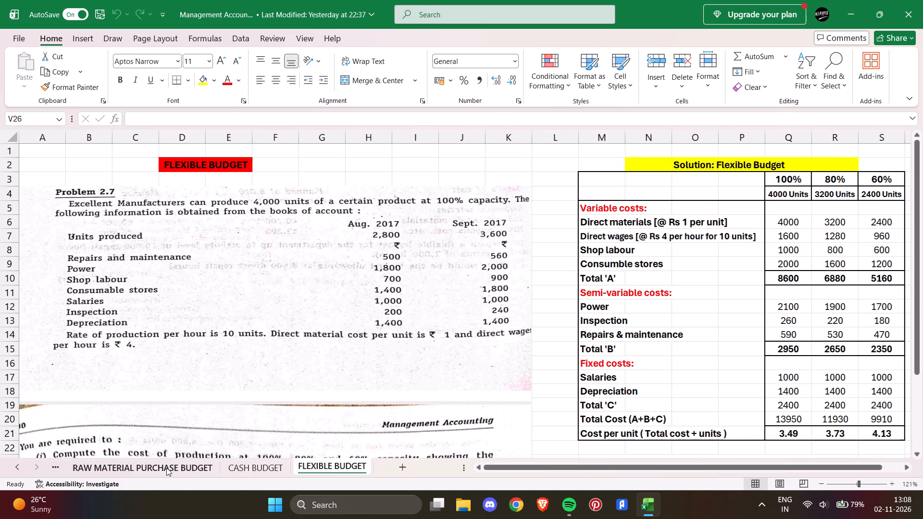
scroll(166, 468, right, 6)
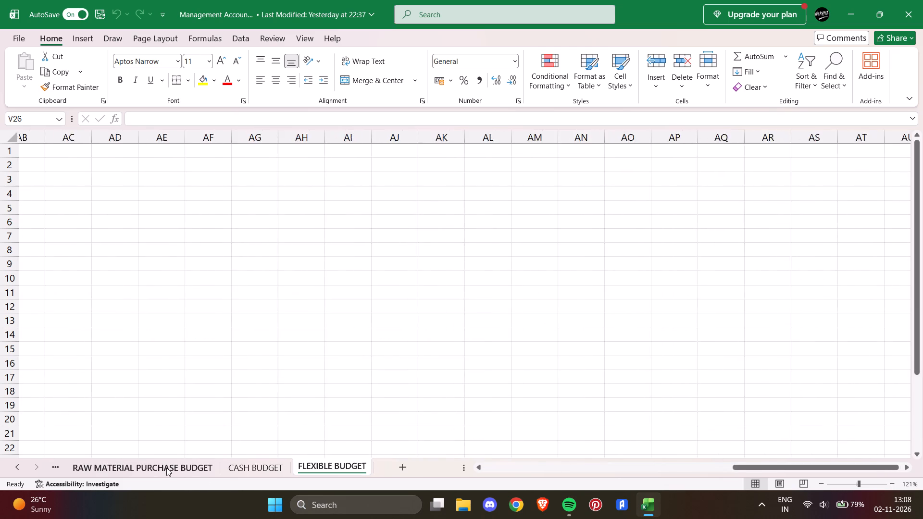
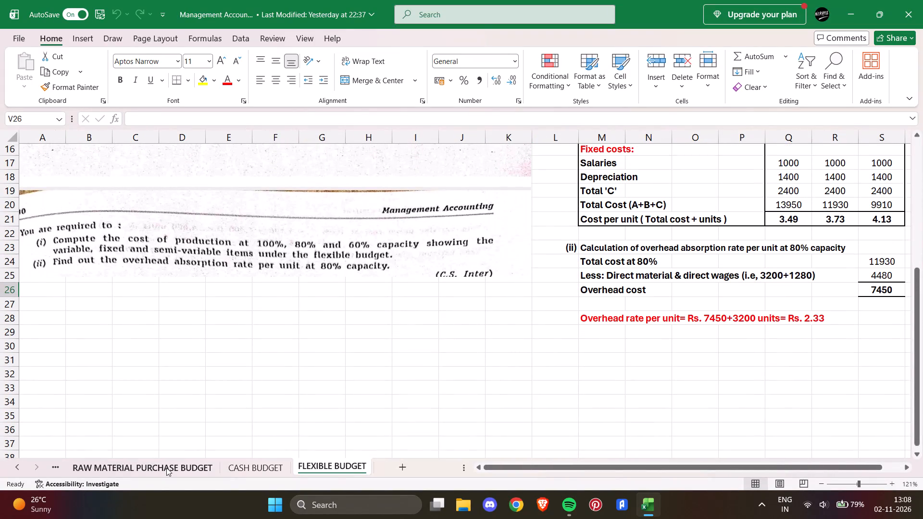
Review Problem 2.7 on the Flexible Budget sheet alongside its cost solution and the overhead absorption rate calculation at 80% capacity.
scroll(166, 468, right, 1)
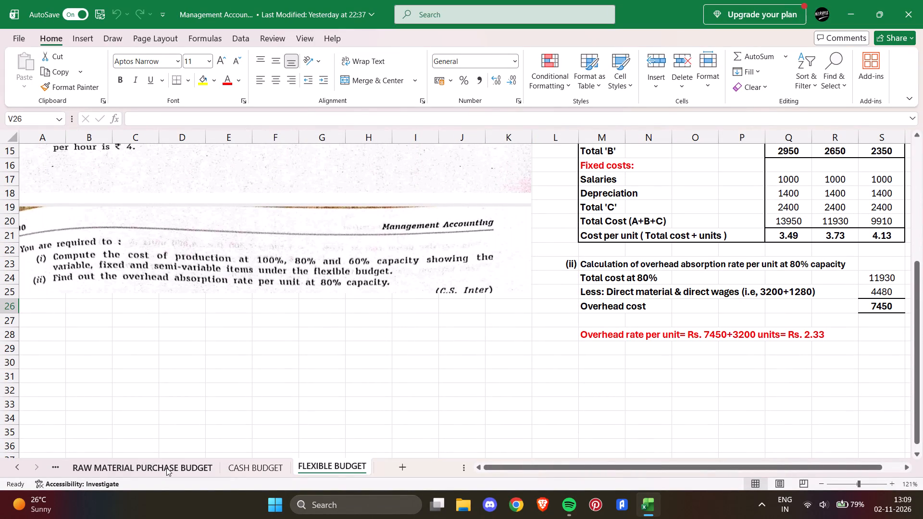
scroll(166, 468, right, 1)
scroll(166, 468, up, 1)
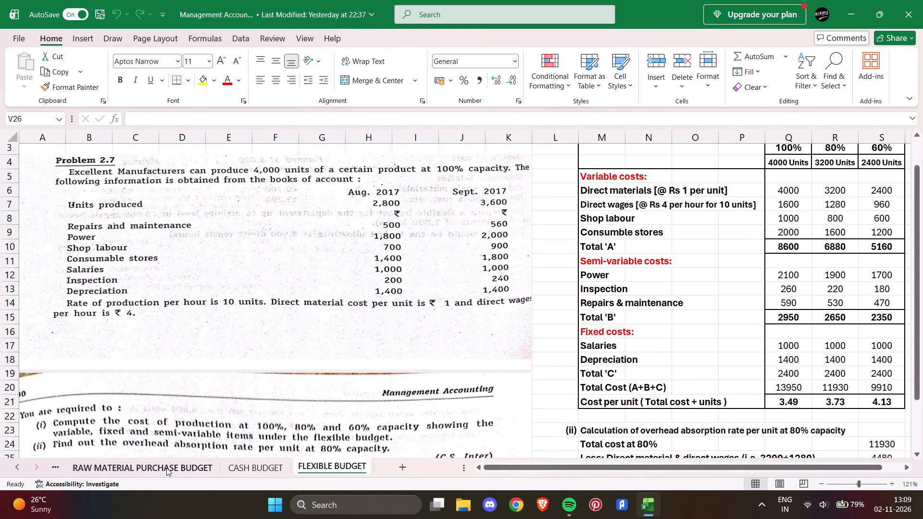
scroll(166, 468, up, 2)
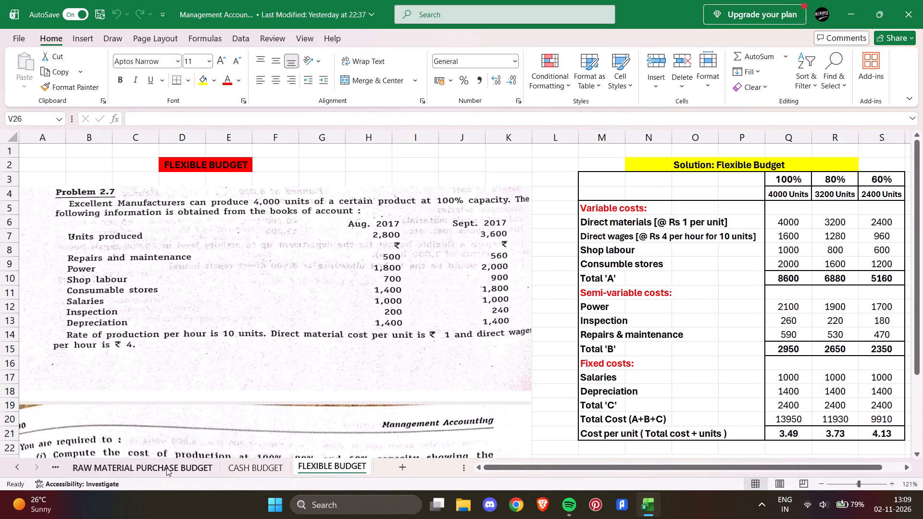
scroll(166, 468, left, 1)
ctrl+scroll(166, 468, down, 3)
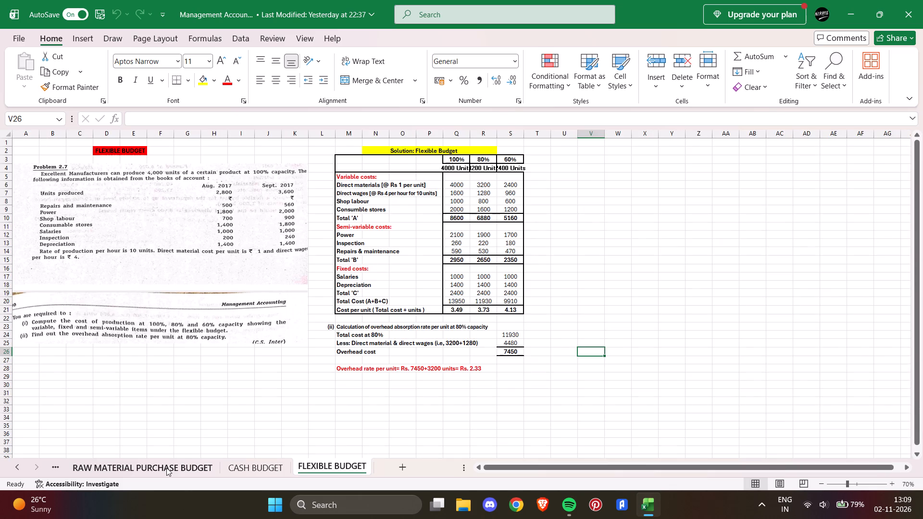
scroll(166, 468, right, 3)
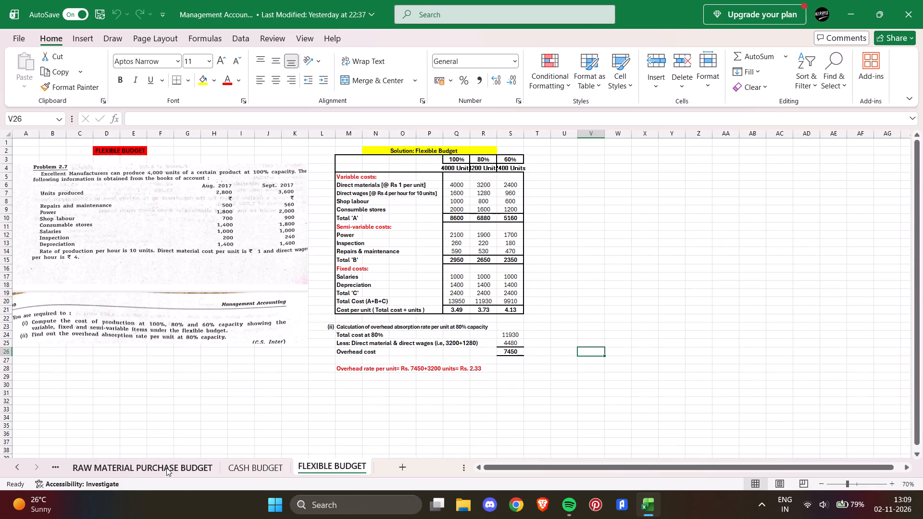
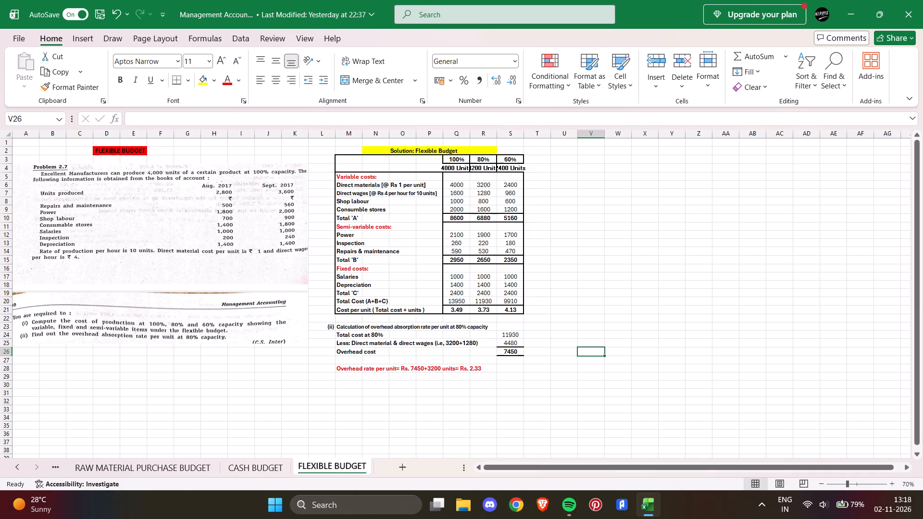
Review Problem 2.15 and its quarterly solution on the Cash Budget sheet, and return to the Flexible Budget sheet.
click(268, 465)
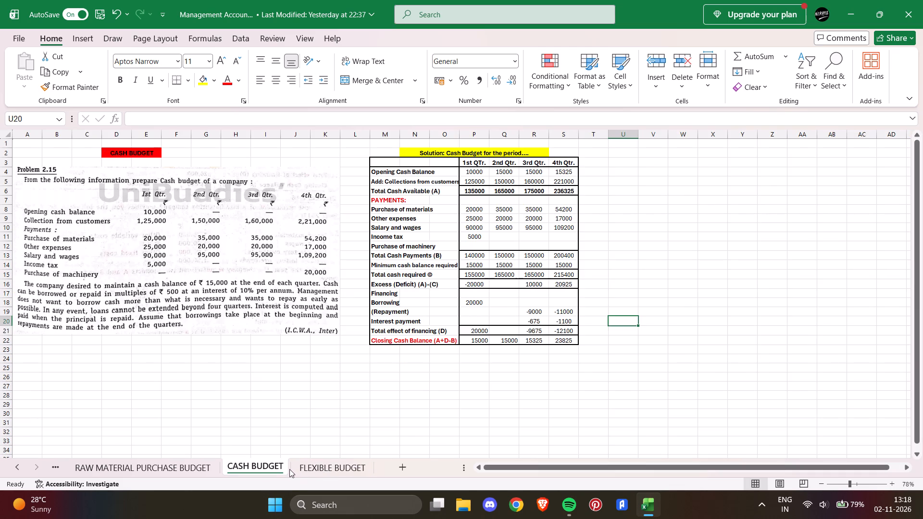
scroll(289, 469, right, 1)
scroll(289, 469, up, 1)
click(320, 468)
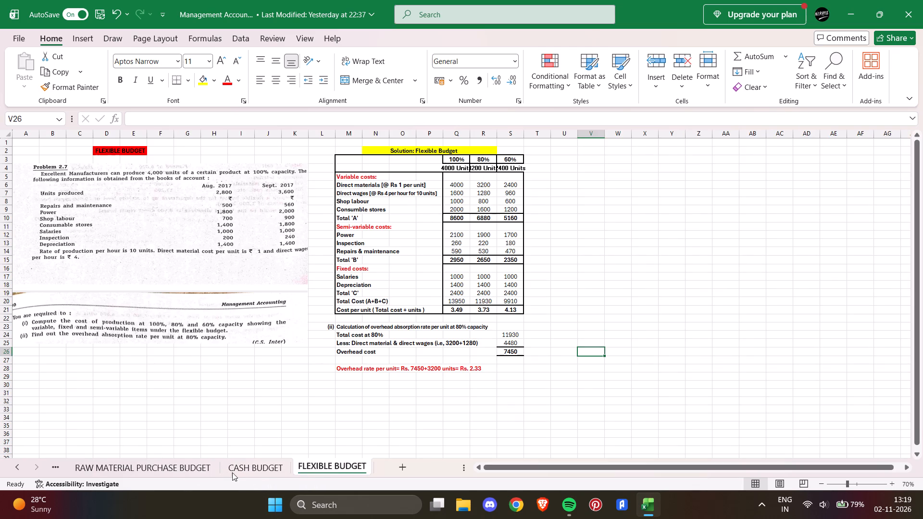
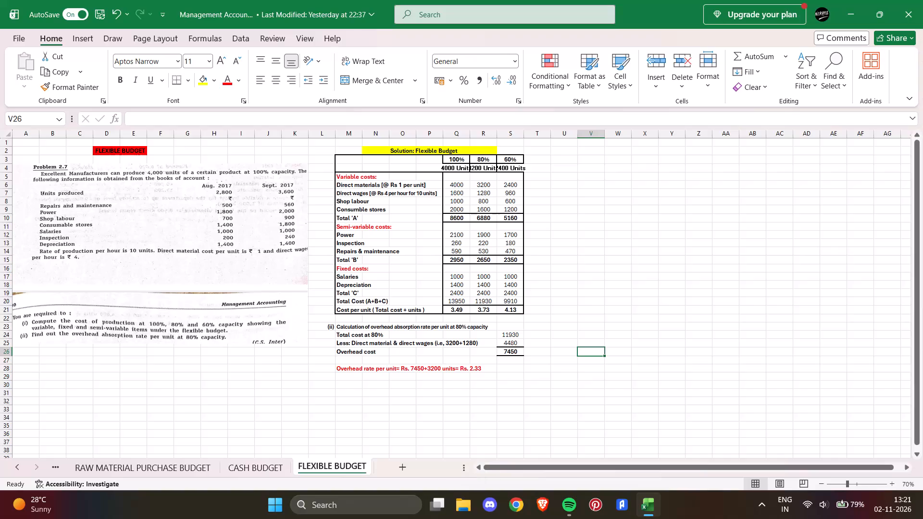
Close the Management Accounting workbook.
click(922, 0)
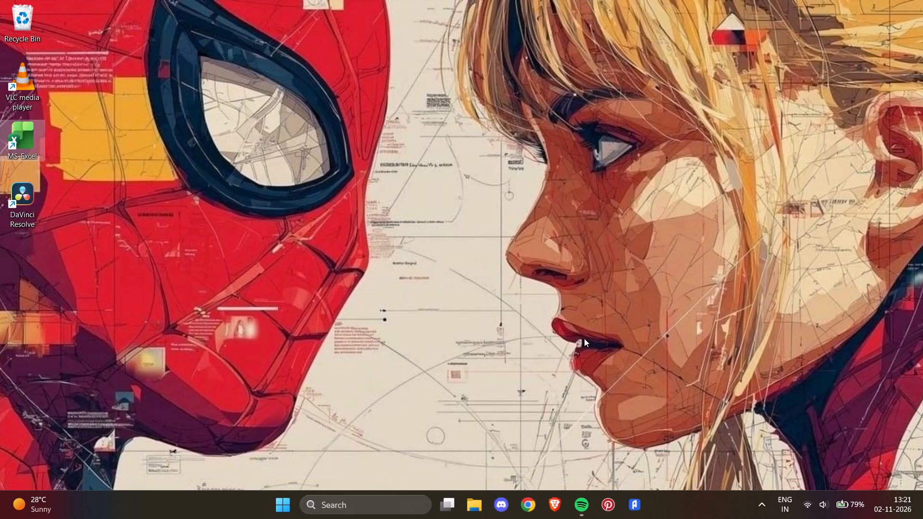
Switch to File Explorer and open the Download folder in the OnePlus Nord 5's internal shared storage.
click(479, 509)
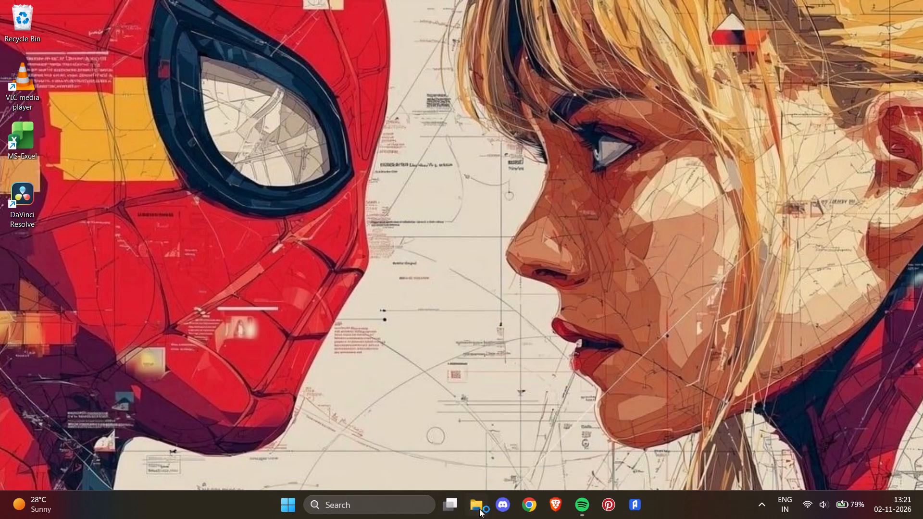
click(42, 360)
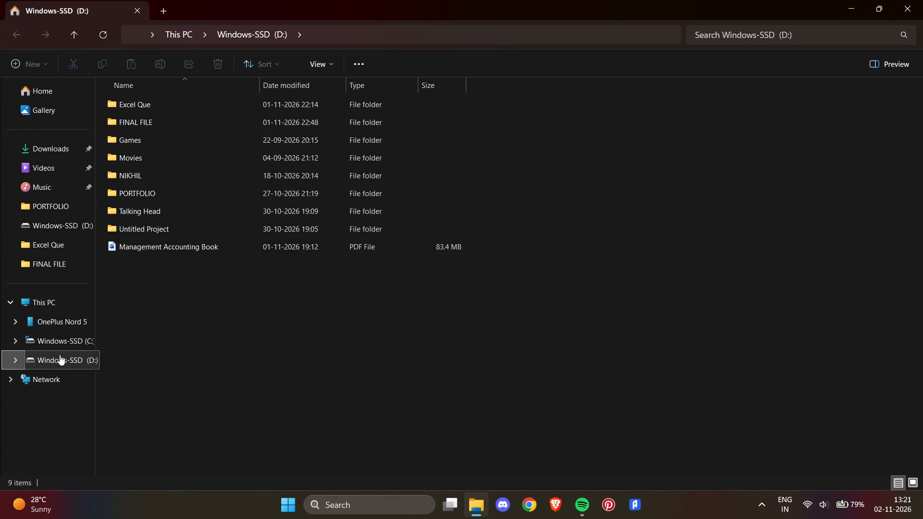
click(43, 304)
click(64, 322)
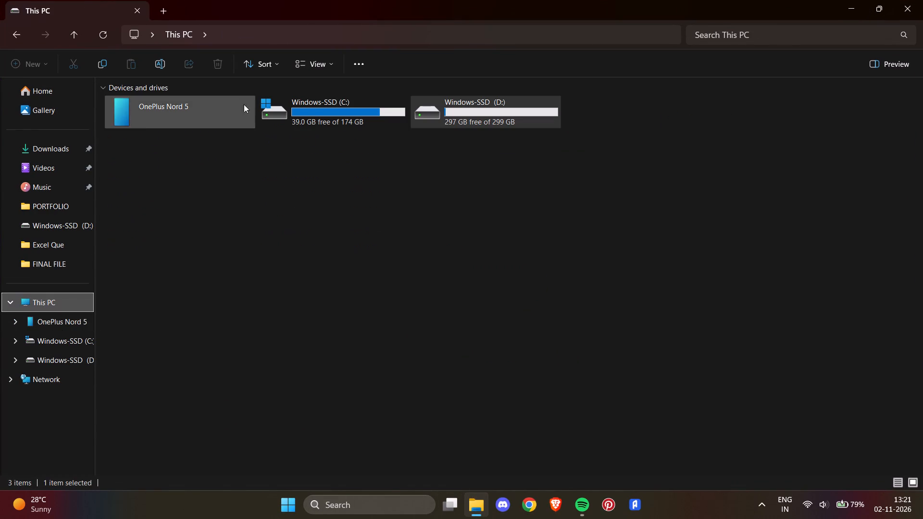
click(71, 313)
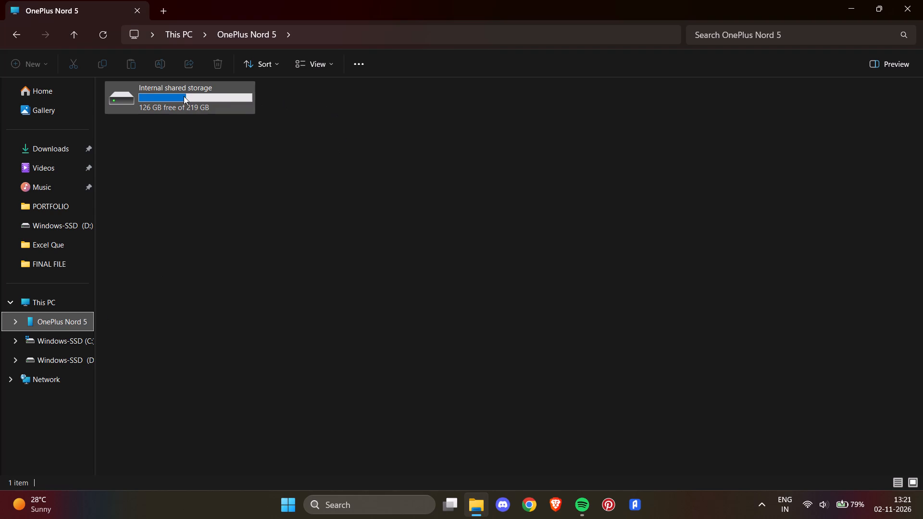
double_click(184, 96)
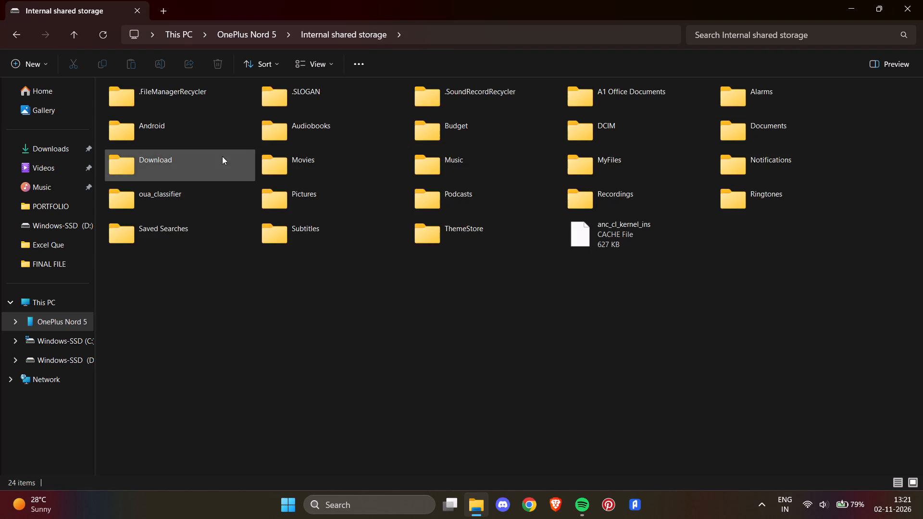
double_click(155, 168)
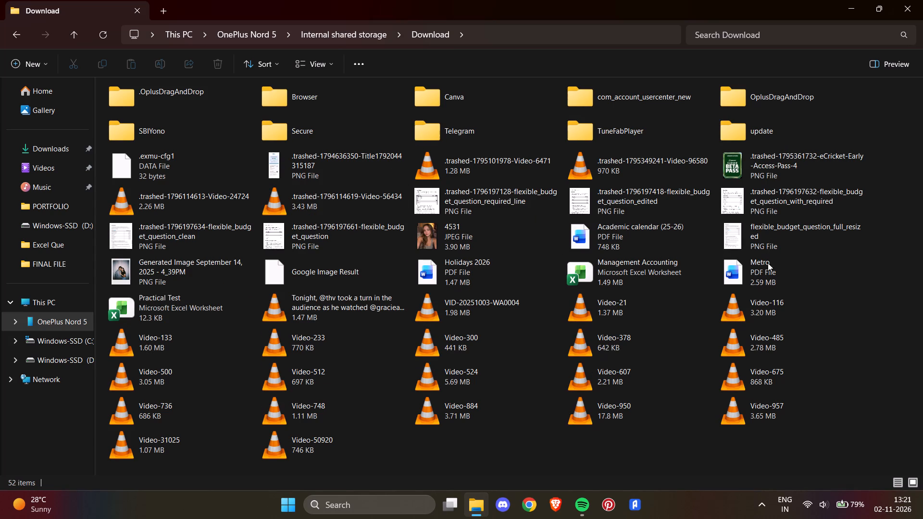
Preview the flexible_budget_question_full_resized image to check its question, and close the preview.
double_click(813, 236)
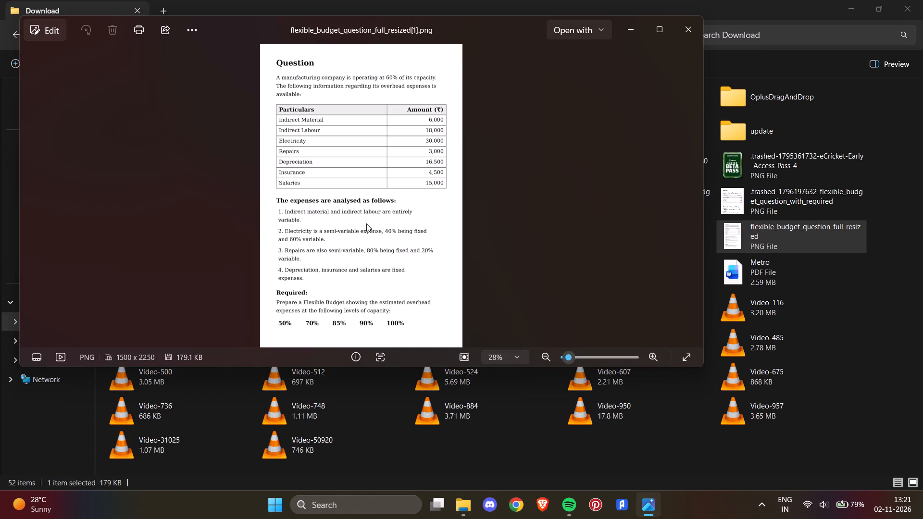
scroll(379, 198, down, 3)
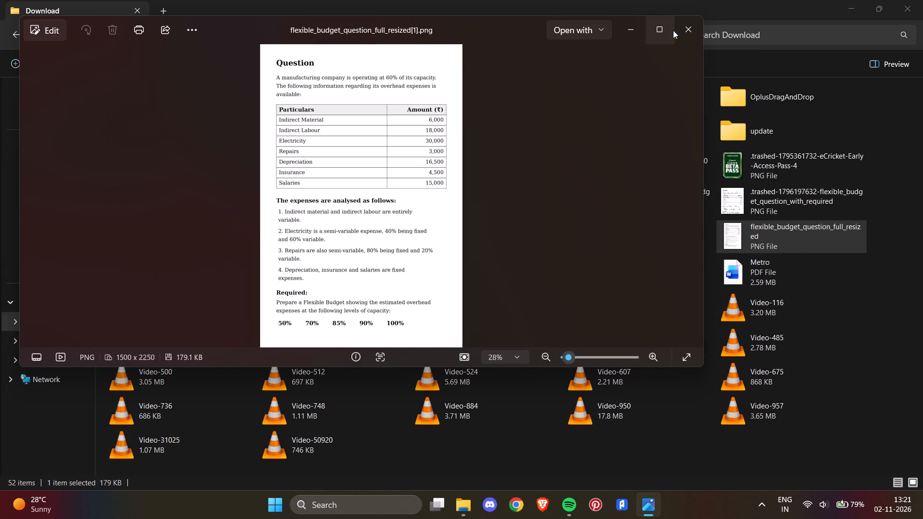
click(683, 31)
Copy the flexible_budget_question_full_resized image from the phone into the Excel Que folder on drive D.
click(801, 240)
right_click(801, 240)
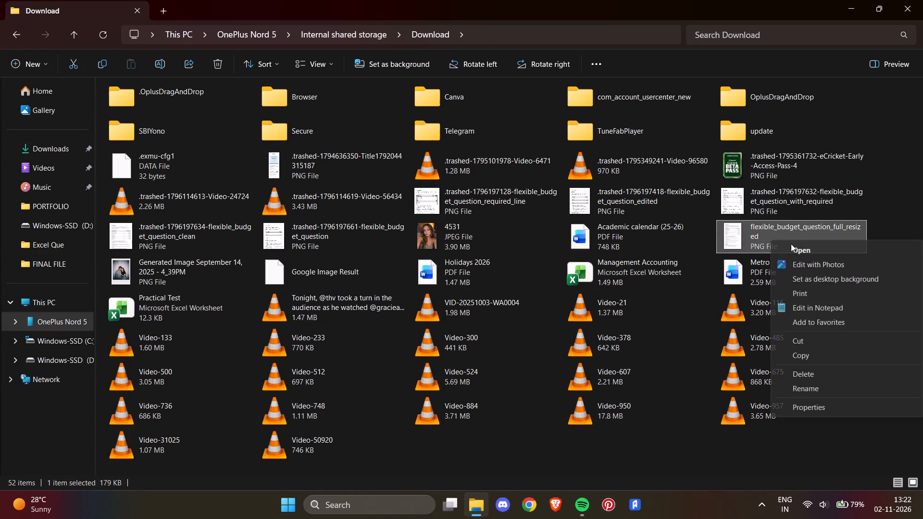
click(808, 353)
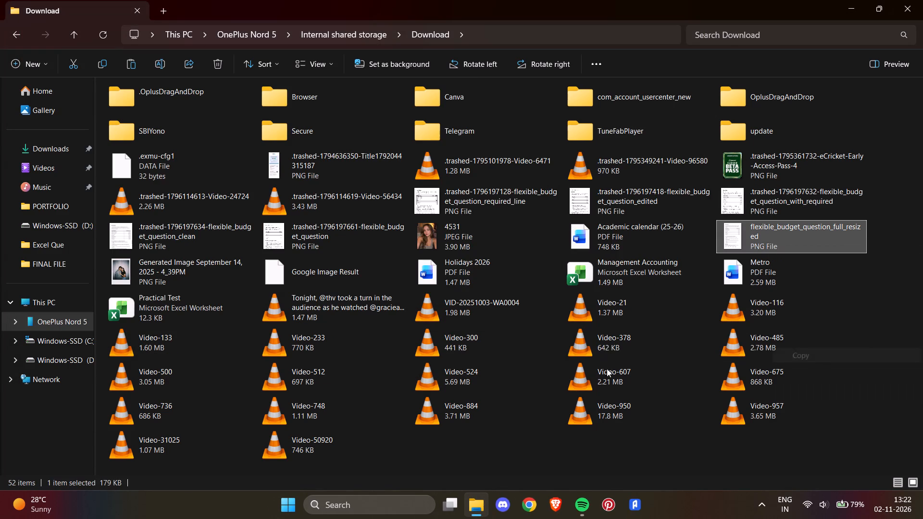
click(53, 362)
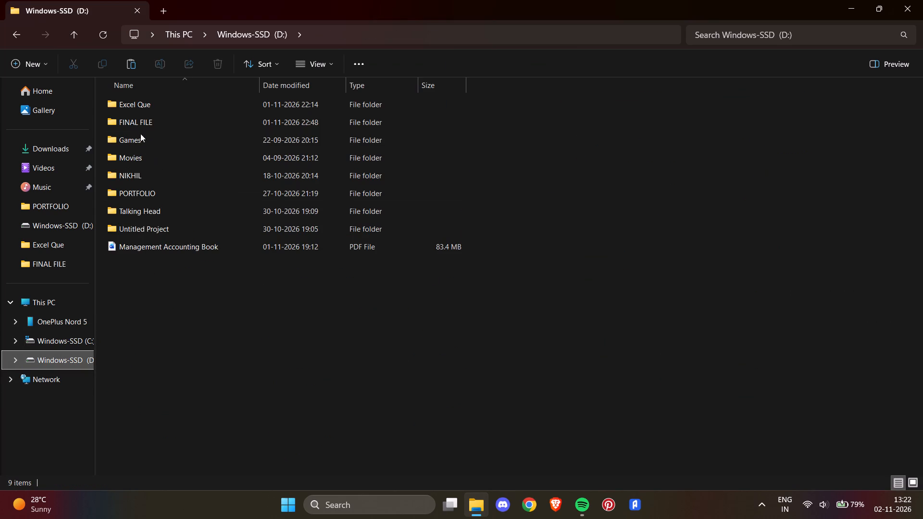
double_click(150, 99)
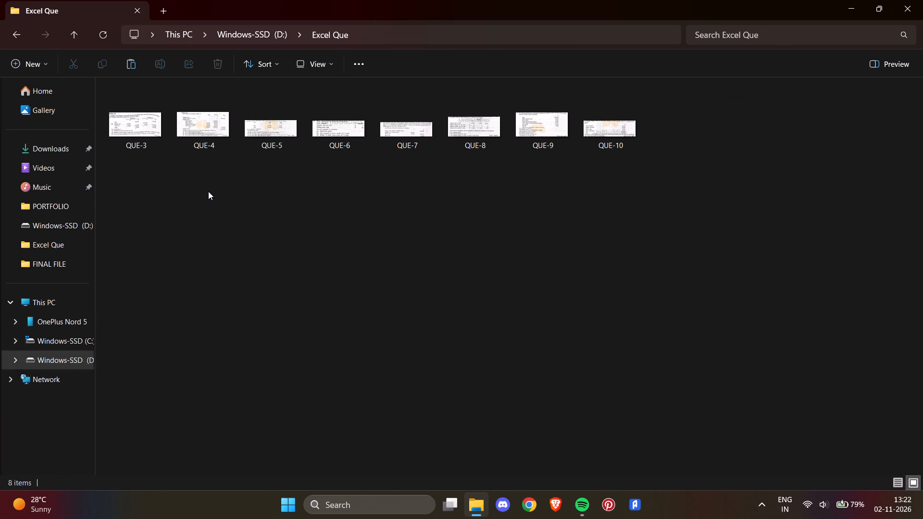
key(ctrl+v)
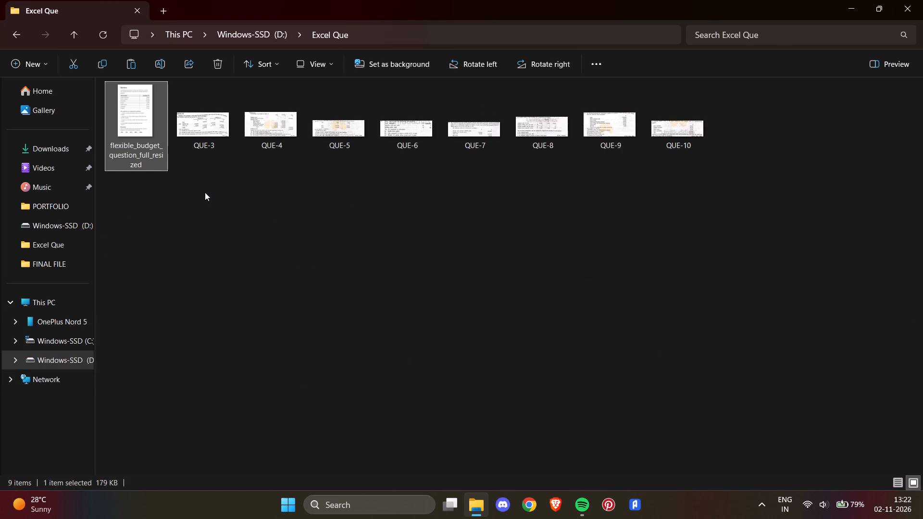
Rename the copied image in the Excel Que folder as flexible budget, and close the folder window.
click(205, 192)
click(151, 154)
key(F2)
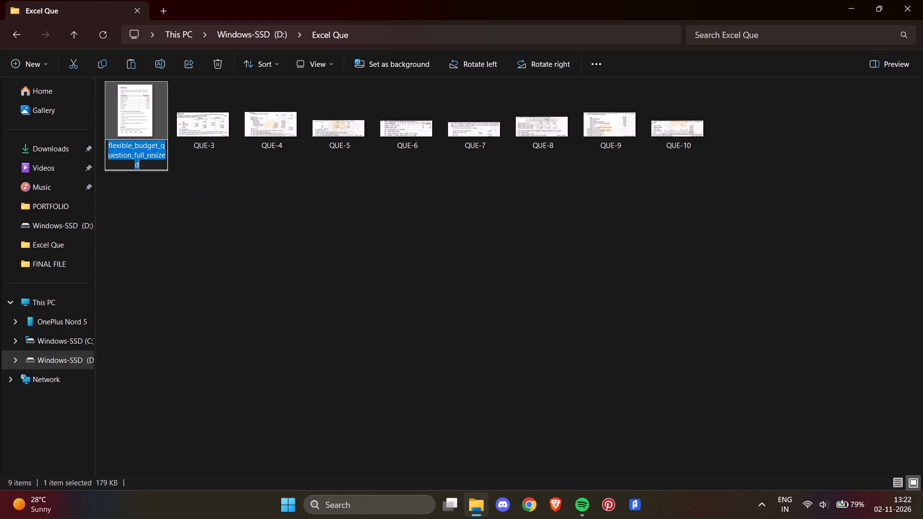
key(BackSpace)
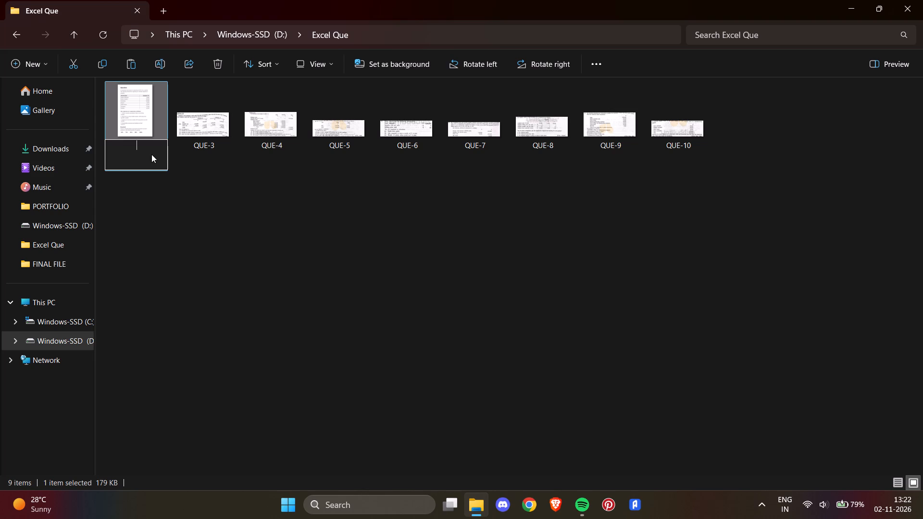
text(fl)
text(exible)
key(space)
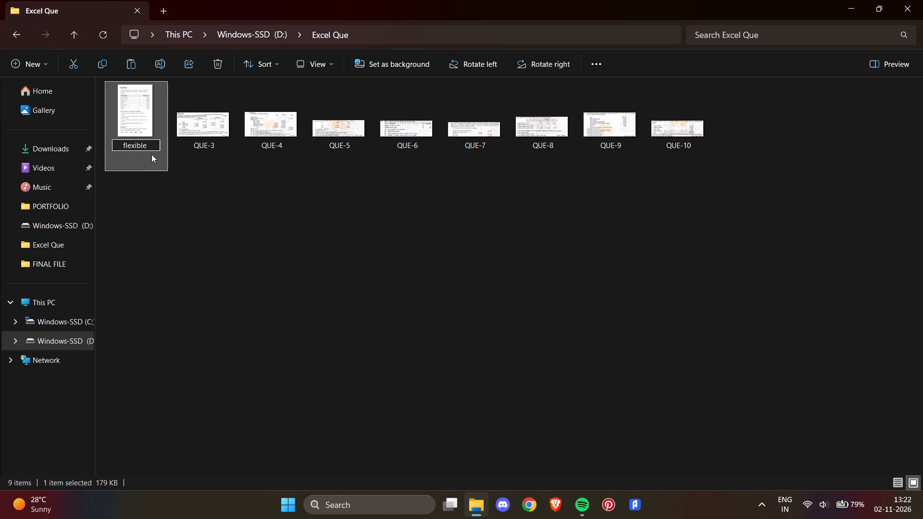
text(bu)
text(dget)
key(Return)
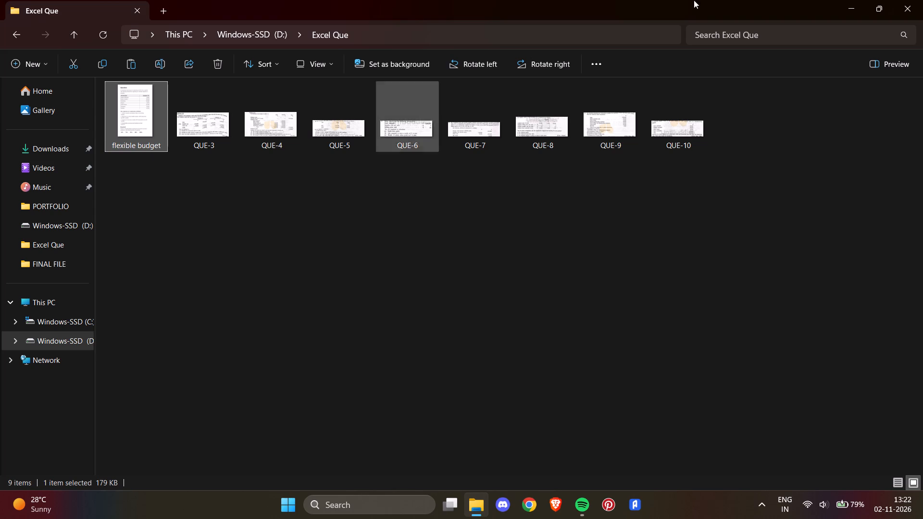
click(912, 0)
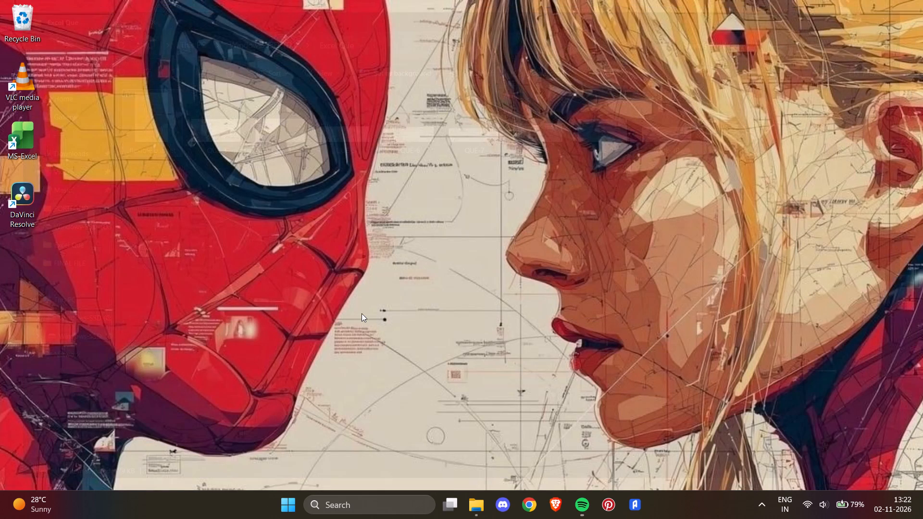
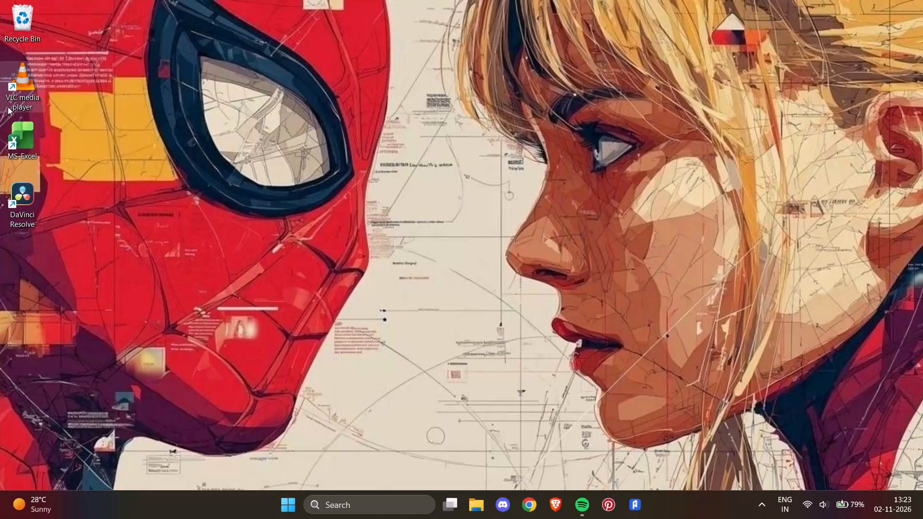
Open the Flexible_Budget_Solution(1) workbook in Excel and add a new blank sheet to it.
double_click(21, 131)
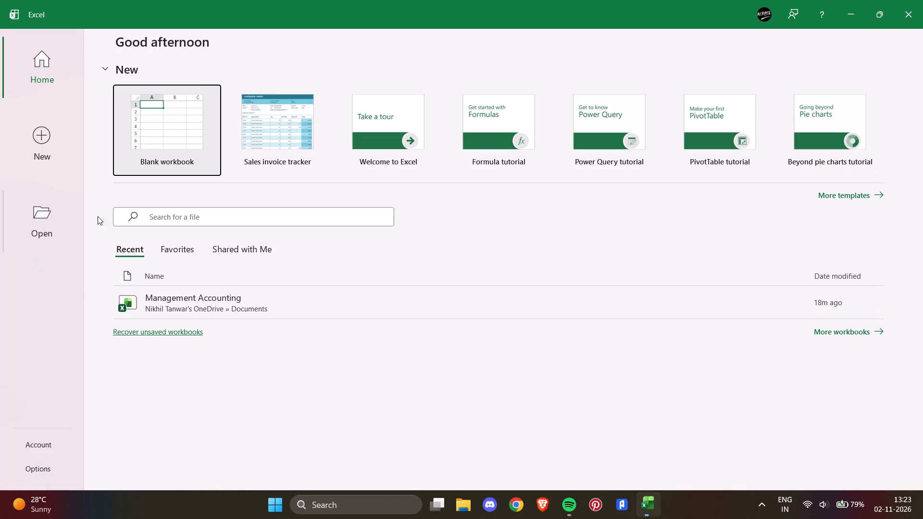
double_click(256, 308)
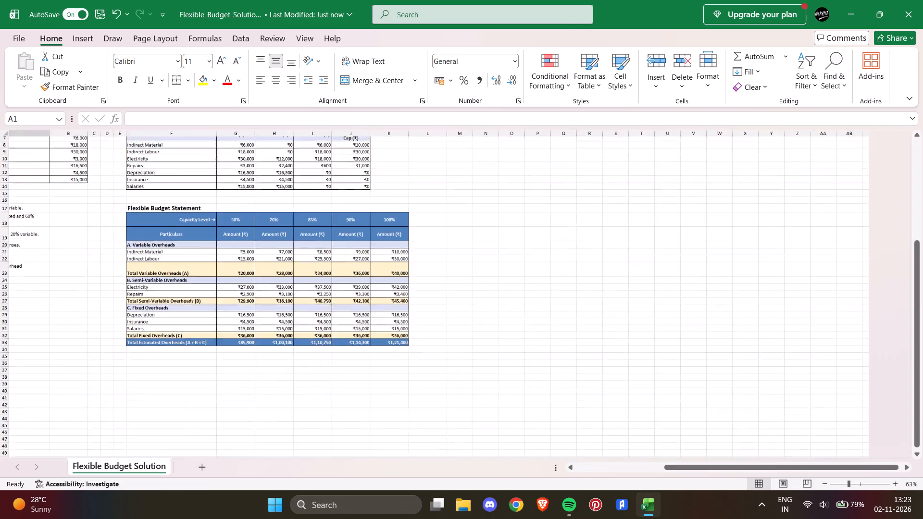
click(191, 464)
click(198, 465)
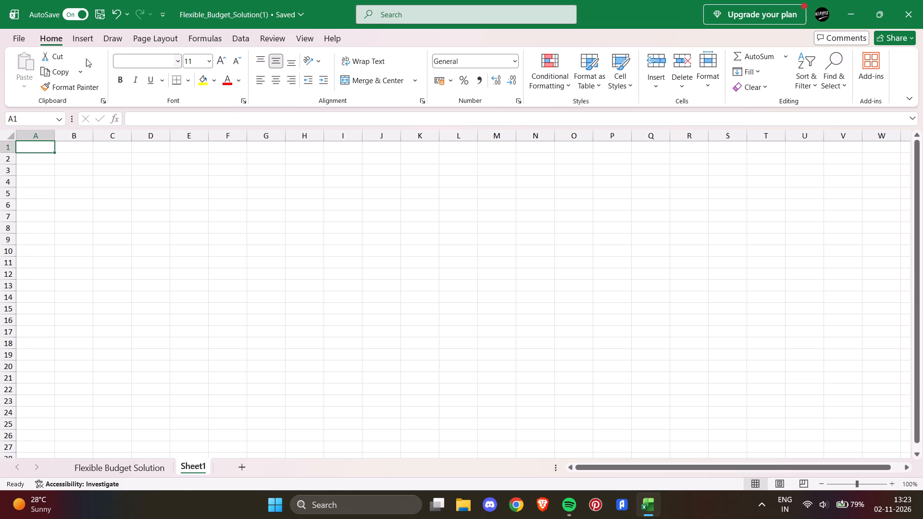
Insert the flexible budget question image from the Excel Que folder over the cells of Sheet1.
click(83, 39)
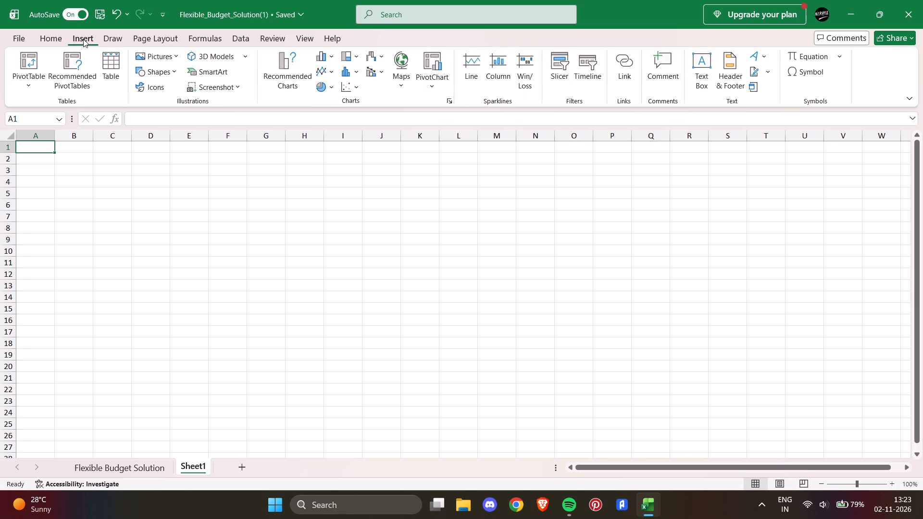
click(167, 51)
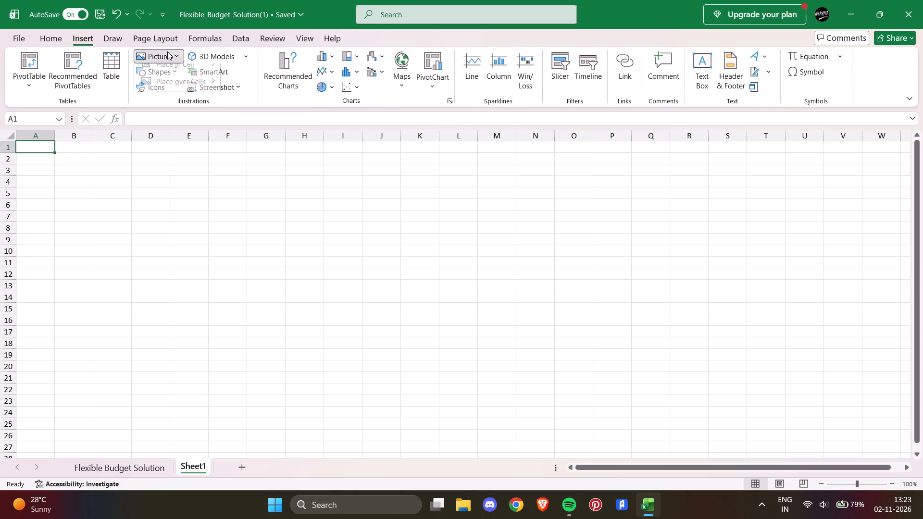
click(187, 89)
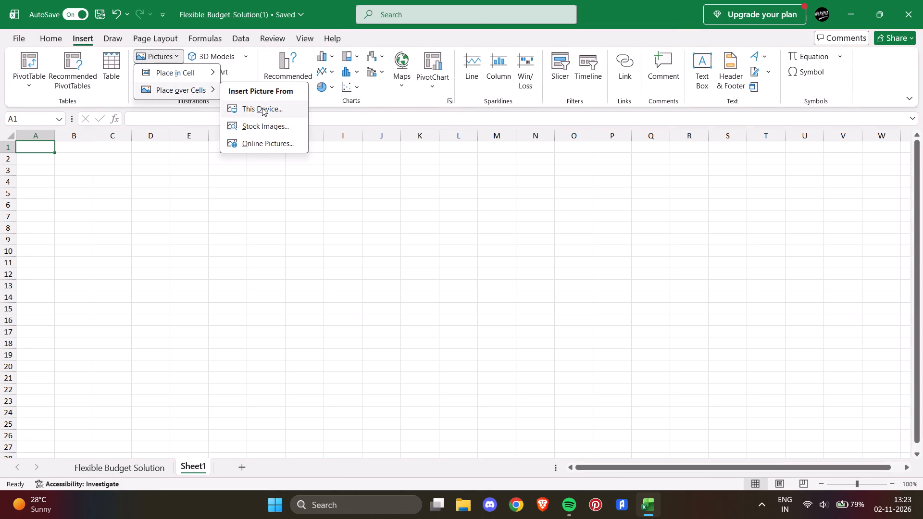
click(262, 108)
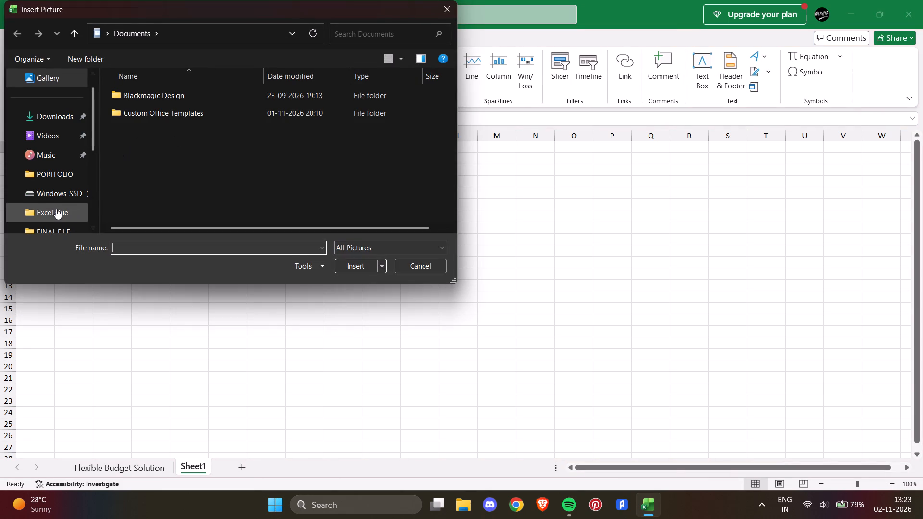
click(56, 209)
click(146, 118)
click(346, 262)
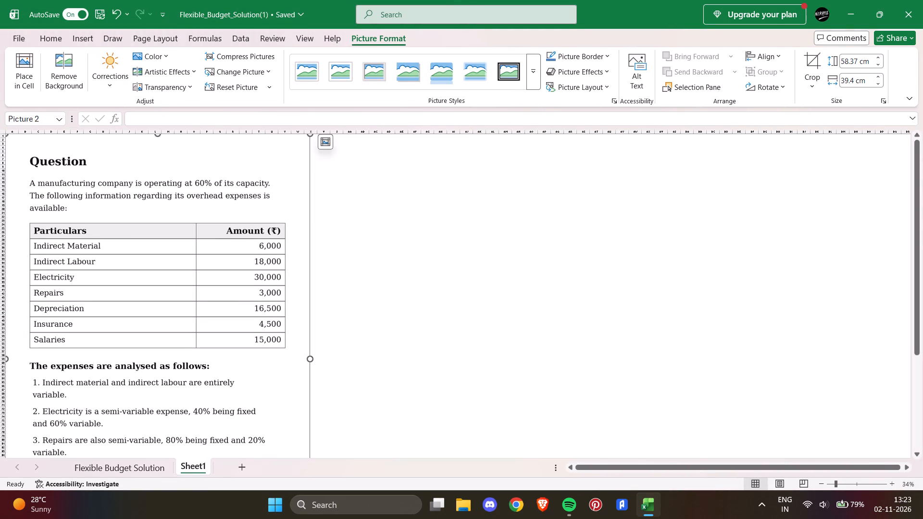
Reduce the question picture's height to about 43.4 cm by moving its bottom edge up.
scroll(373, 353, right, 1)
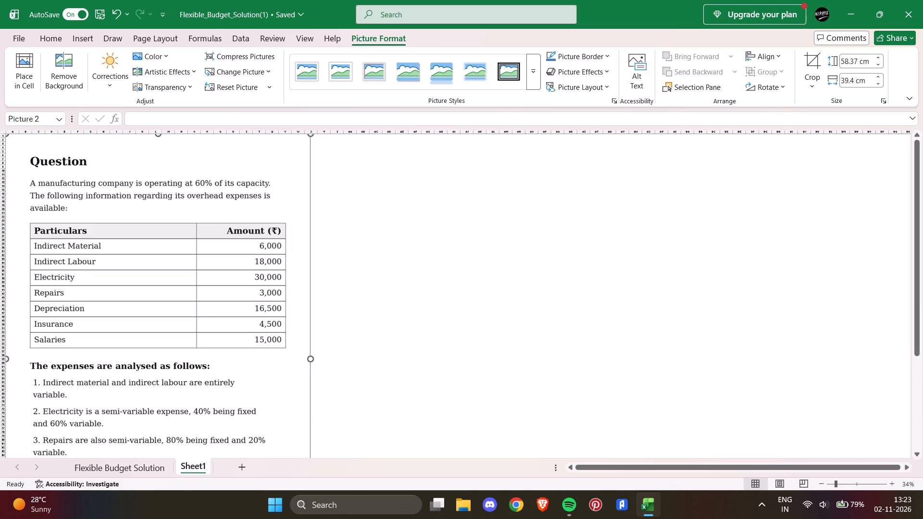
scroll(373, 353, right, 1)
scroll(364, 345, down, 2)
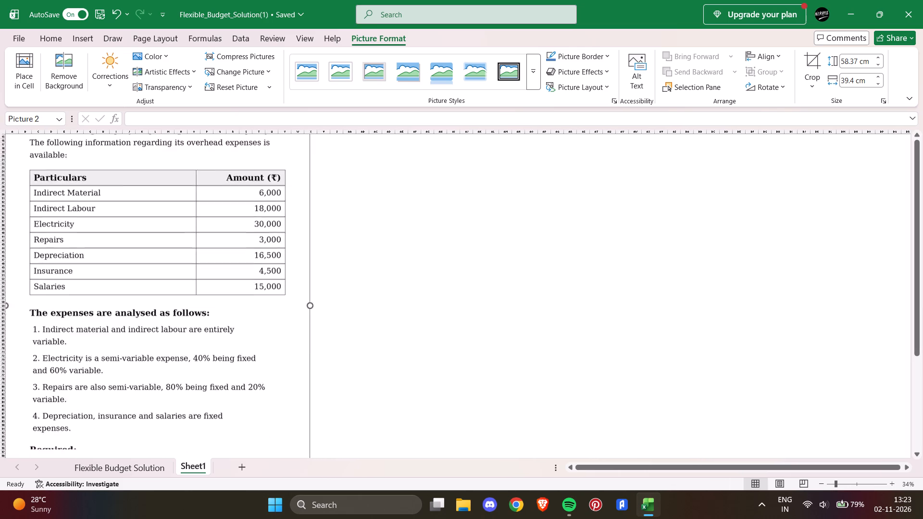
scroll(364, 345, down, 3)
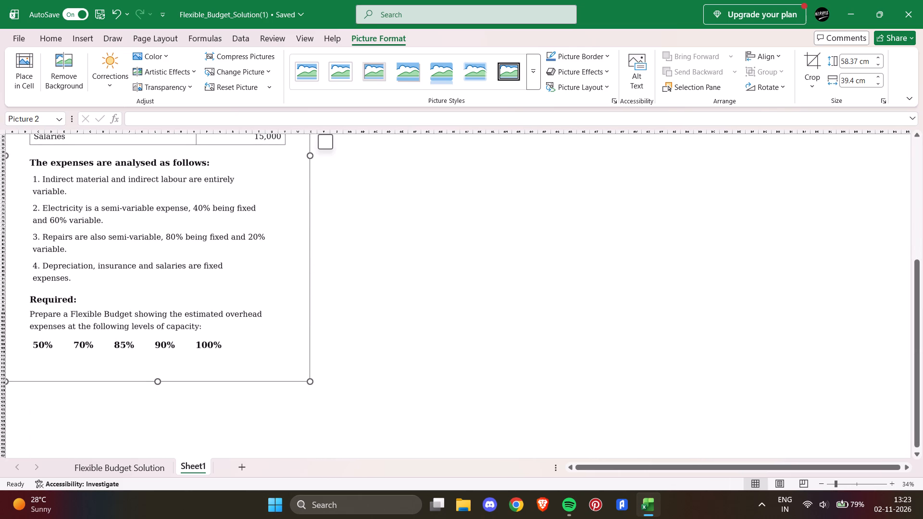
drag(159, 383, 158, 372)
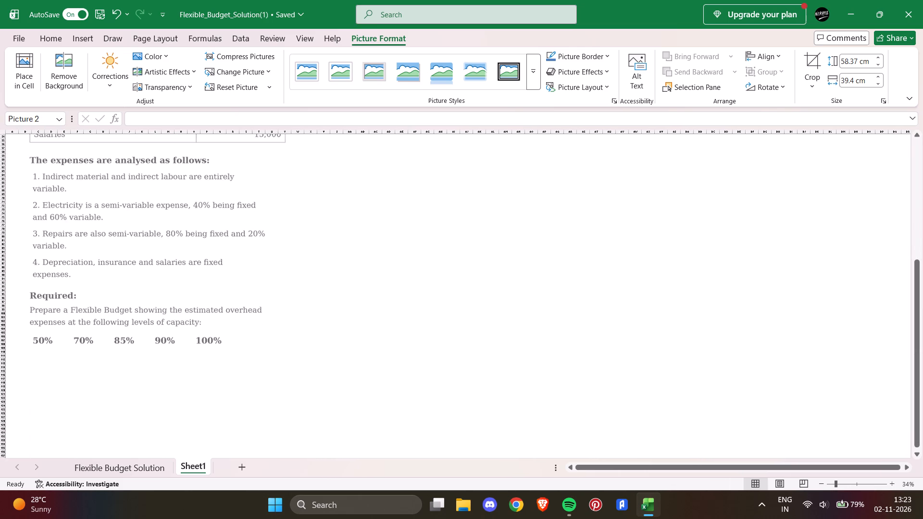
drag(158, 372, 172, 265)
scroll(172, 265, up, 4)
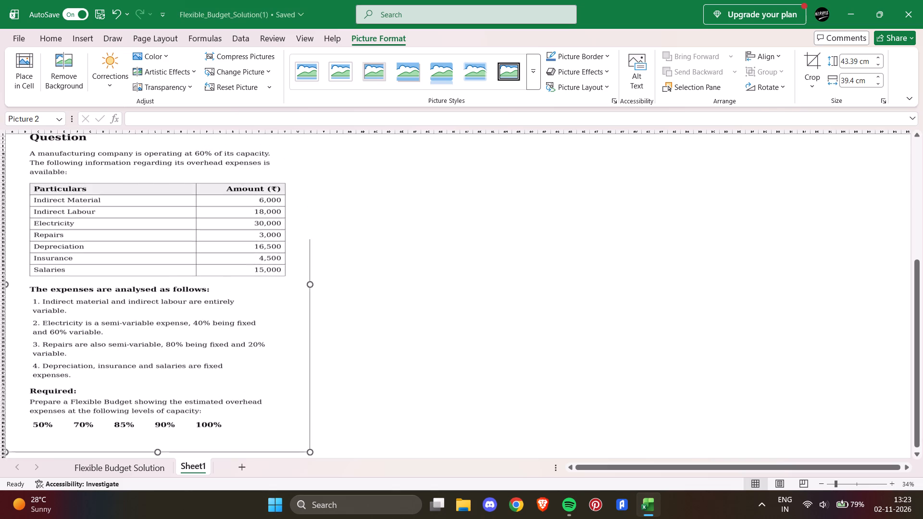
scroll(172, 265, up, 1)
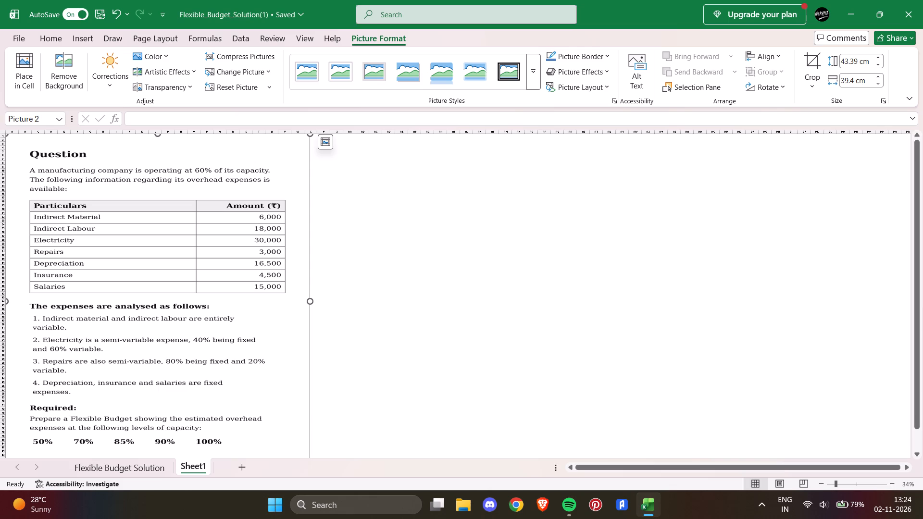
Shrink the question picture to about 20.3 cm wide and 24.9 cm high.
scroll(350, 277, right, 3)
scroll(298, 186, up, 2)
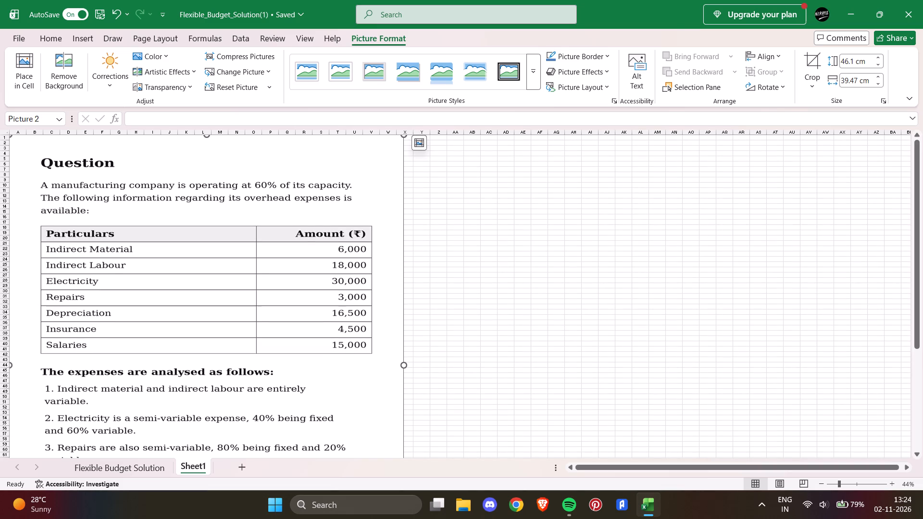
drag(404, 366, 312, 358)
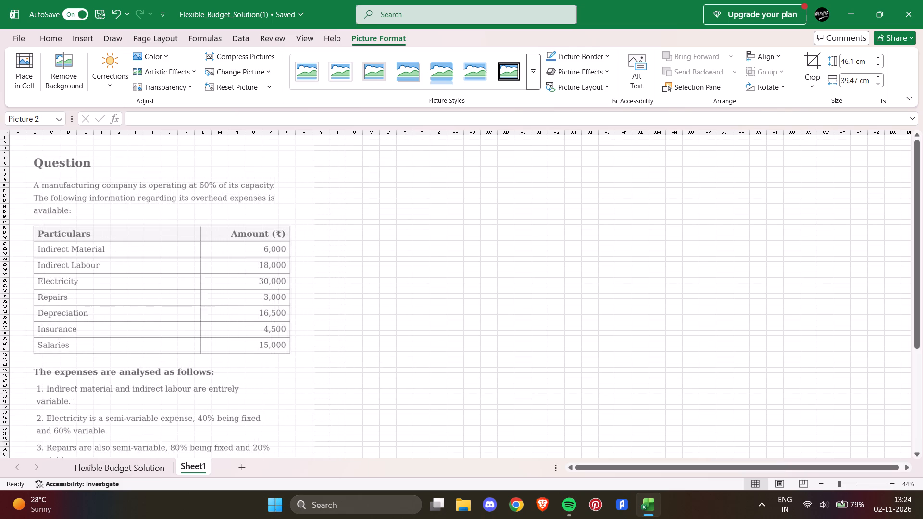
drag(312, 358, 206, 361)
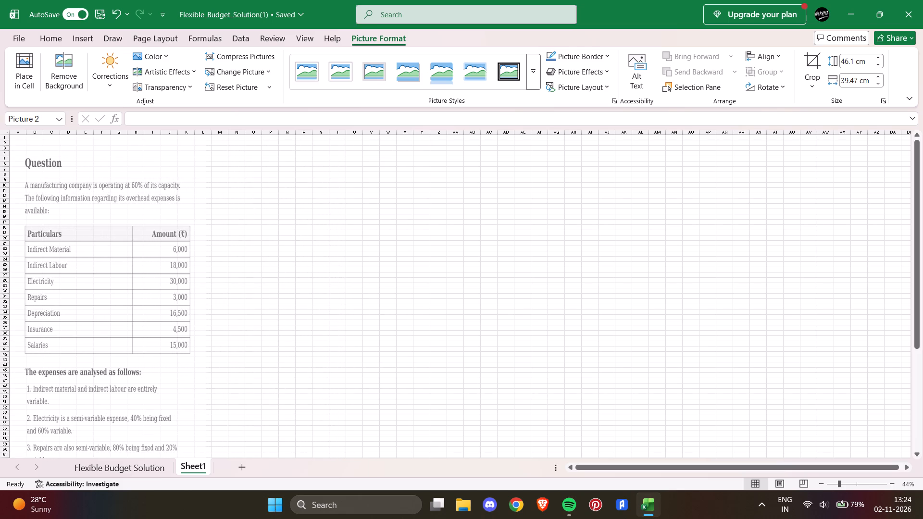
drag(206, 361, 214, 365)
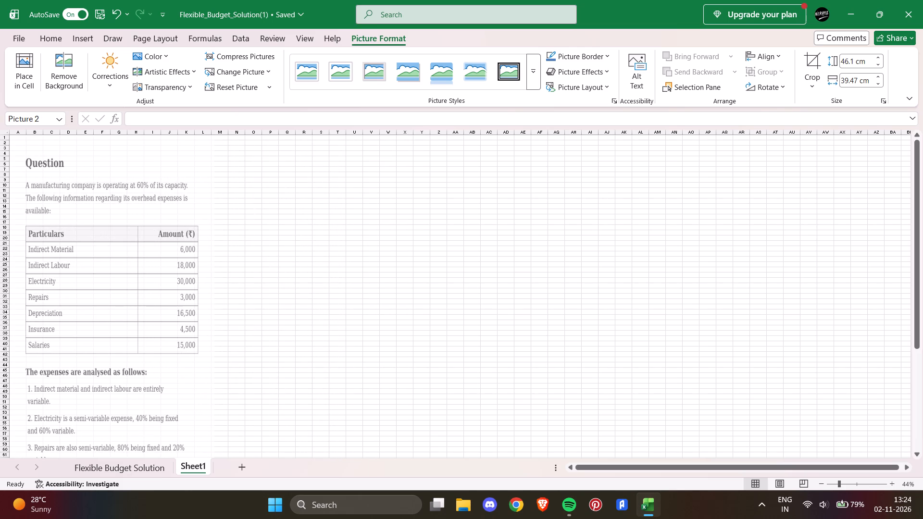
drag(214, 365, 212, 366)
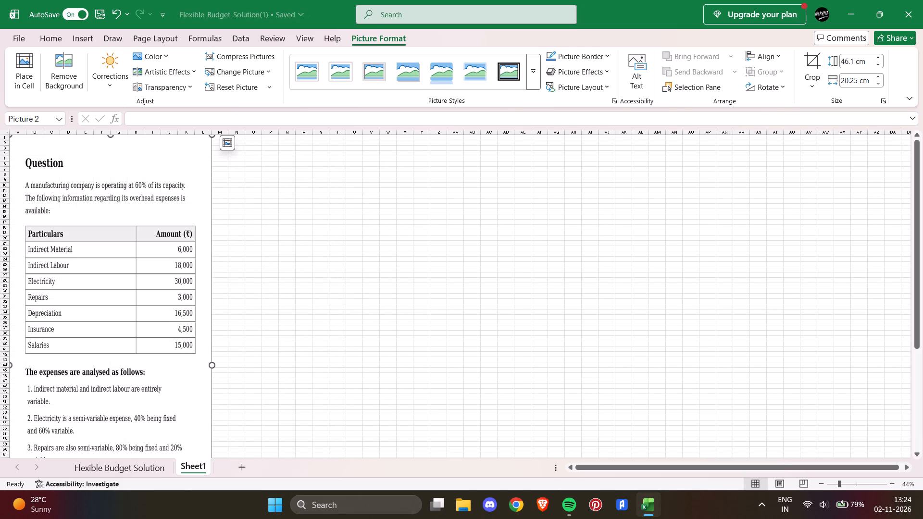
scroll(253, 360, down, 2)
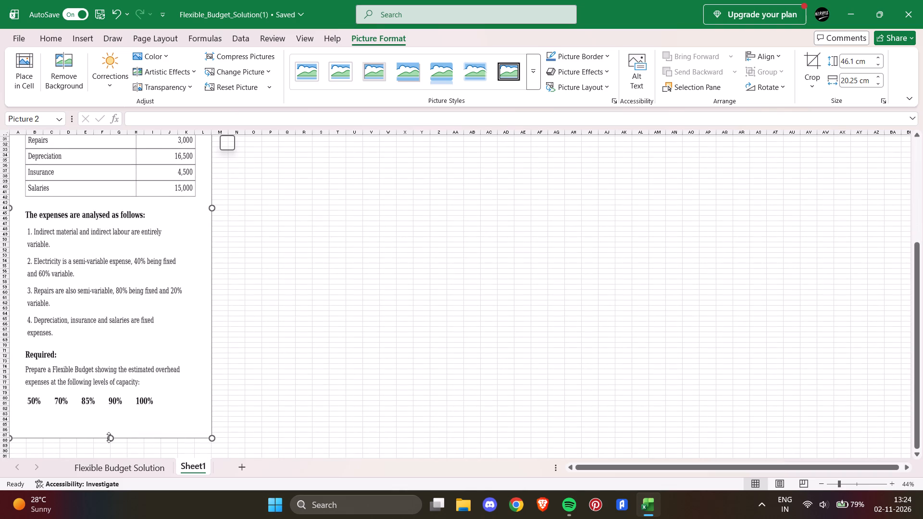
drag(109, 438, 109, 400)
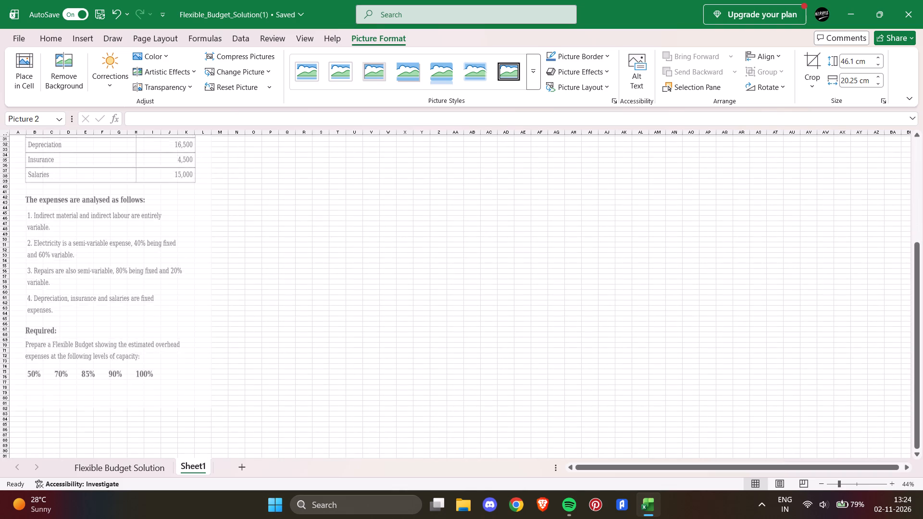
drag(109, 400, 117, 224)
scroll(139, 232, up, 3)
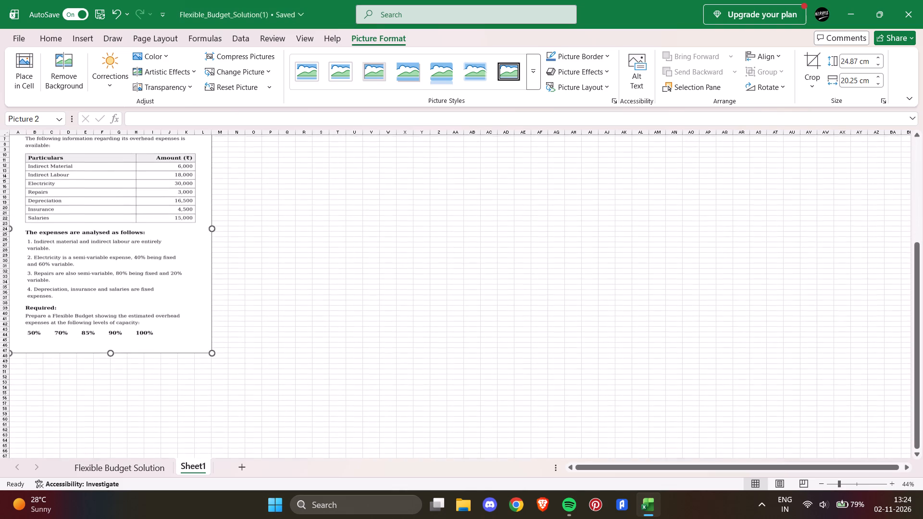
scroll(226, 251, up, 1)
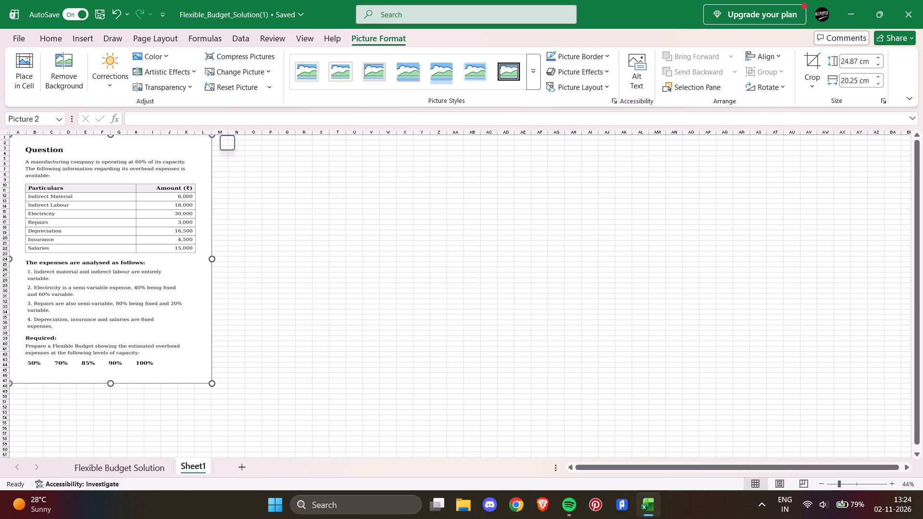
Move the question picture down so that it starts at about row 5, leaving empty rows above it.
drag(128, 230, 129, 253)
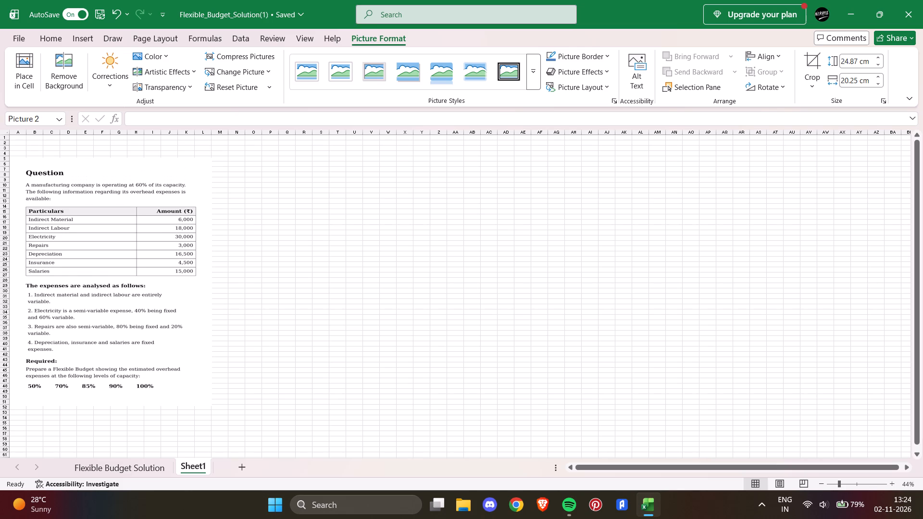
drag(129, 253, 129, 250)
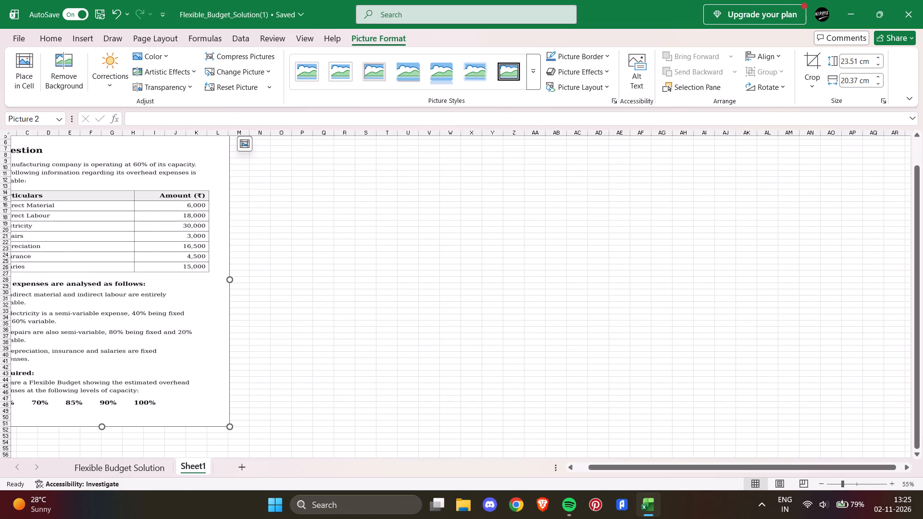
Fine-tune the question picture to about 20.1 cm wide and 23.9 cm high, with its top edge at row 4.
scroll(286, 219, right, 4)
scroll(322, 281, up, 1)
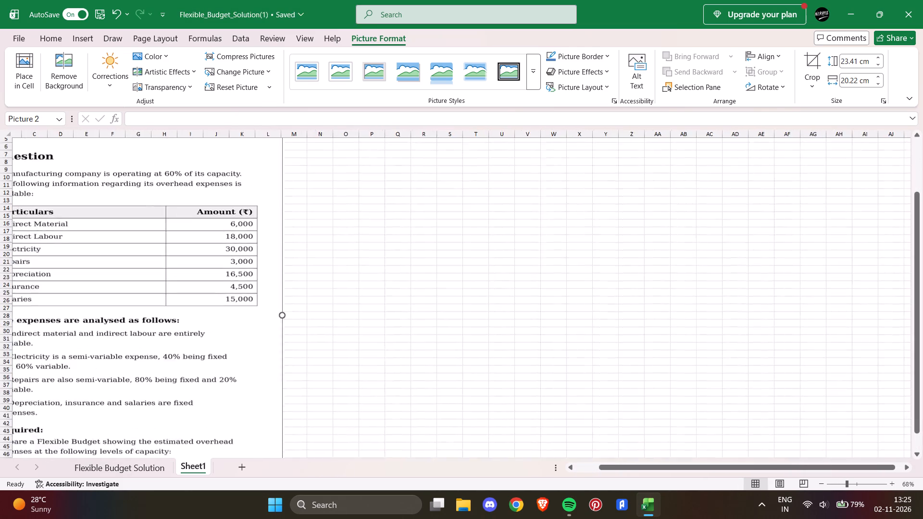
scroll(322, 281, up, 1)
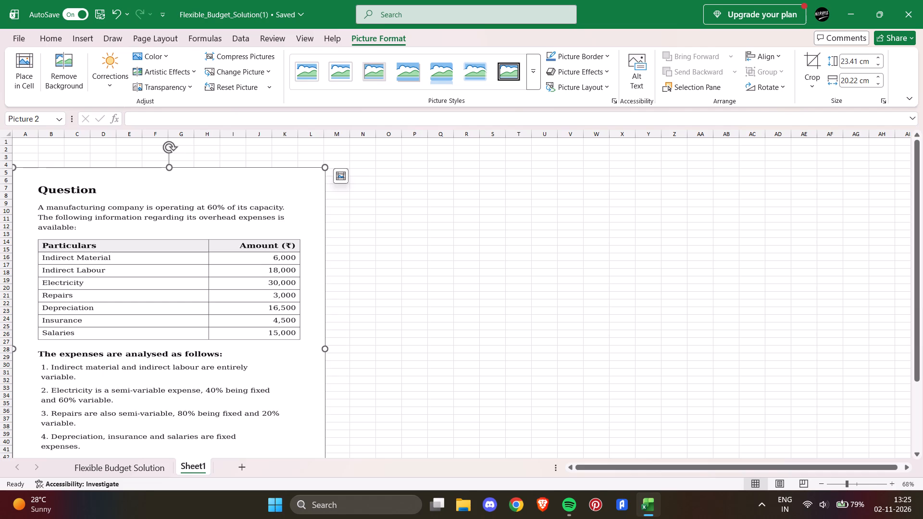
scroll(177, 171, up, 1)
click(325, 352)
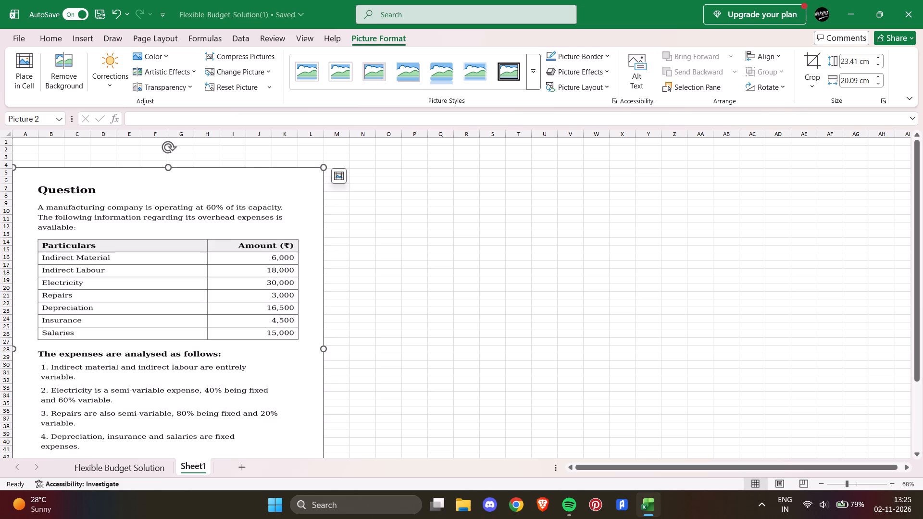
drag(169, 169, 169, 179)
drag(169, 179, 170, 173)
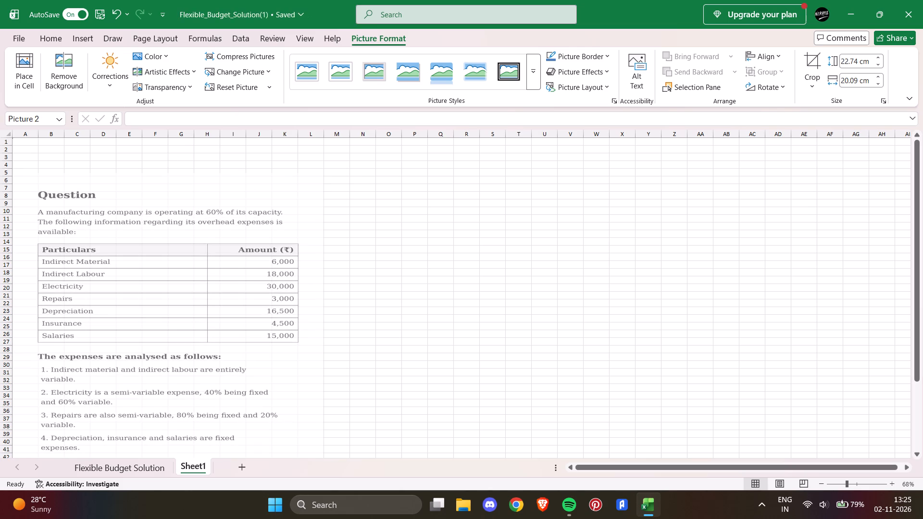
drag(170, 173, 168, 172)
drag(168, 172, 168, 168)
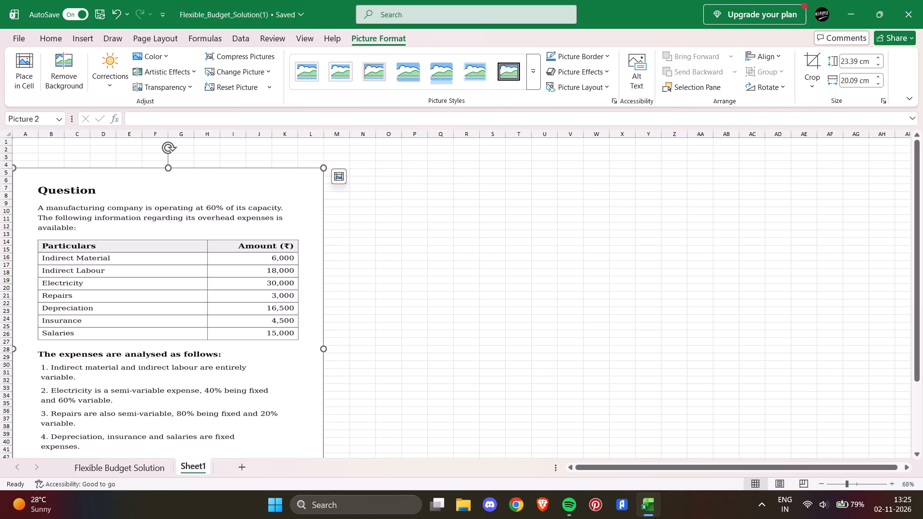
drag(169, 169, 169, 161)
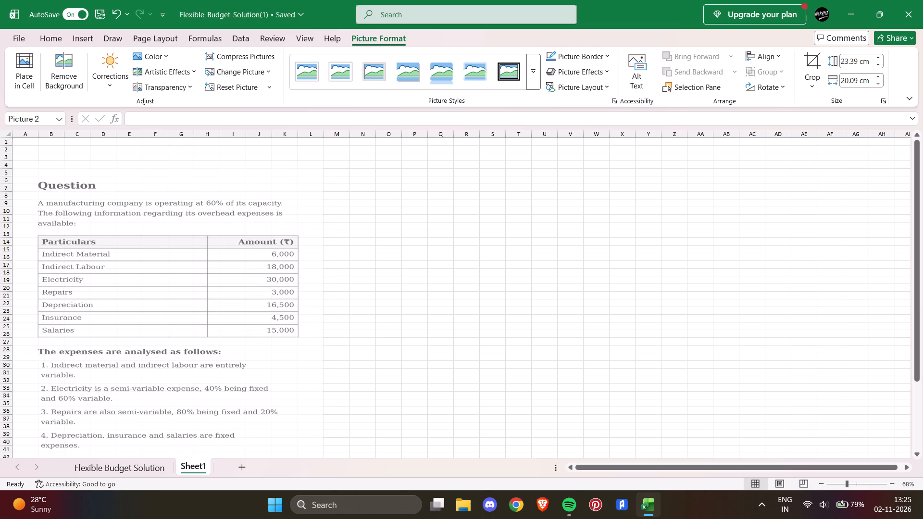
drag(169, 161, 169, 161)
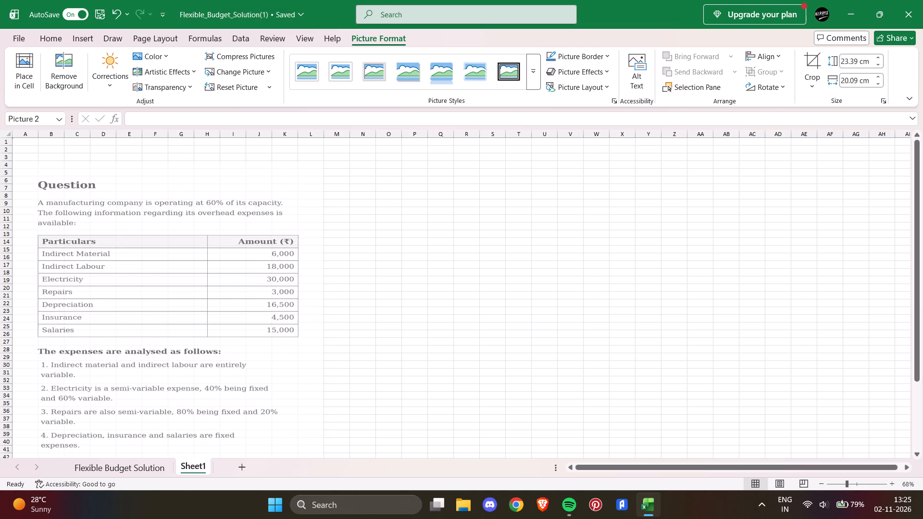
drag(169, 161, 168, 161)
scroll(185, 248, down, 1)
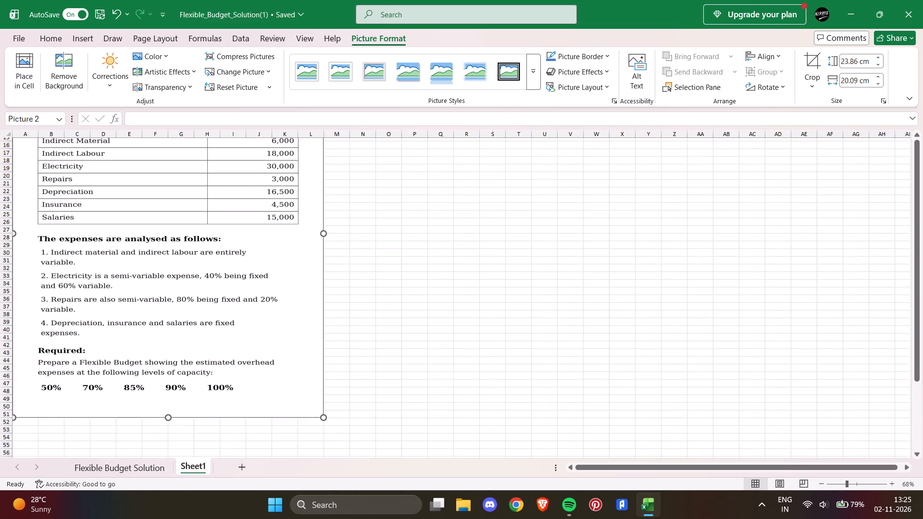
Reduce the question picture's height by moving its bottom edge up to about row 40, keeping the width and top edge.
scroll(180, 351, down, 1)
drag(168, 418, 162, 334)
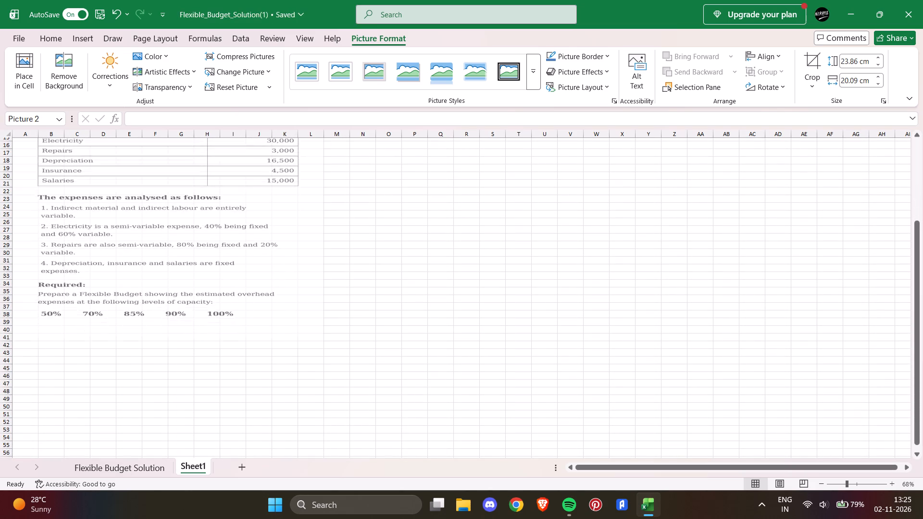
drag(162, 334, 166, 297)
scroll(192, 298, up, 3)
scroll(191, 373, down, 1)
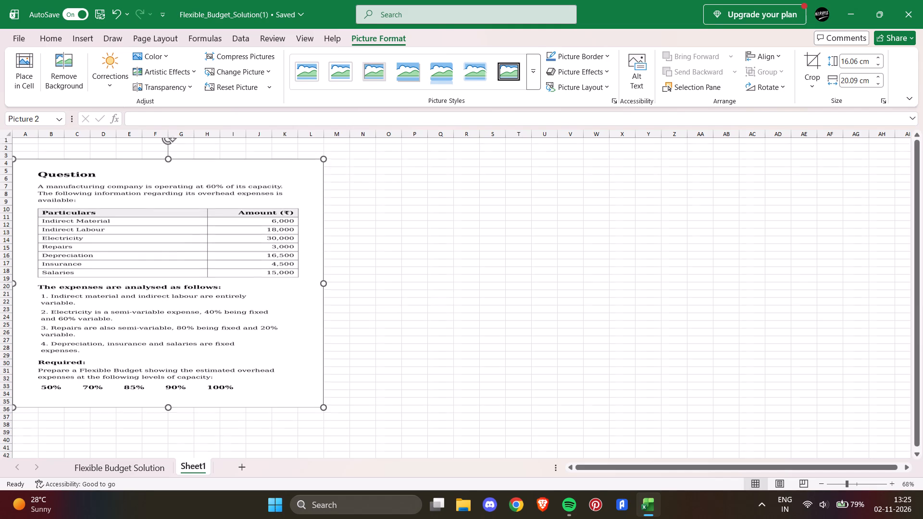
scroll(191, 373, down, 1)
drag(168, 363, 168, 372)
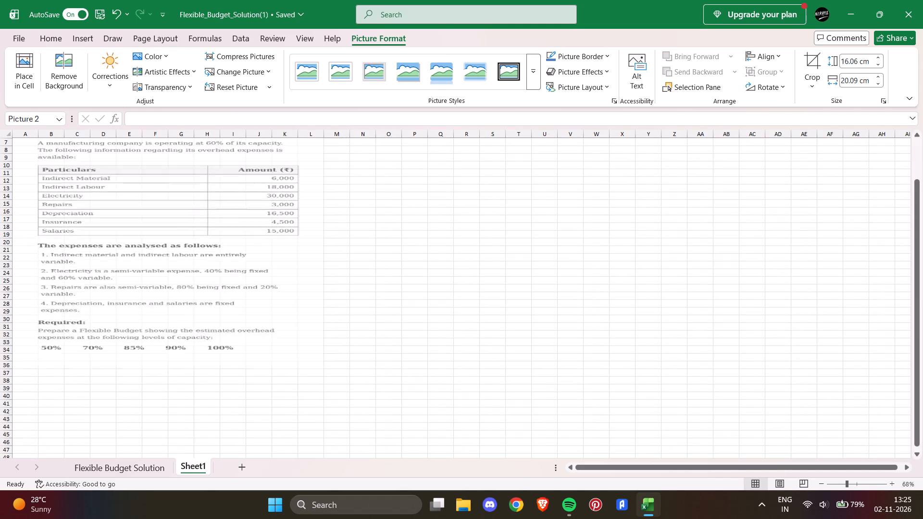
drag(168, 372, 168, 399)
click(359, 294)
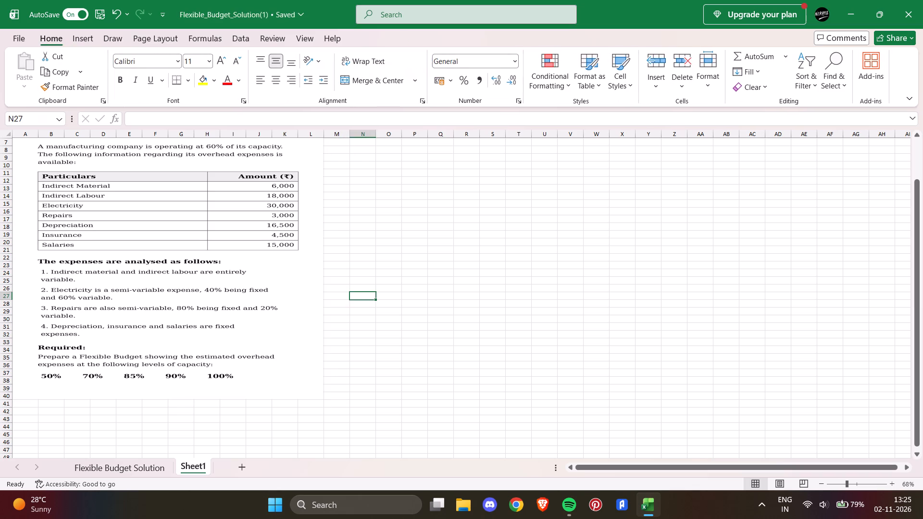
scroll(379, 267, up, 2)
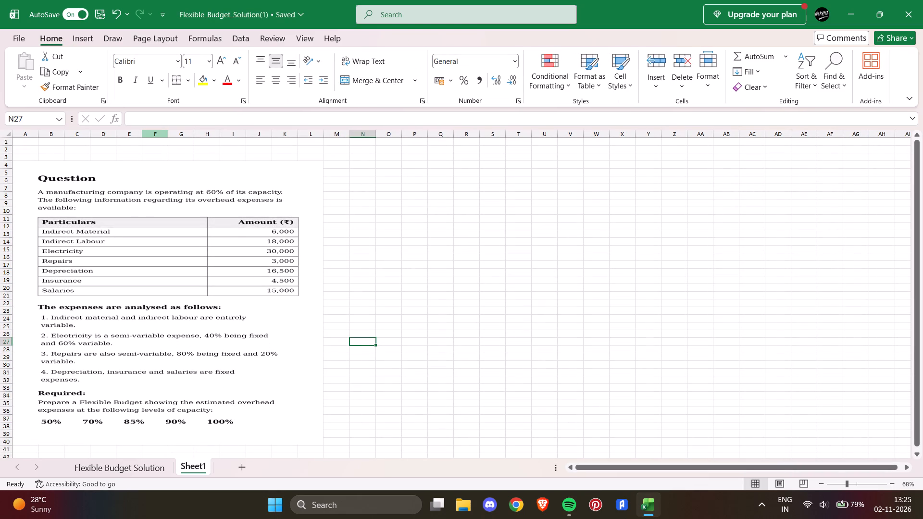
Enter the title "FLEXIBLE BUDGET" in cell D2 above the question picture.
click(97, 149)
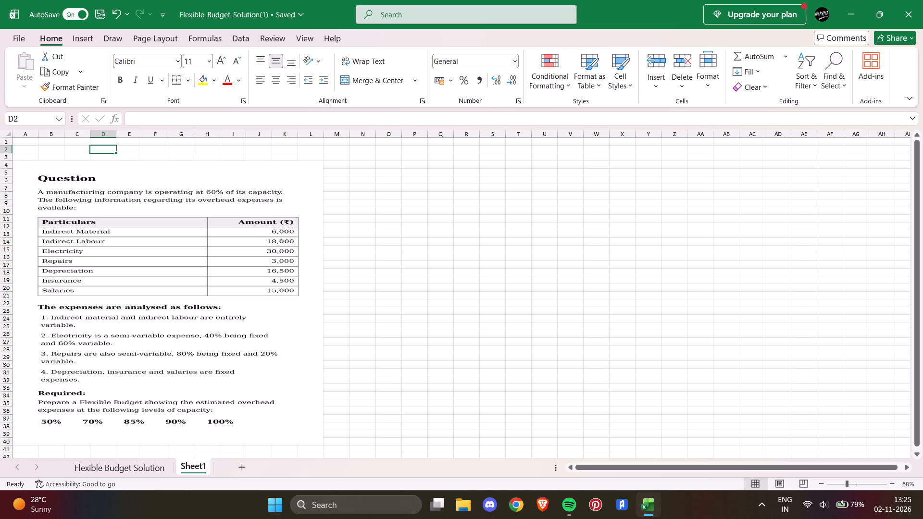
text(FL)
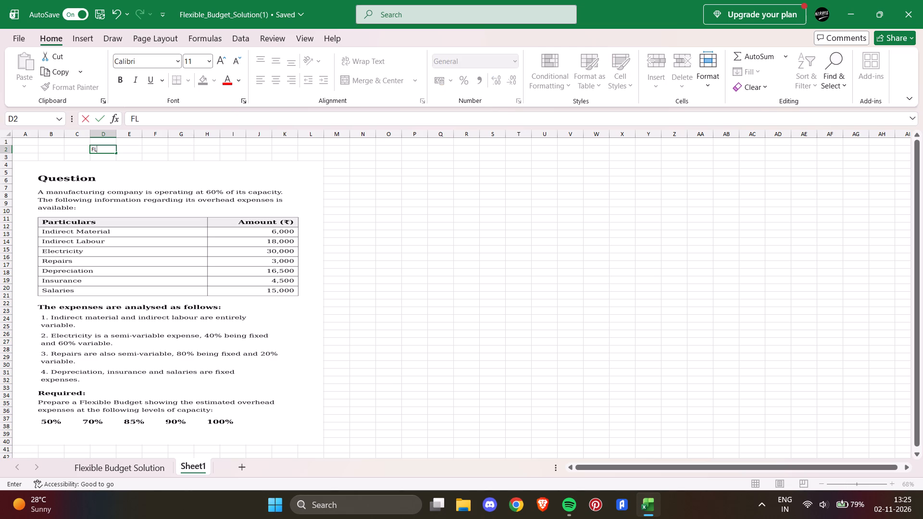
key(e)
text(XIBLE)
key(space)
text(BUDGET)
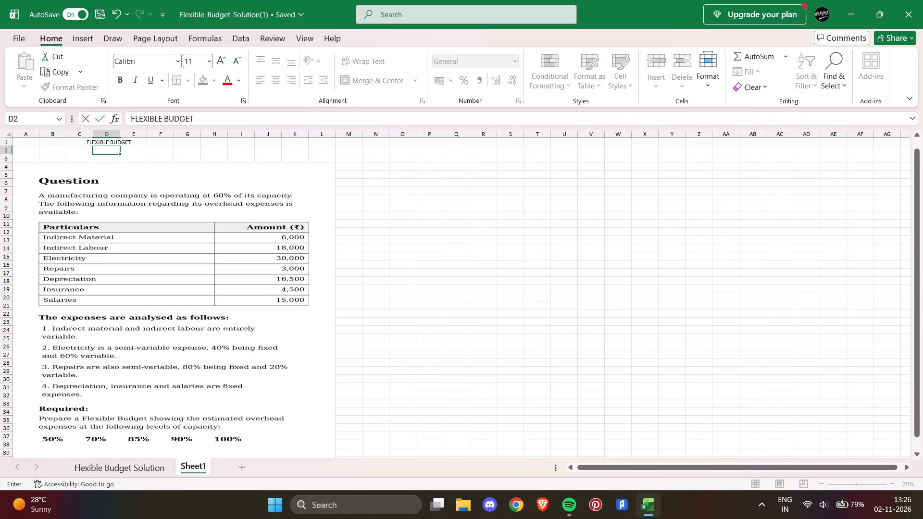
ctrl+scroll(400, 260, up, 1)
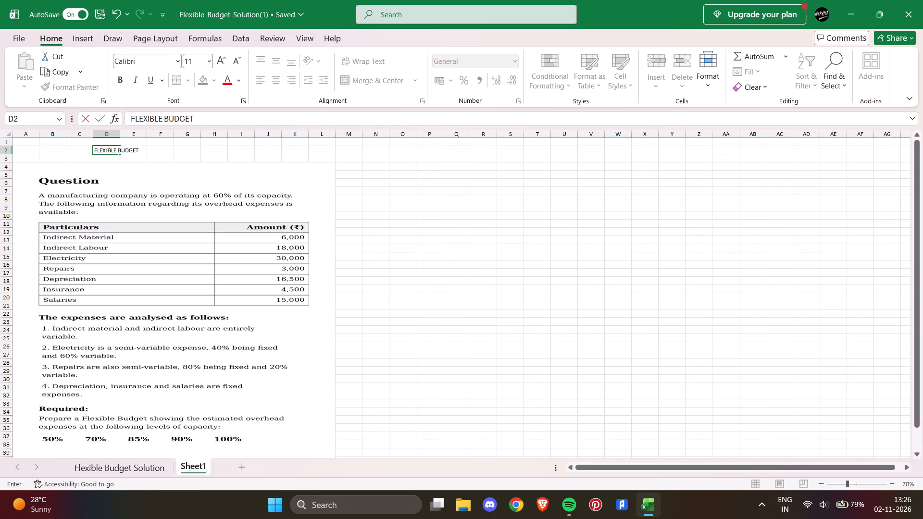
ctrl+scroll(400, 260, up, 1)
click(412, 259)
scroll(419, 280, right, 4)
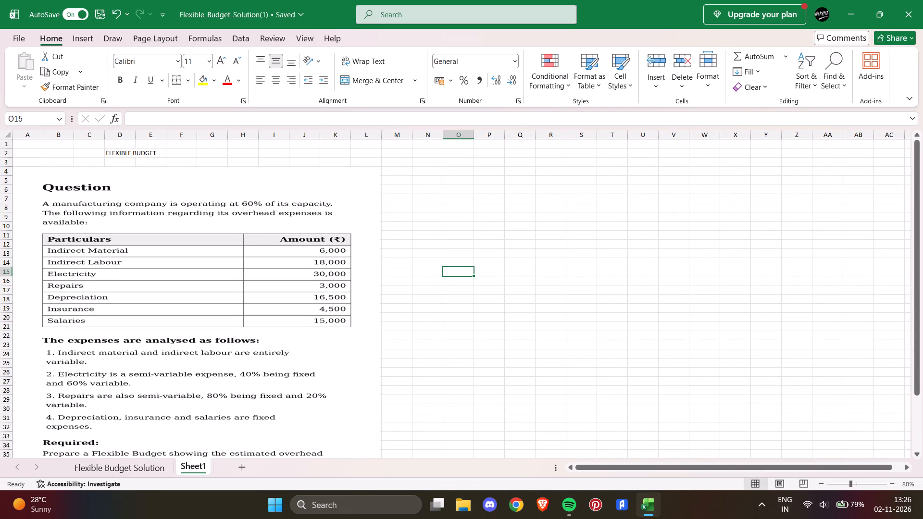
Extend the title in D2 so that it reads "FLEXIBLE BUDGET (Data Validation)".
click(138, 155)
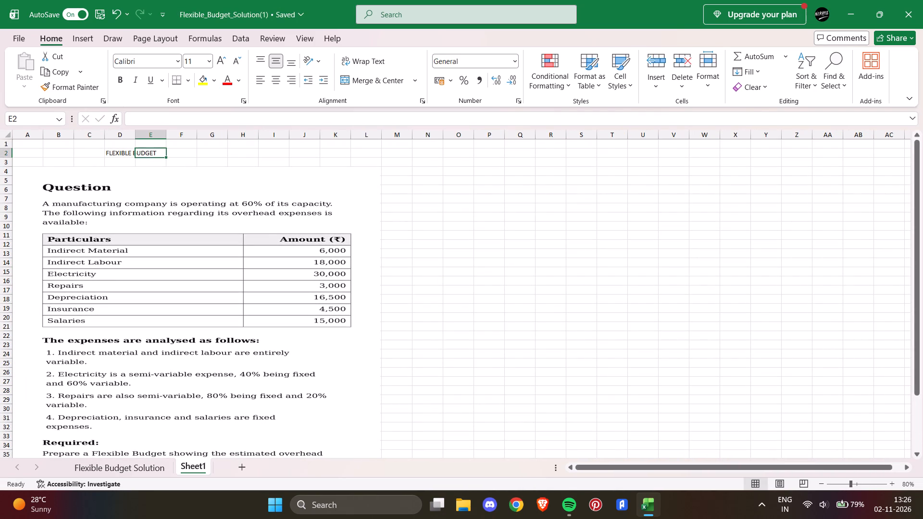
click(121, 155)
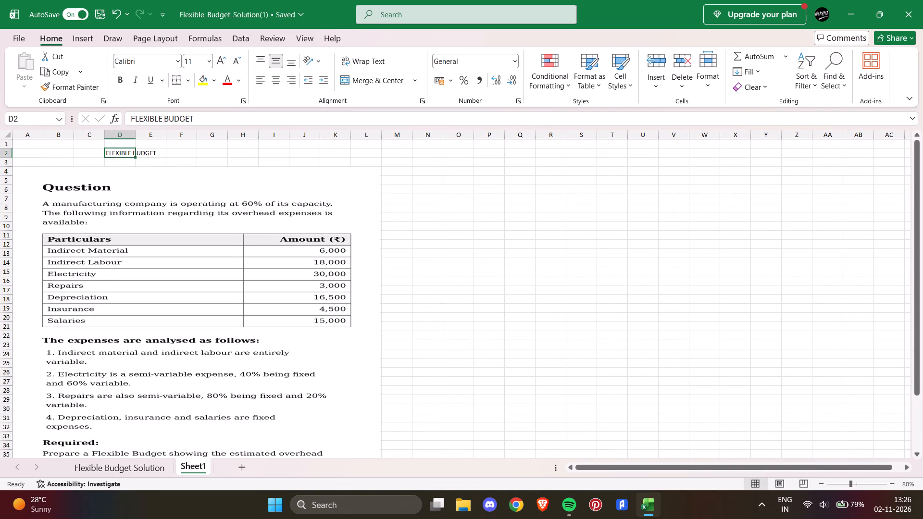
click(206, 122)
key(space)
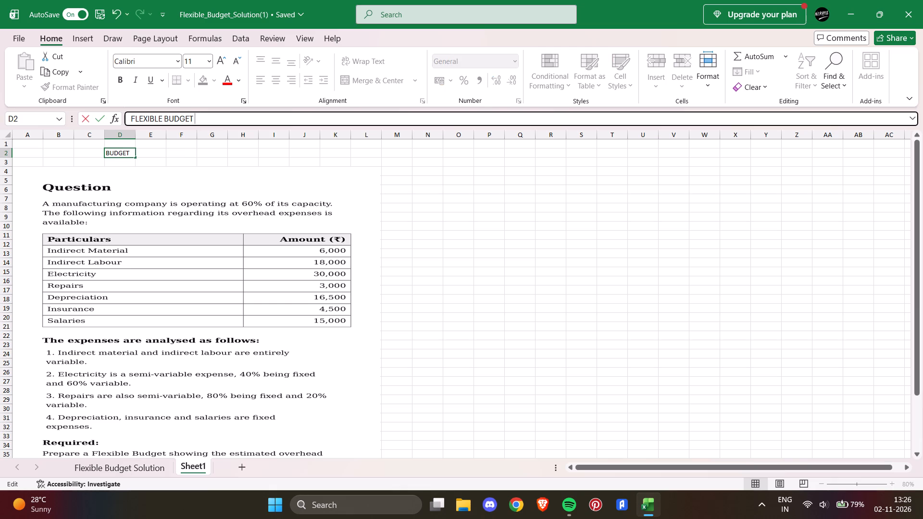
key(BackSpace)
text(DAR)
key(BackSpace)
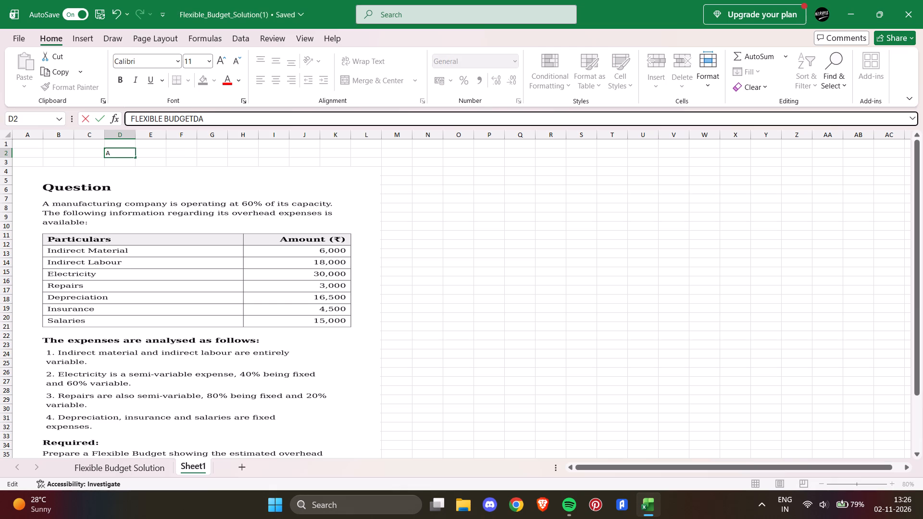
key(BackSpace)
key(BackSpace)
key(space)
text(()
text(ata)
key(space)
text(la)
key(BackSpace)
key(BackSpace)
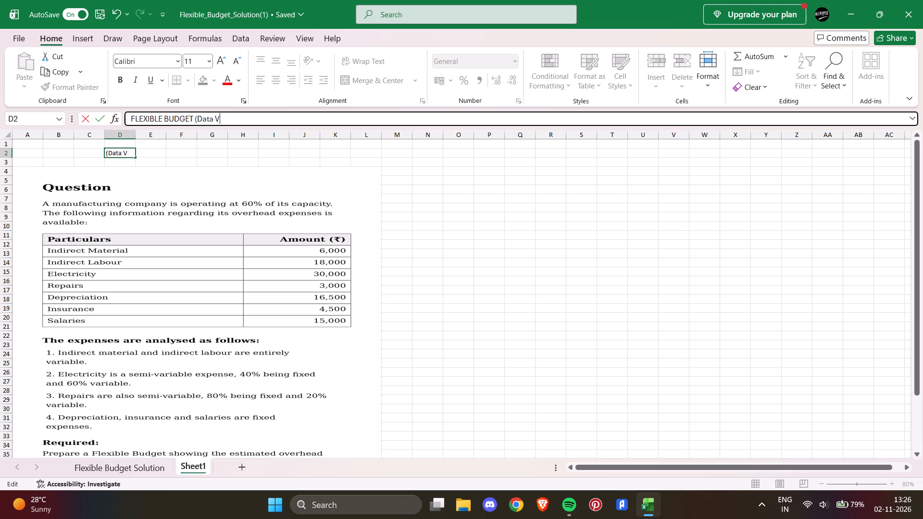
text(ali)
text(dation)
key(shift+parenright)
key(Return)
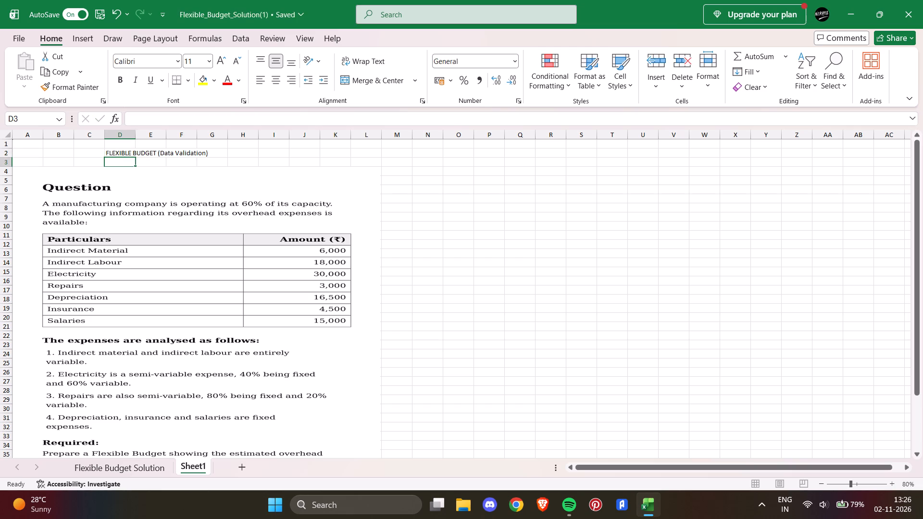
Format the title across D2:G2 with a red fill and bold text, and merge and center the cells.
click(105, 154)
drag(106, 155, 201, 155)
click(209, 83)
click(212, 82)
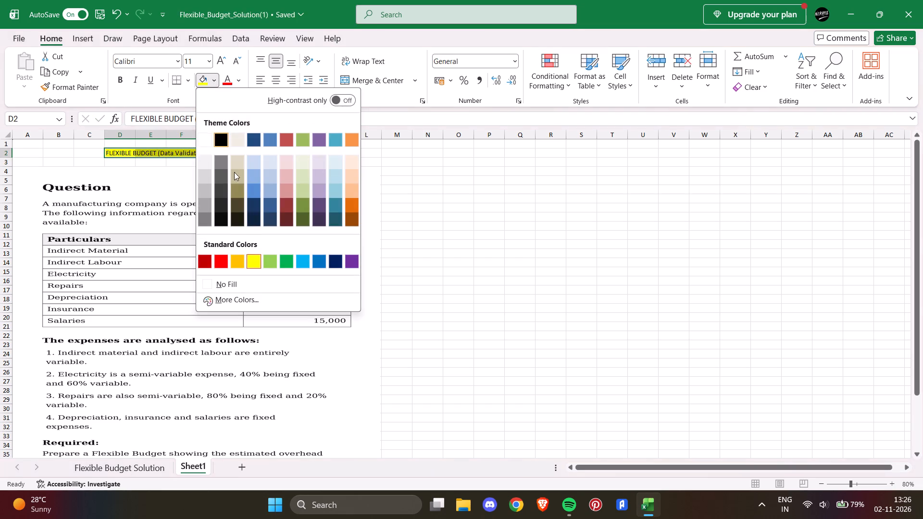
click(215, 259)
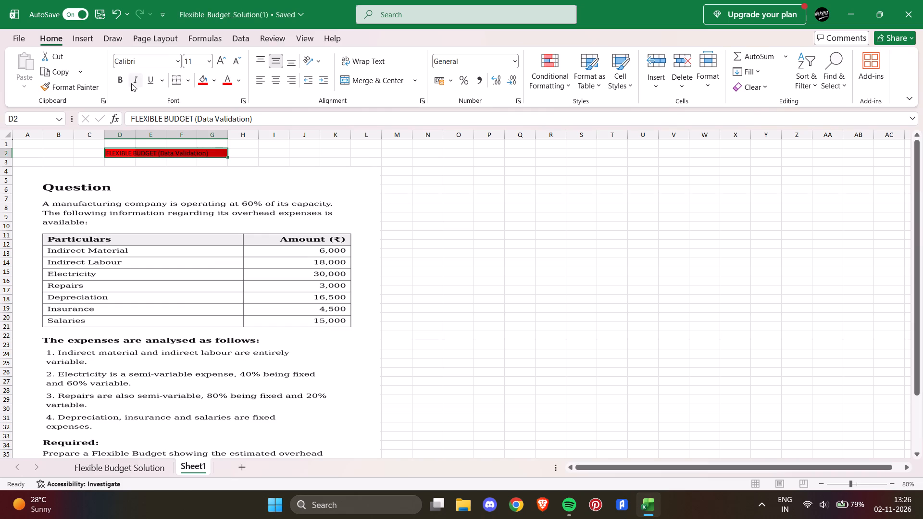
click(123, 80)
click(269, 79)
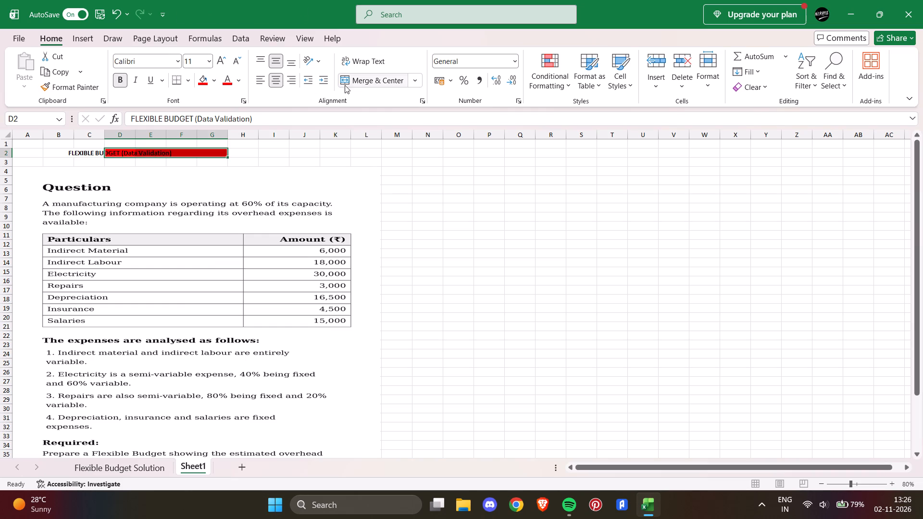
click(359, 81)
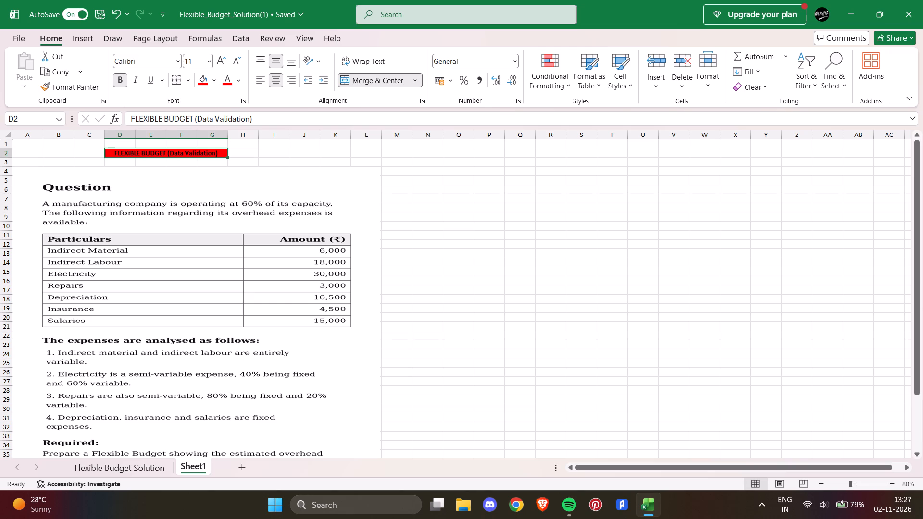
Enter the heading "SOLUTION: Flexible Budget" in cell O2, beside the question area.
click(461, 155)
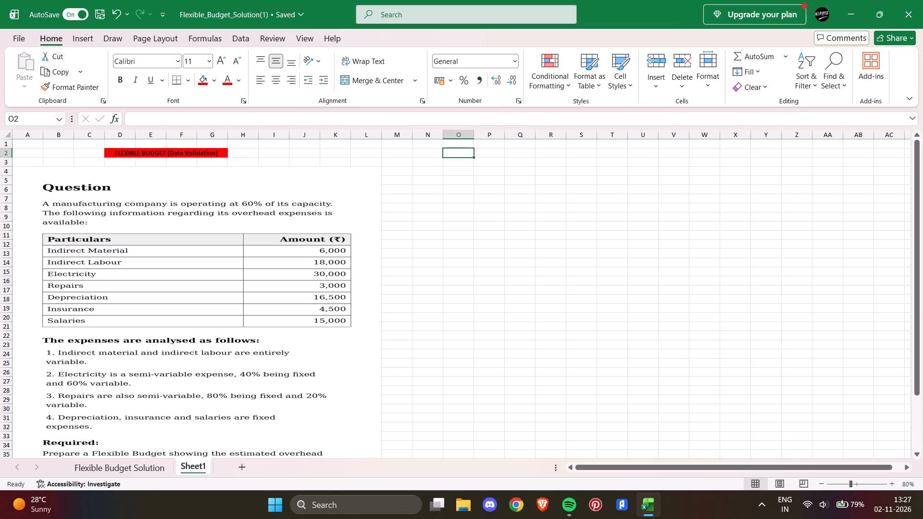
text(OLUTION)
key(space)
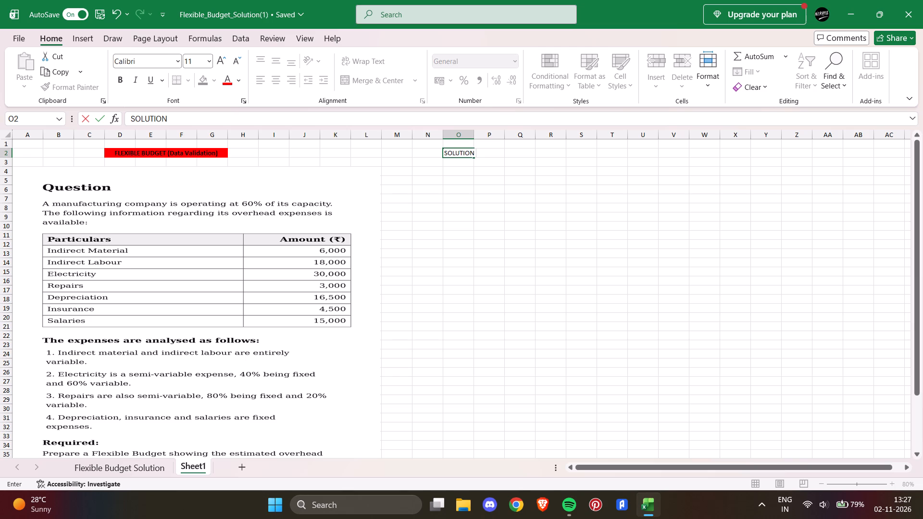
key(BackSpace)
key(shift+colon)
key(space)
text(F)
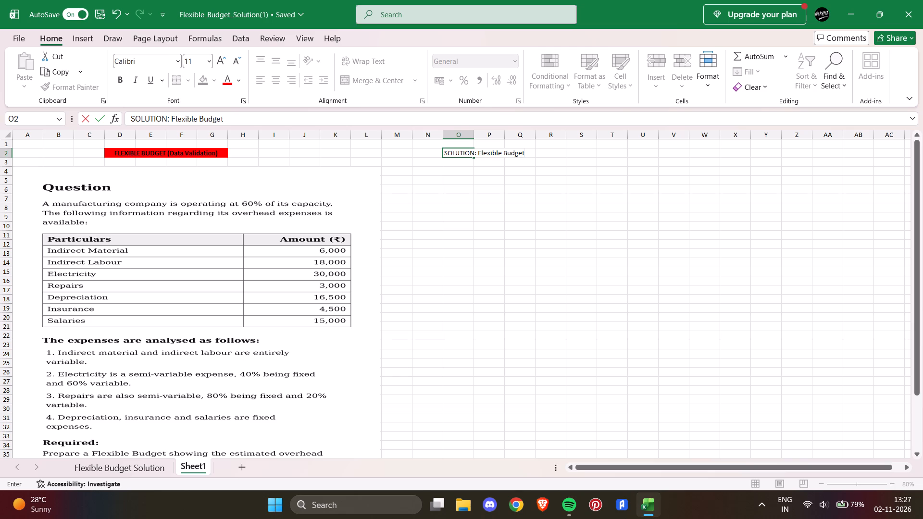
click(437, 154)
Make the solution heading in O2:Q2 bold.
click(458, 153)
drag(458, 153, 483, 153)
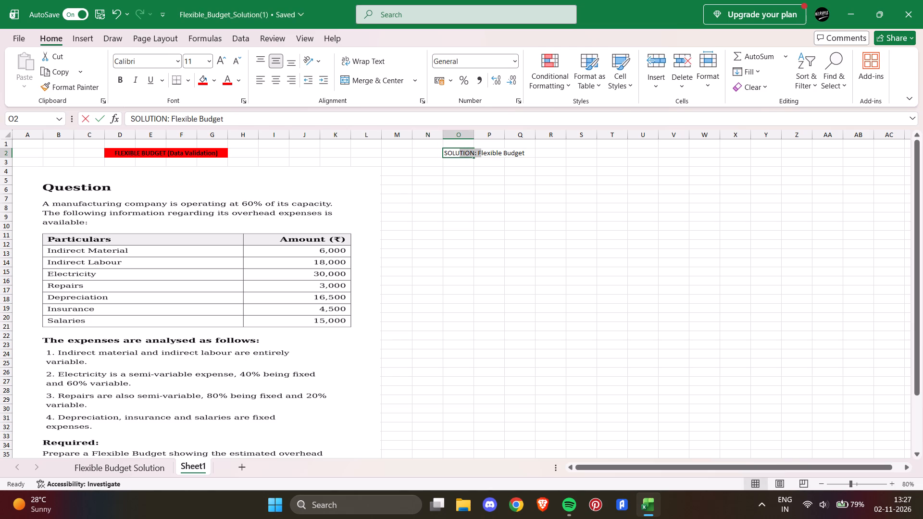
drag(483, 153, 530, 153)
click(517, 169)
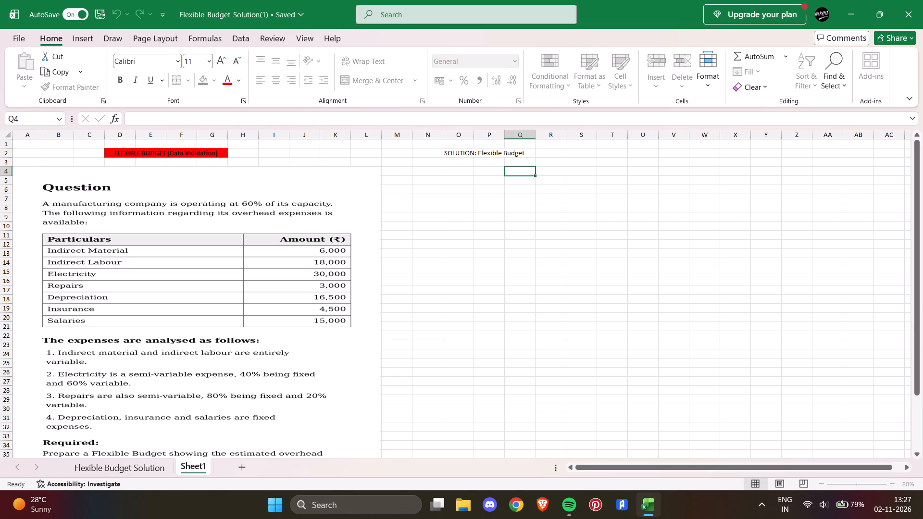
drag(451, 153, 520, 151)
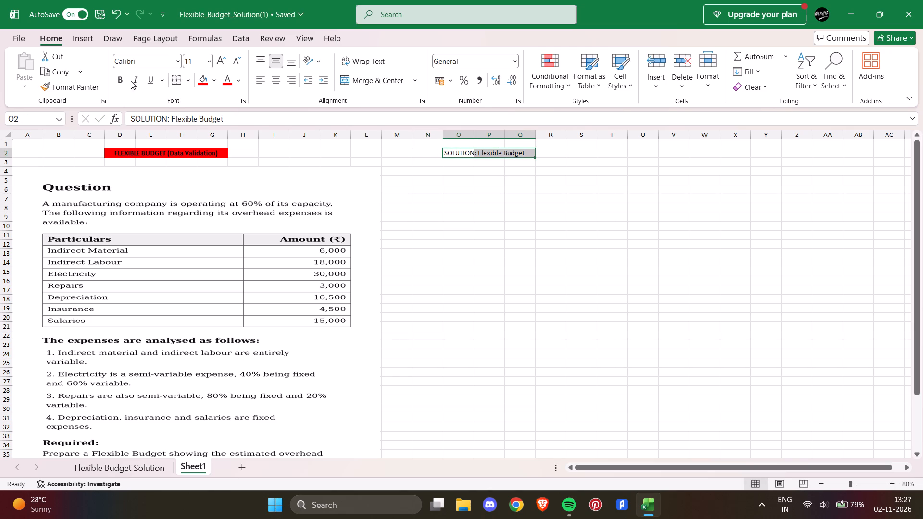
click(121, 80)
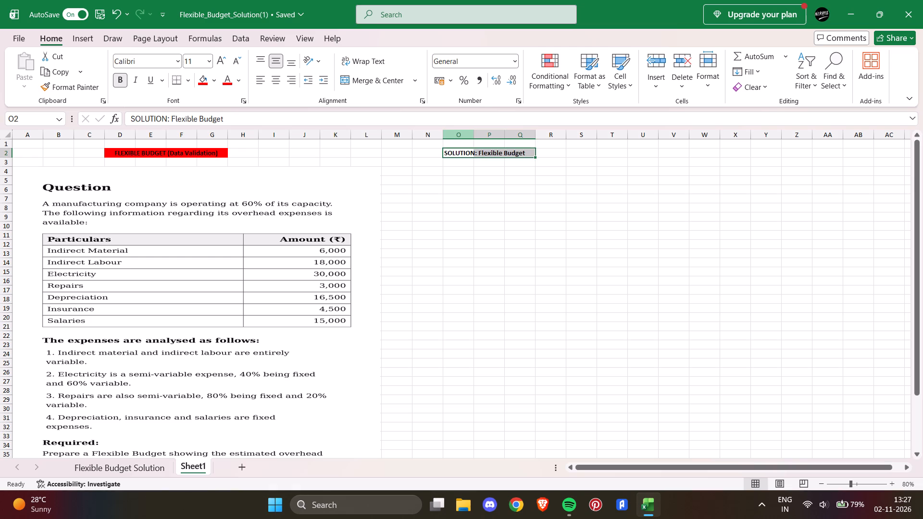
click(413, 178)
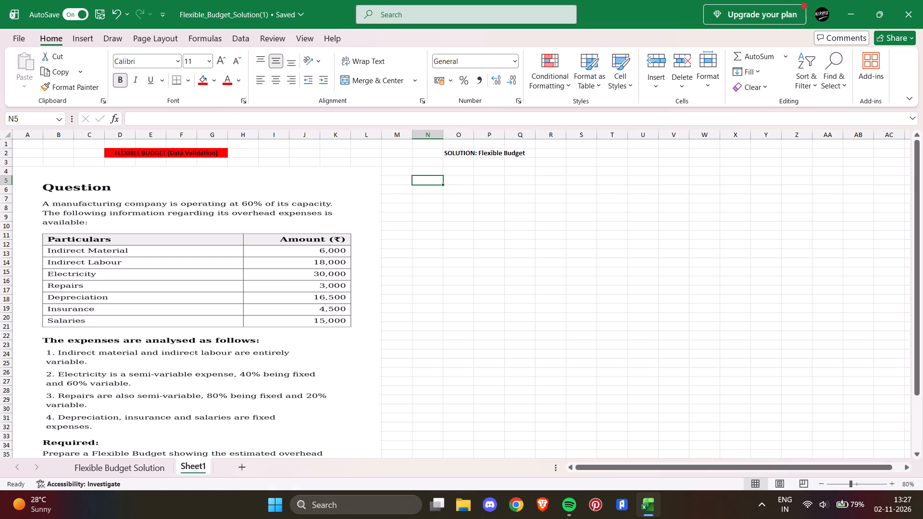
Copy the "Working Notes: Separation of Fixed & Variable Components" heading from the Flexible Budget Solution sheet into N3 and N4 of Sheet1.
scroll(490, 258, down, 1)
scroll(490, 258, up, 1)
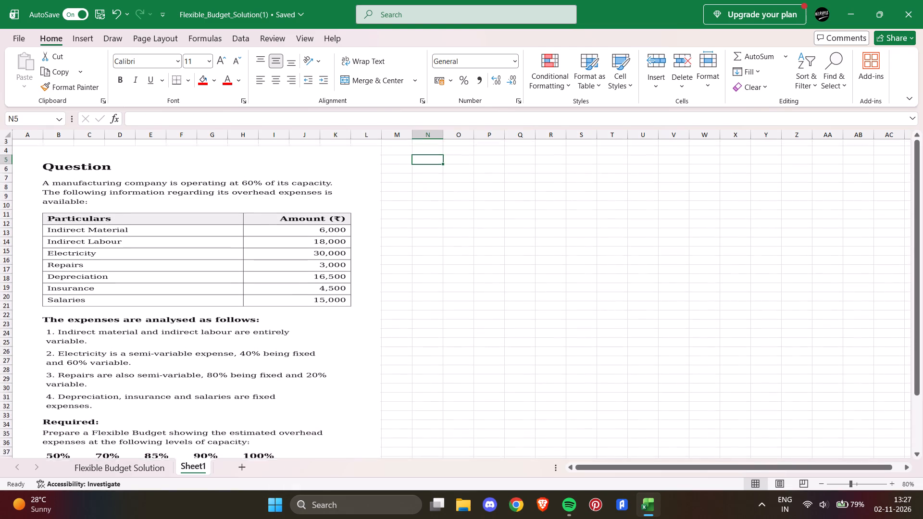
click(148, 468)
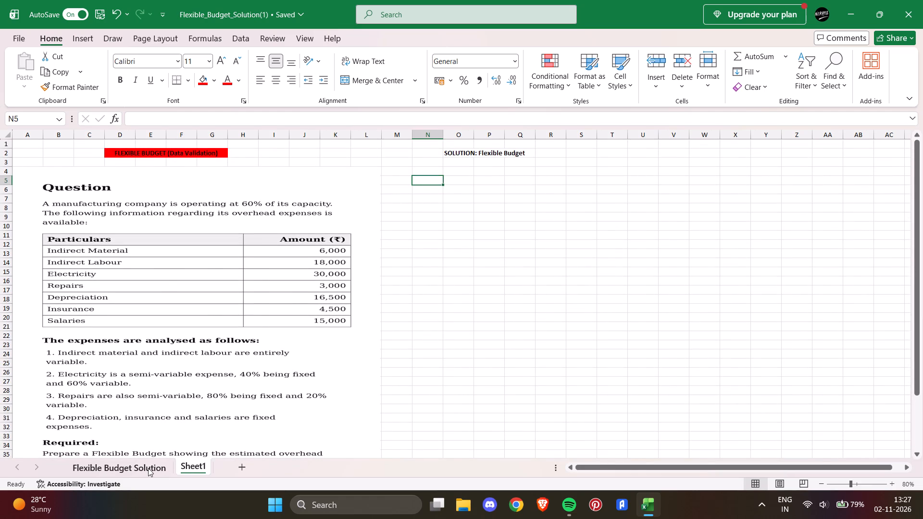
scroll(339, 329, right, 2)
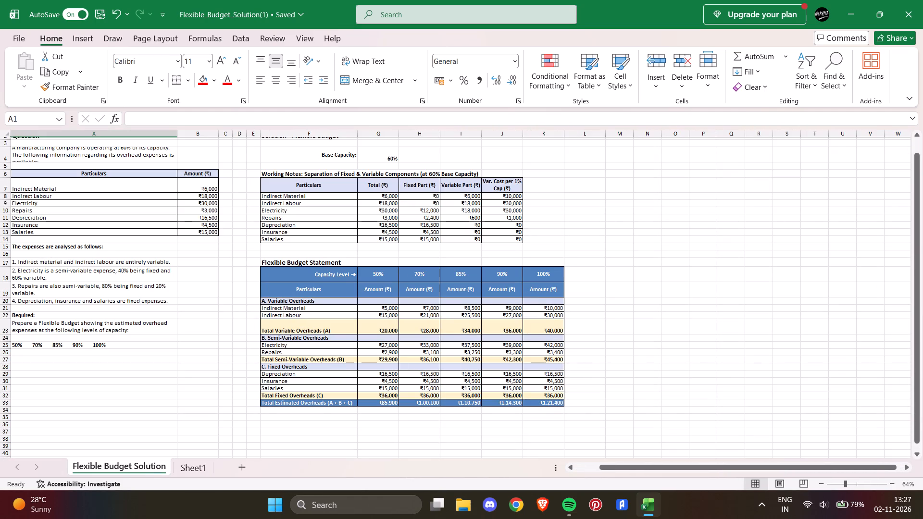
click(270, 175)
drag(270, 175, 392, 173)
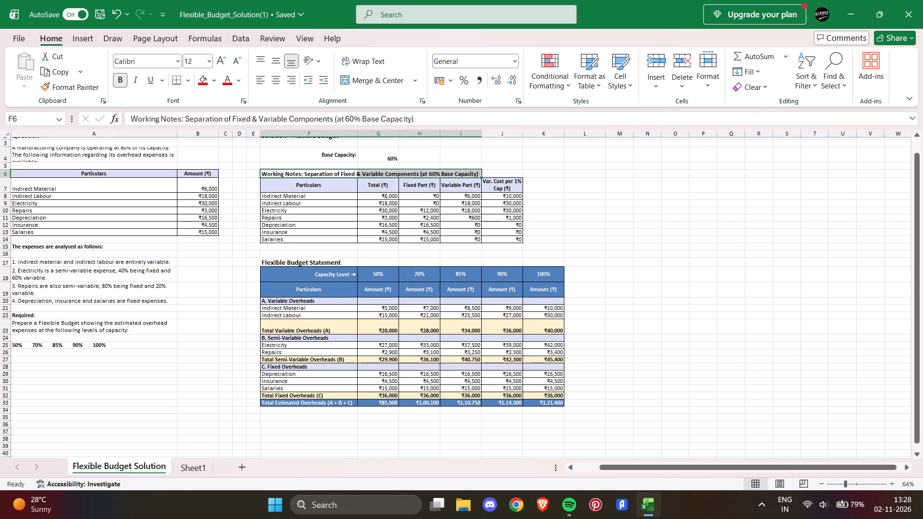
key(ctrl+c)
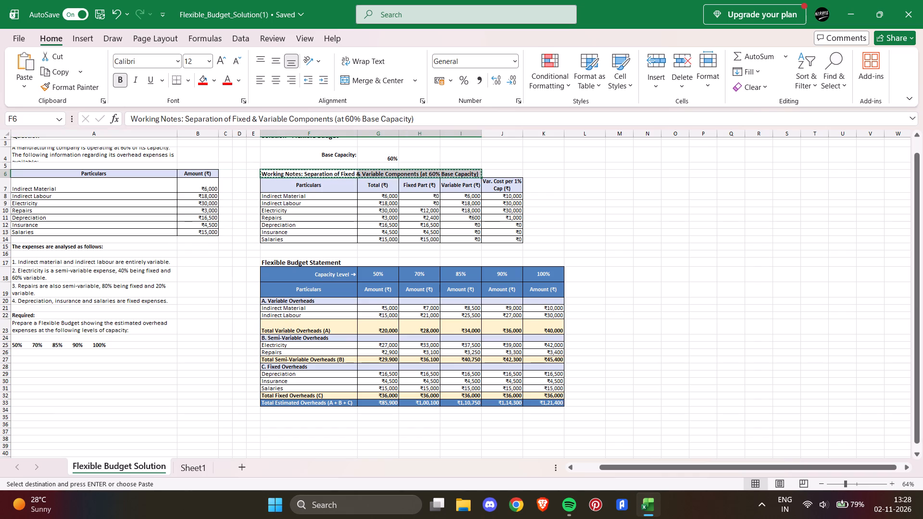
click(197, 462)
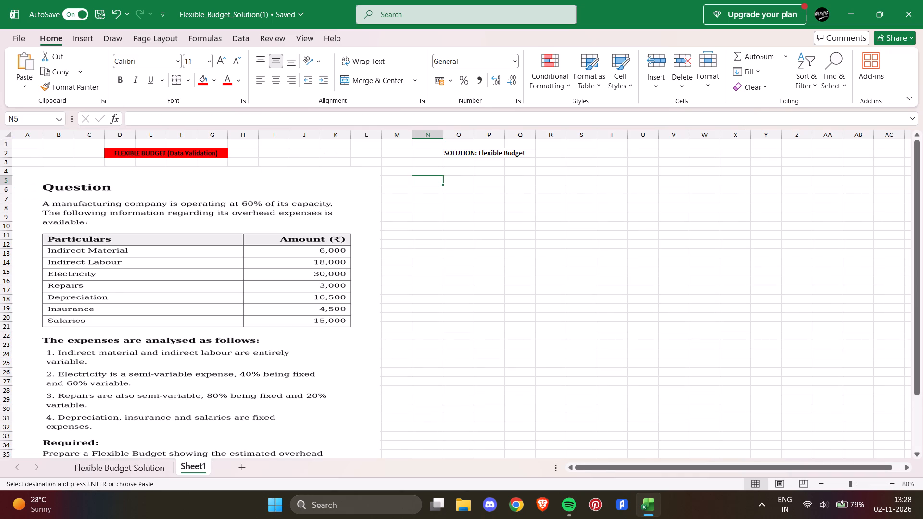
click(437, 165)
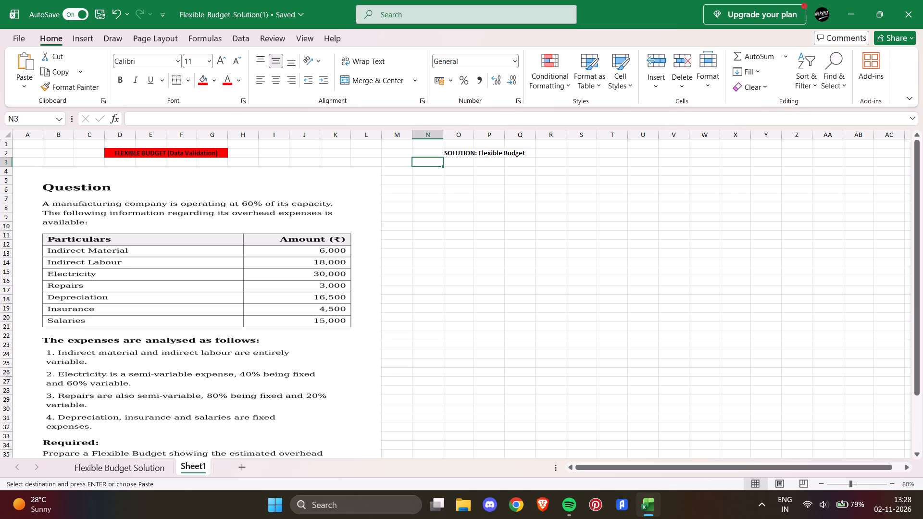
click(147, 467)
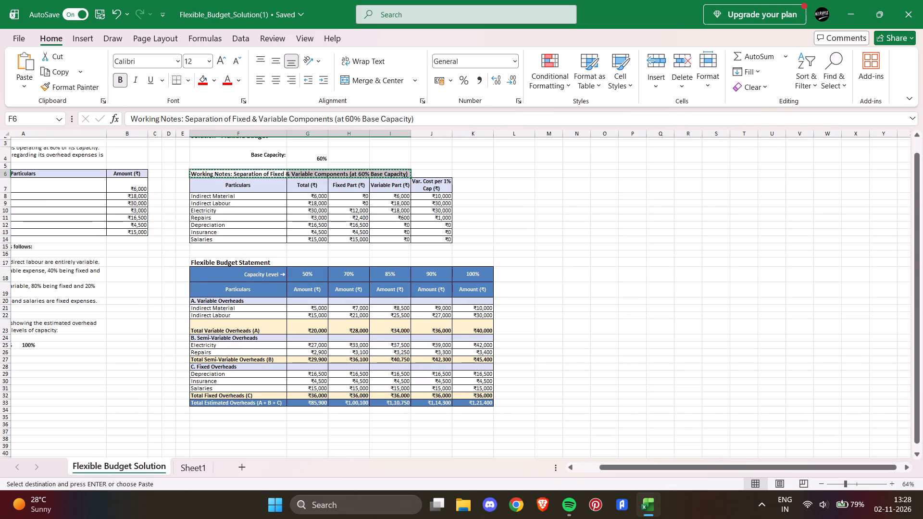
scroll(271, 328, up, 1)
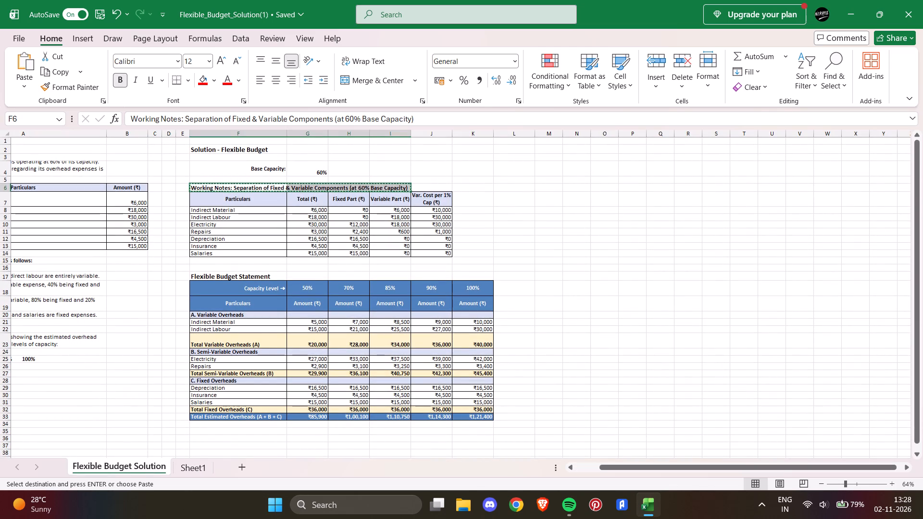
click(190, 467)
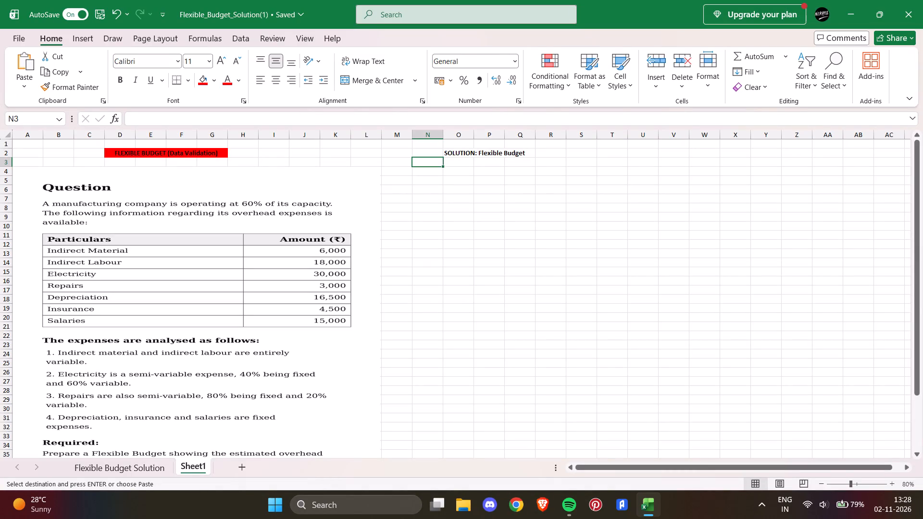
key(ctrl+v)
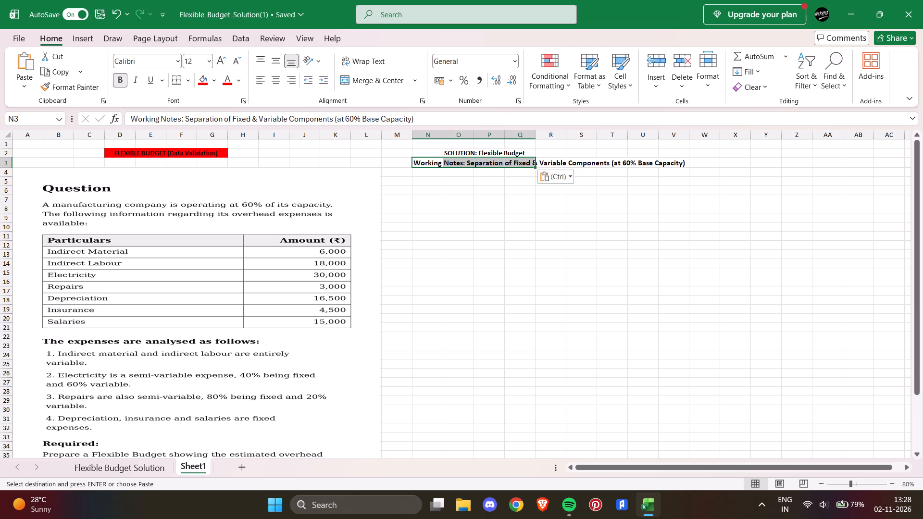
click(426, 173)
key(ctrl+v)
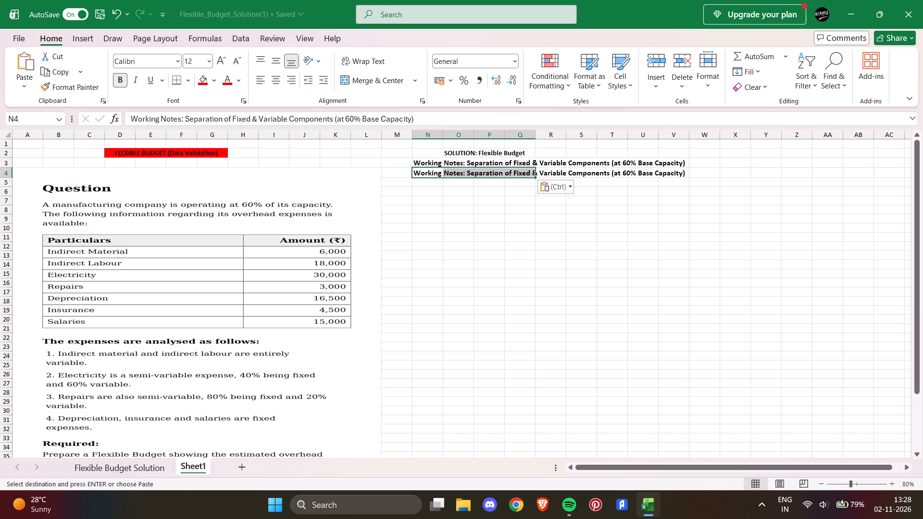
Delete the duplicate working notes heading from cell N3.
click(634, 166)
click(443, 166)
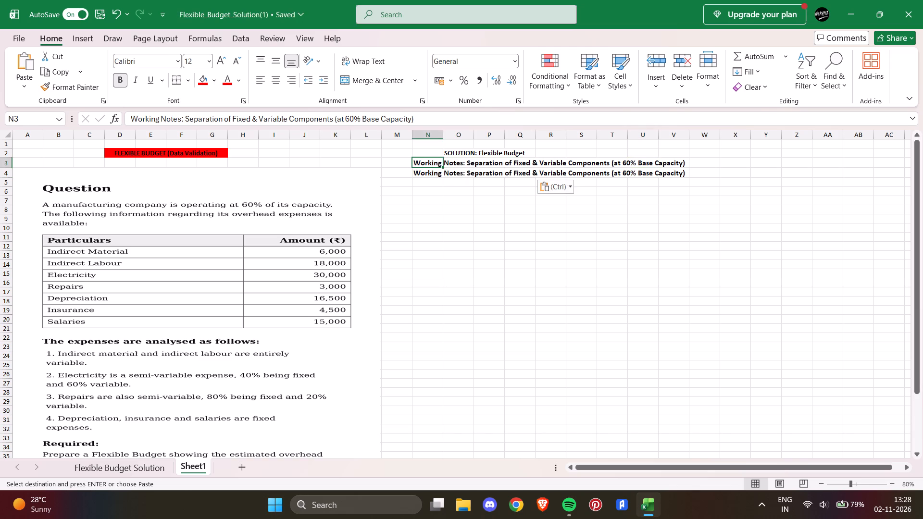
drag(422, 116, 124, 134)
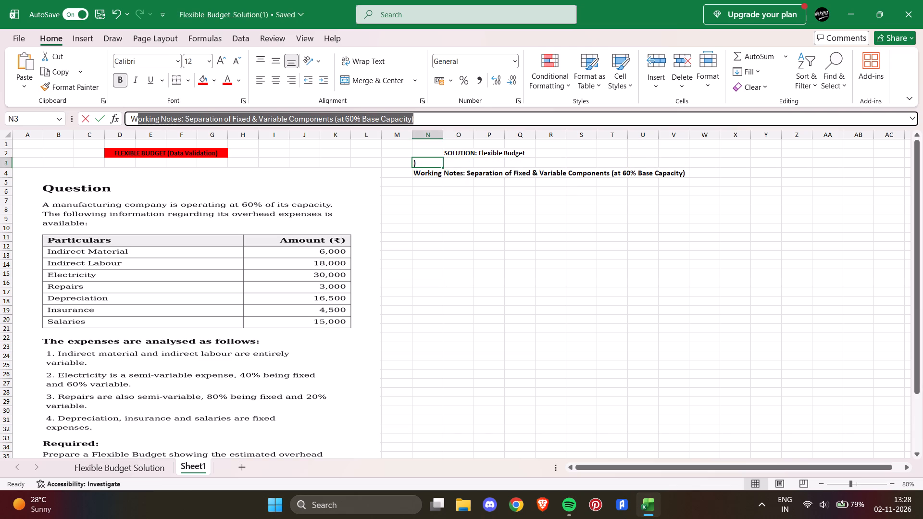
drag(124, 134, 118, 134)
key(BackSpace)
click(433, 181)
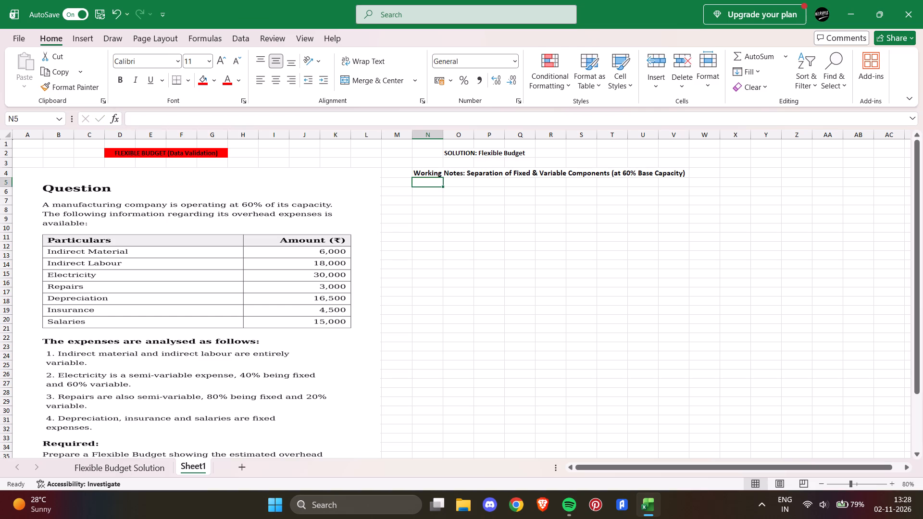
Copy the working notes' Particulars column, from its header to Salaries, from the Flexible Budget Solution sheet into Sheet1 starting at N5.
click(146, 464)
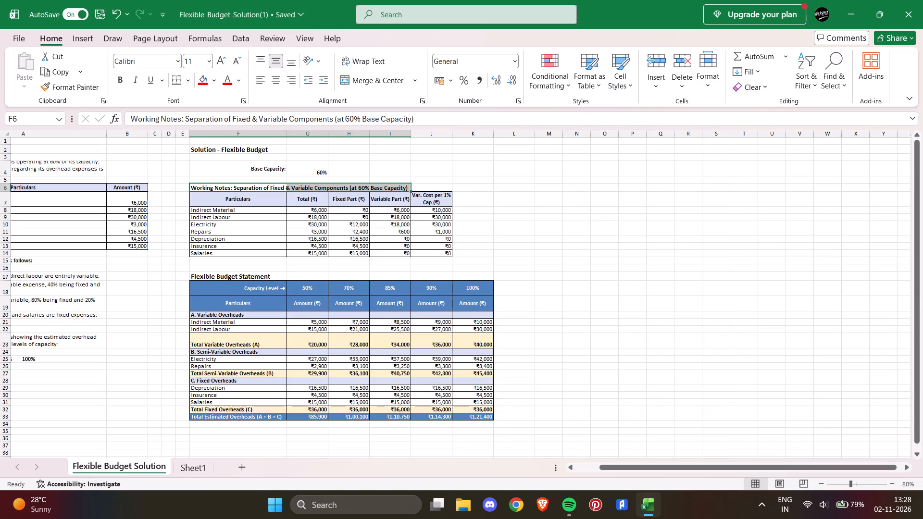
click(246, 200)
drag(246, 200, 255, 252)
key(ctrl+c)
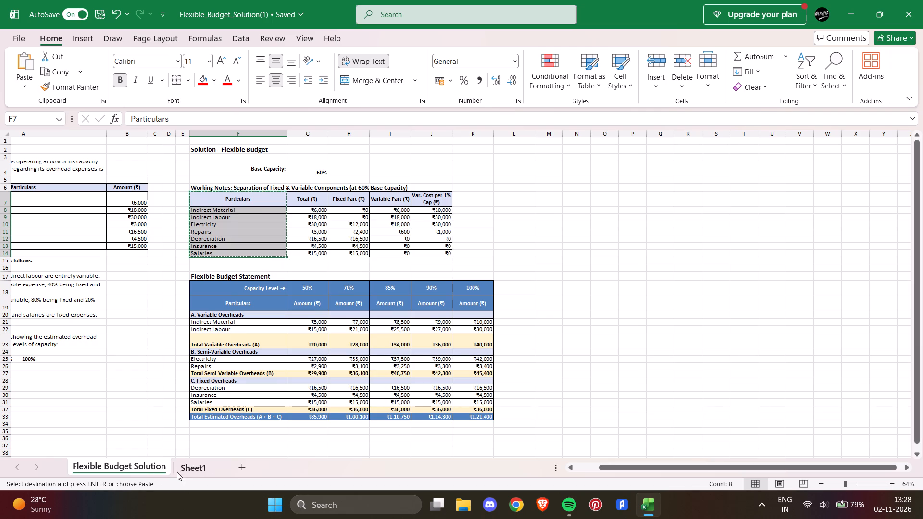
click(178, 470)
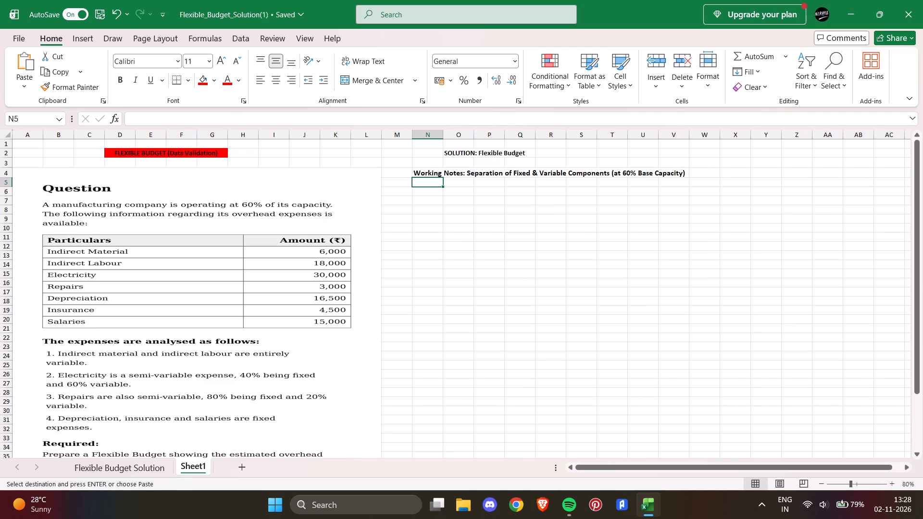
key(ctrl+v)
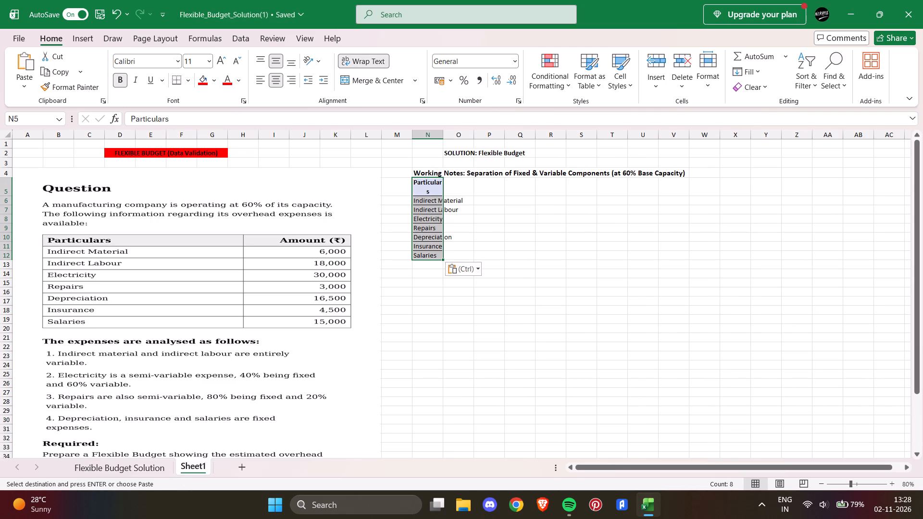
Merge and center the Particulars header across N5:O5.
click(429, 286)
click(433, 190)
drag(433, 190, 470, 184)
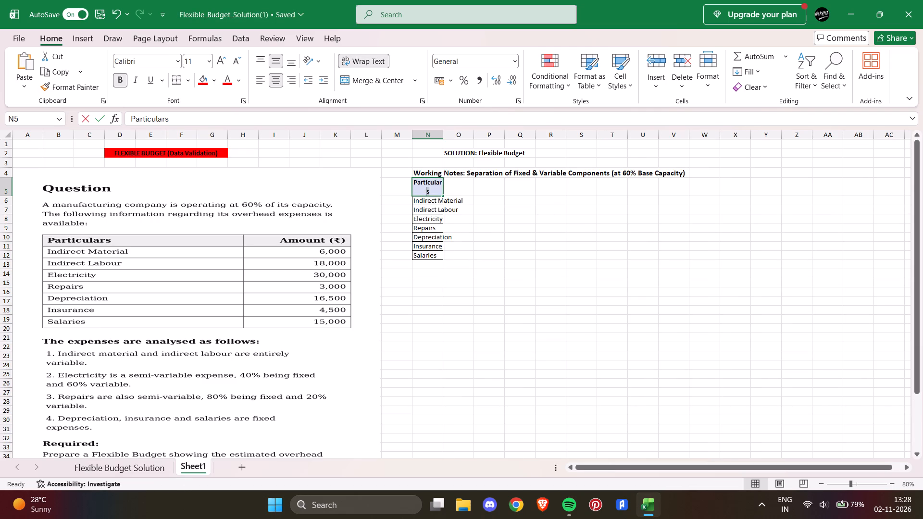
drag(470, 184, 474, 185)
click(470, 197)
drag(429, 189, 457, 188)
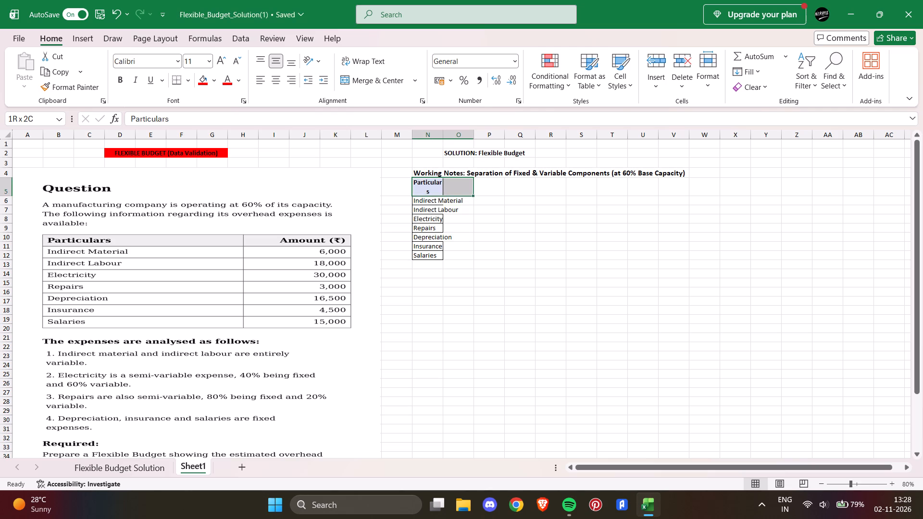
drag(457, 188, 464, 188)
click(369, 81)
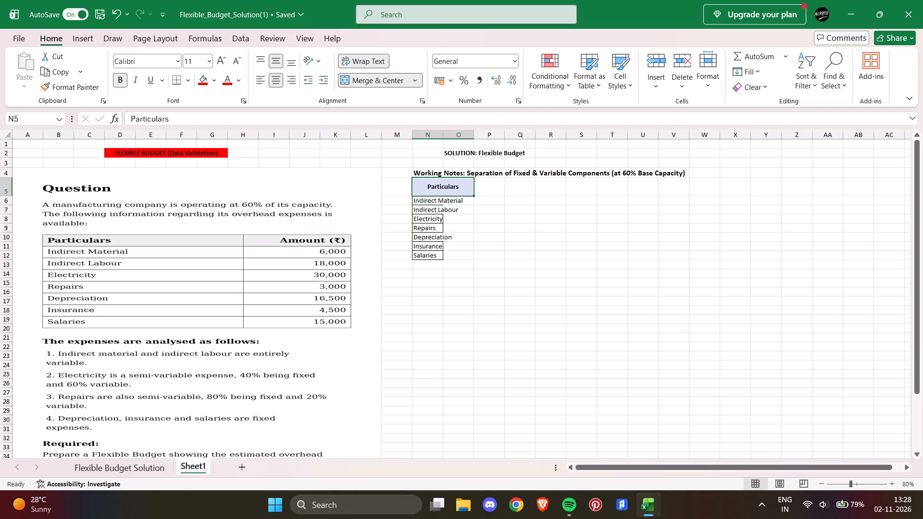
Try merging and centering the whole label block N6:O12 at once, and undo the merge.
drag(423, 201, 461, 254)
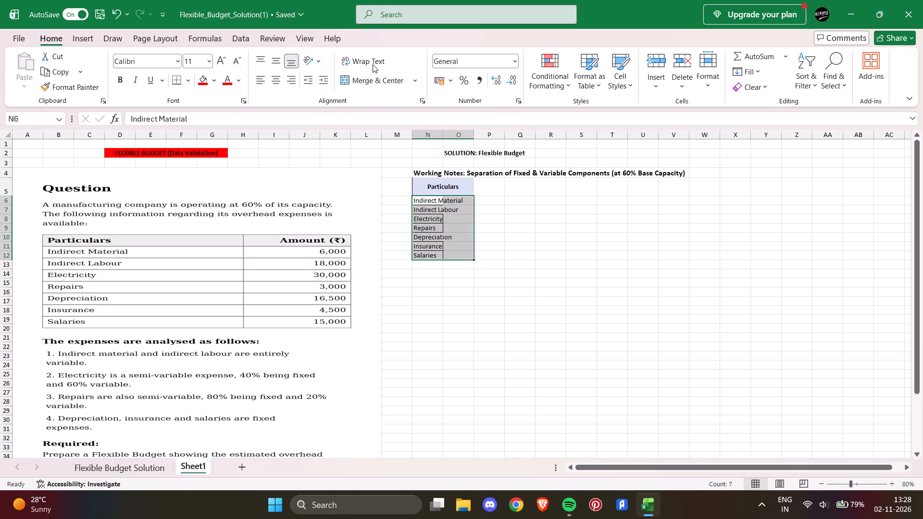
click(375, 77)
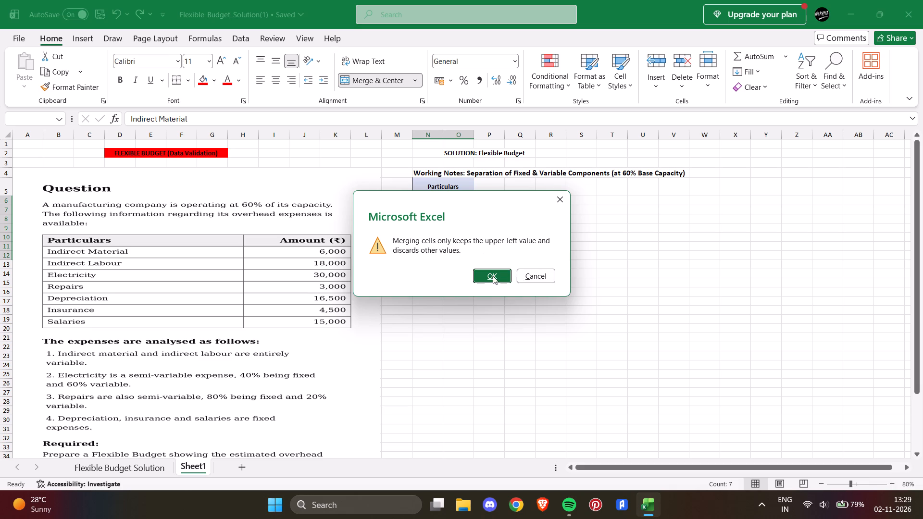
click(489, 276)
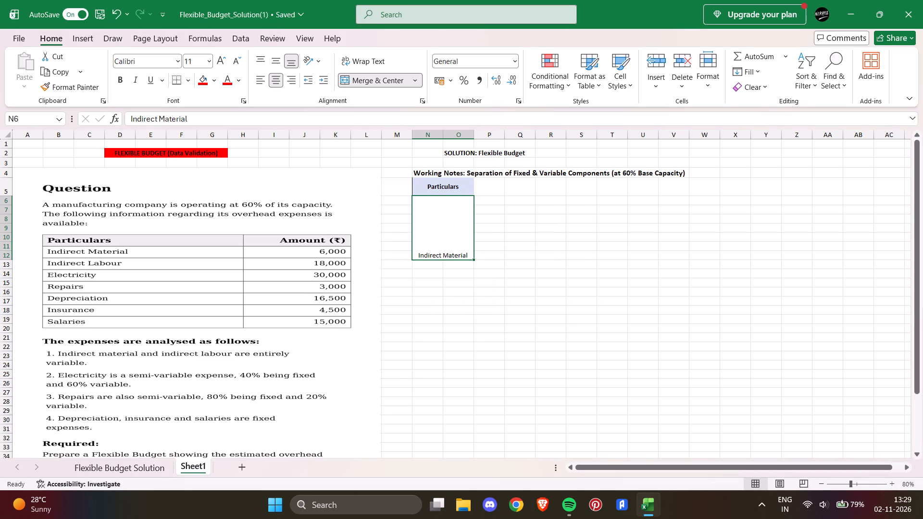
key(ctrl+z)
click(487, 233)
Merge and center each expense label across columns N and O separately, from Indirect Material in row 6 to Salaries in row 12.
drag(428, 200, 474, 200)
click(362, 79)
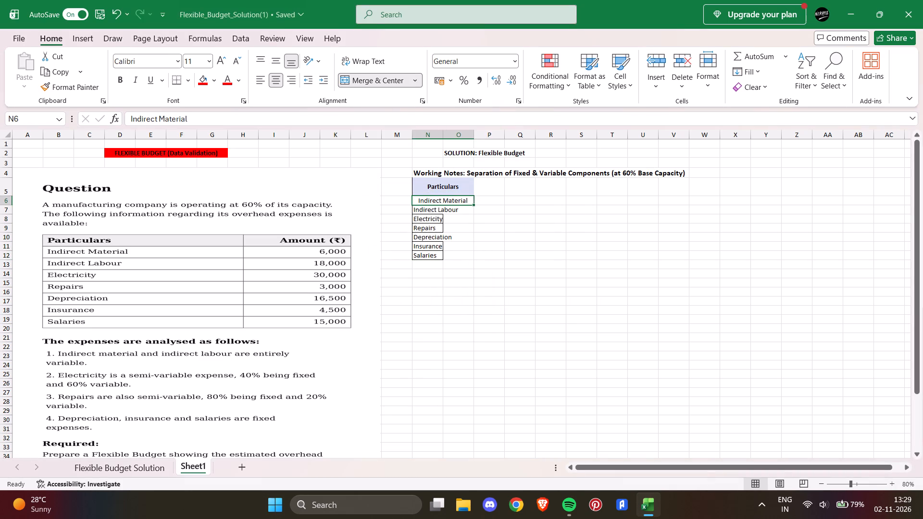
drag(428, 210, 449, 208)
click(374, 83)
drag(426, 220, 457, 219)
click(372, 83)
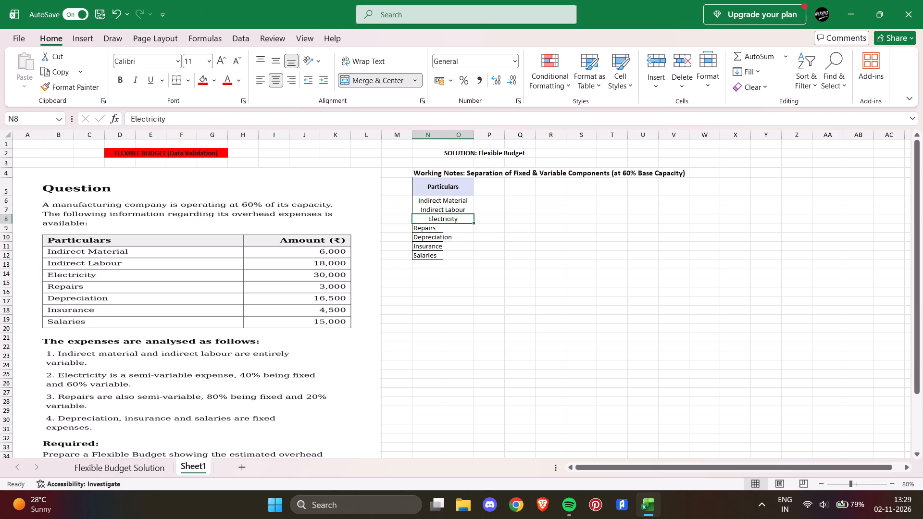
drag(420, 228, 461, 227)
click(369, 76)
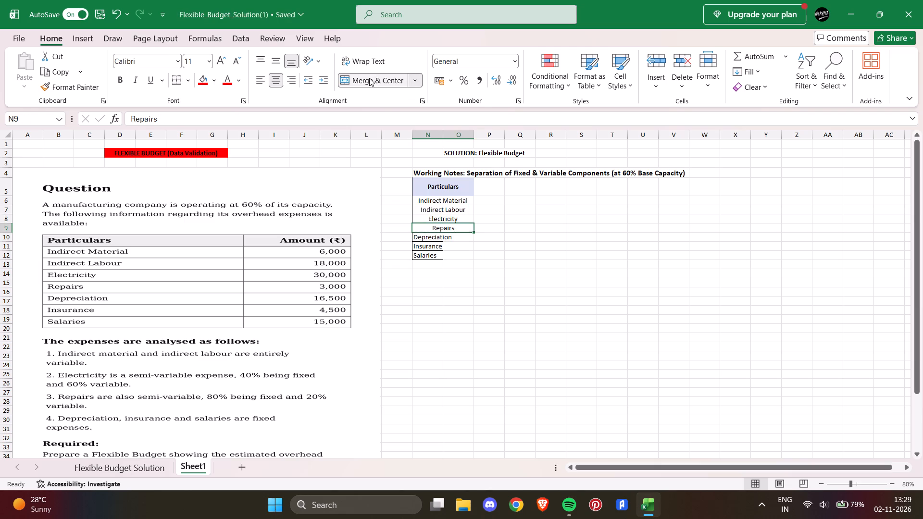
drag(432, 238, 461, 238)
click(358, 77)
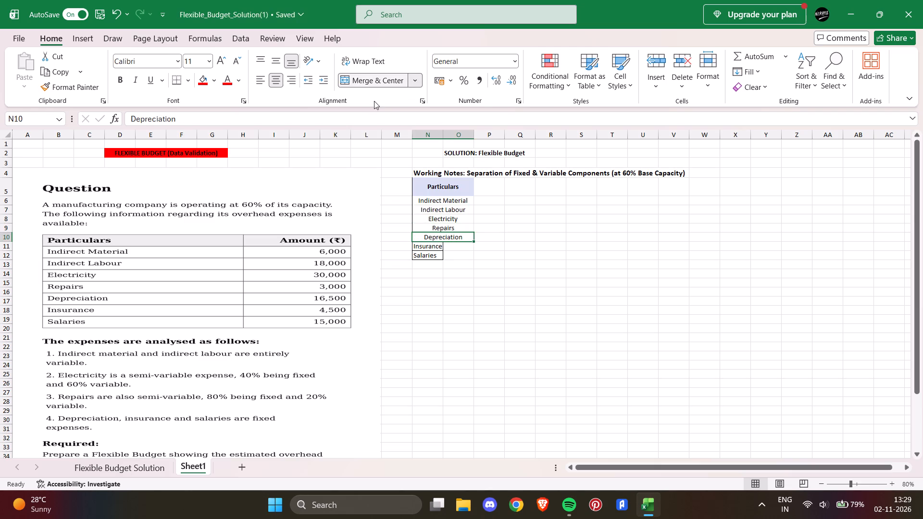
drag(431, 242, 477, 241)
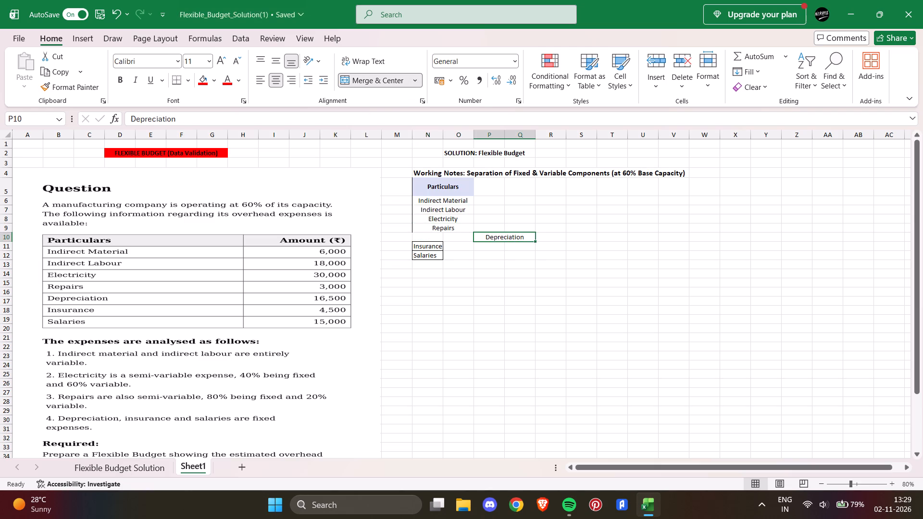
key(ctrl+z)
drag(431, 247, 461, 242)
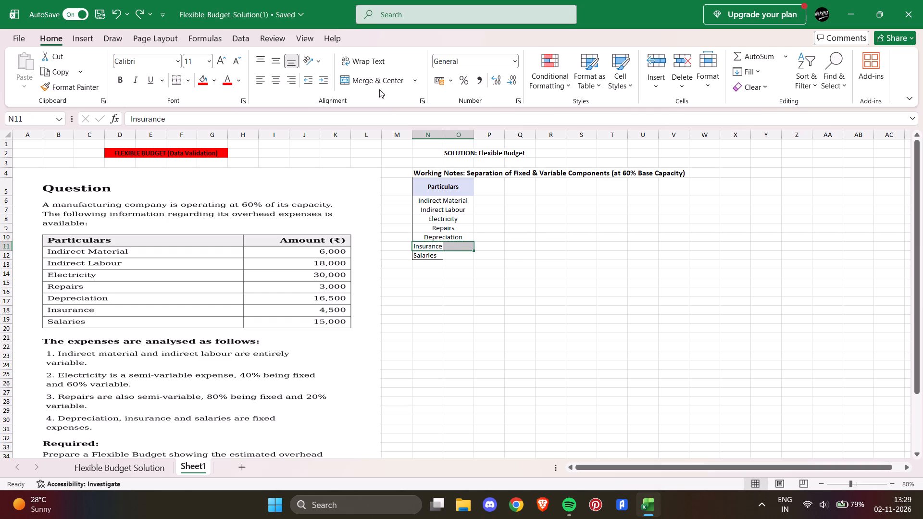
click(375, 82)
drag(429, 255, 462, 254)
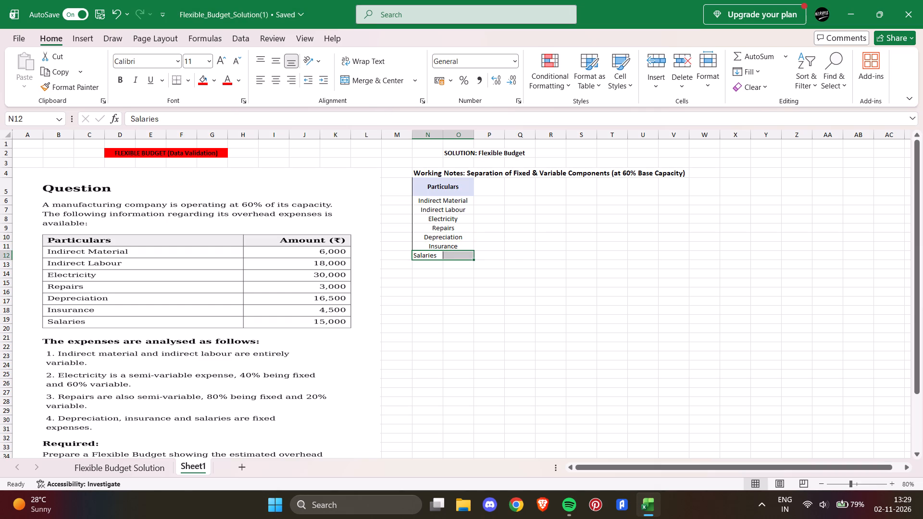
click(362, 84)
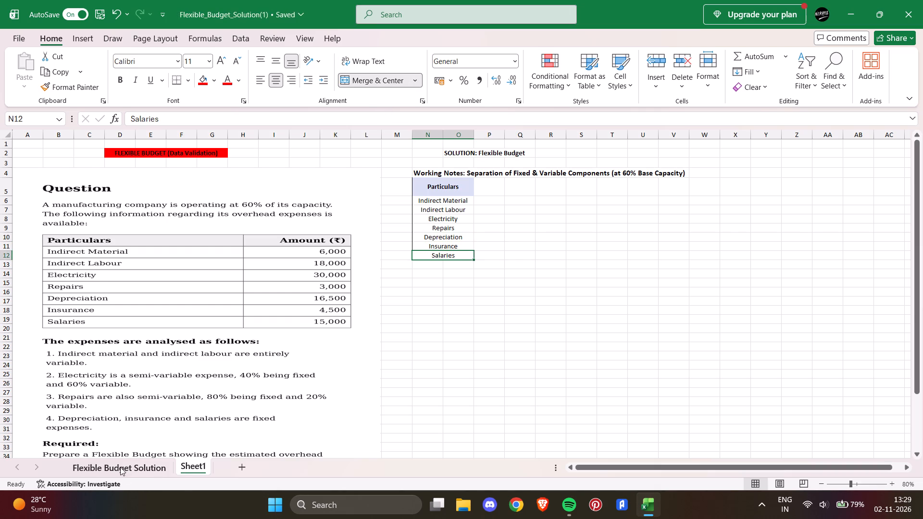
Copy the four working-notes headers from Total to Var. Cost per 1% Cap from the Flexible Budget Solution sheet into Sheet1 starting at P5.
click(120, 467)
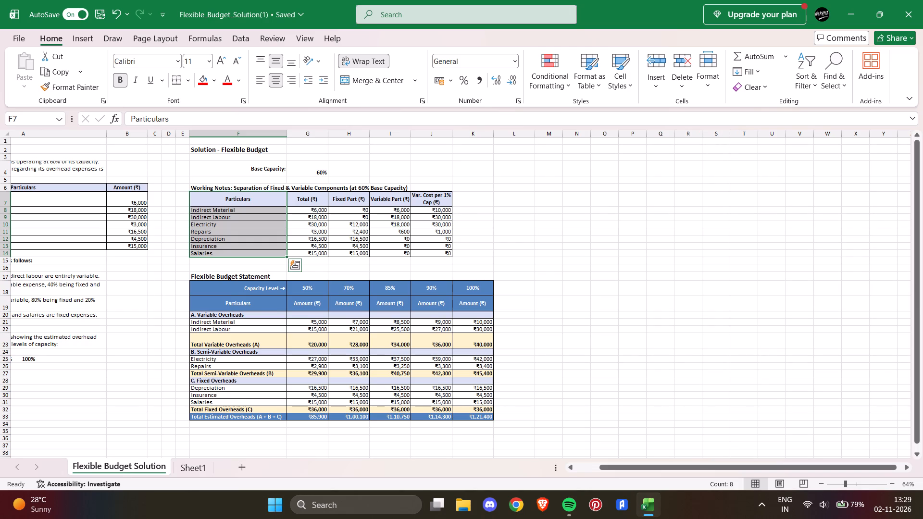
drag(309, 201, 418, 199)
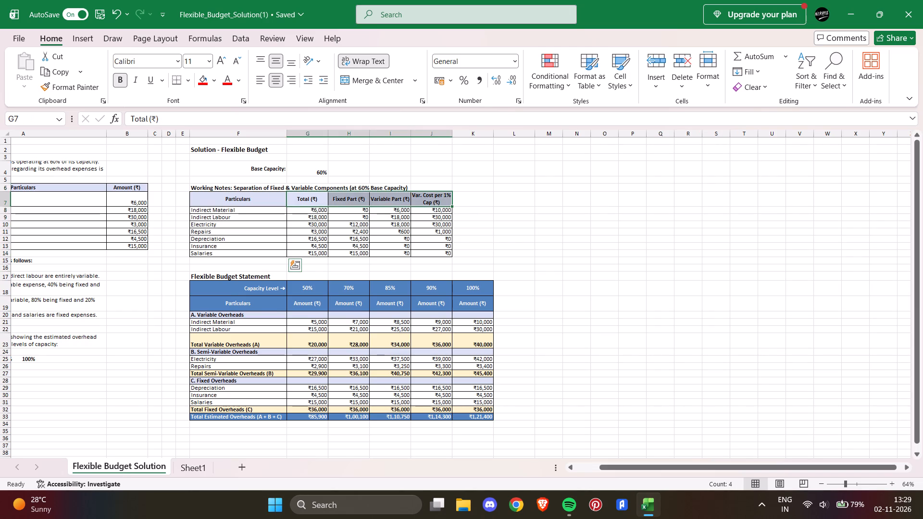
key(ctrl+c)
click(206, 462)
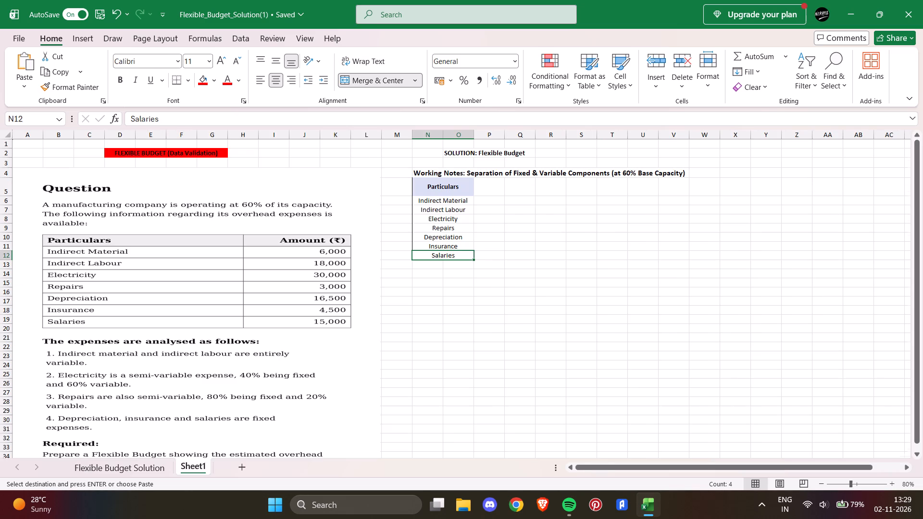
click(488, 192)
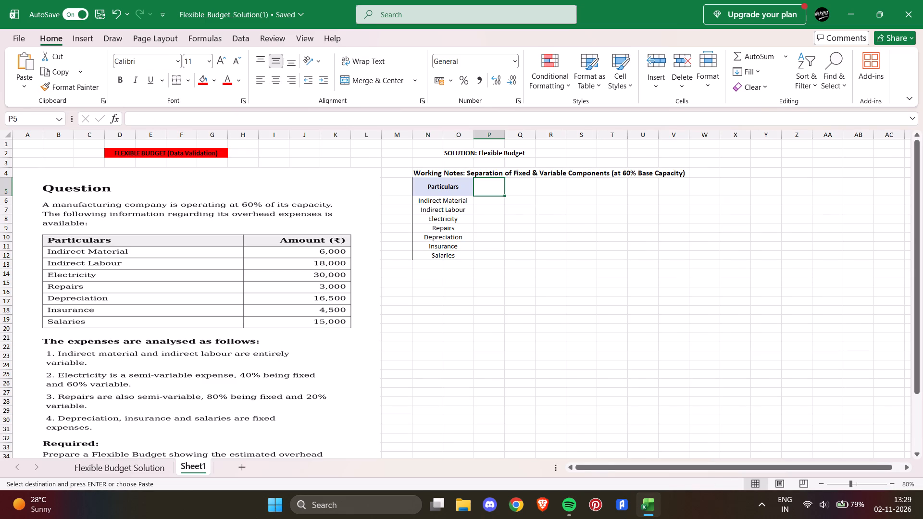
key(ctrl+v)
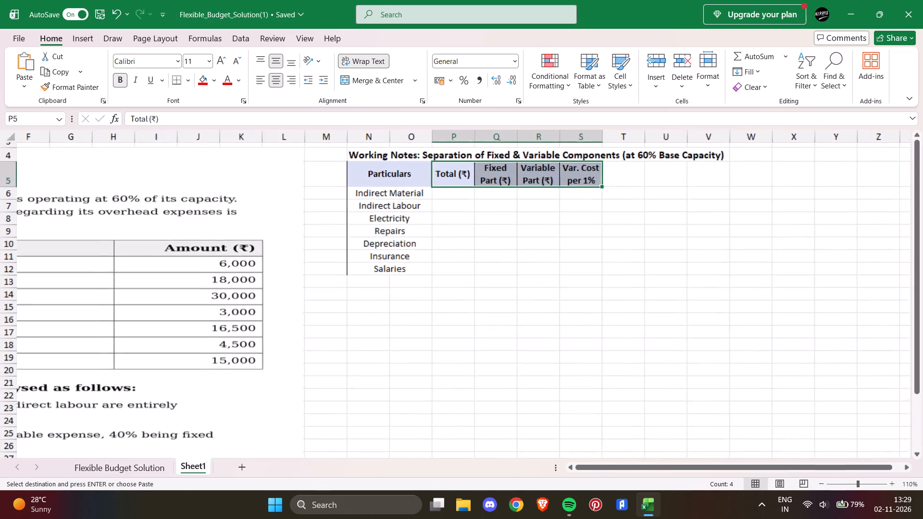
scroll(596, 229, up, 1)
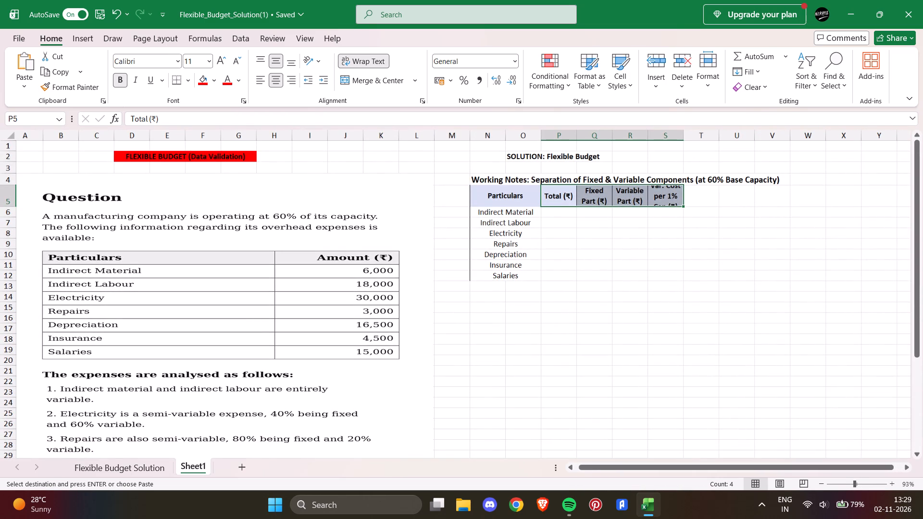
Merge and center the Var. Cost per 1% Cap header across S5:T5.
drag(663, 198, 691, 198)
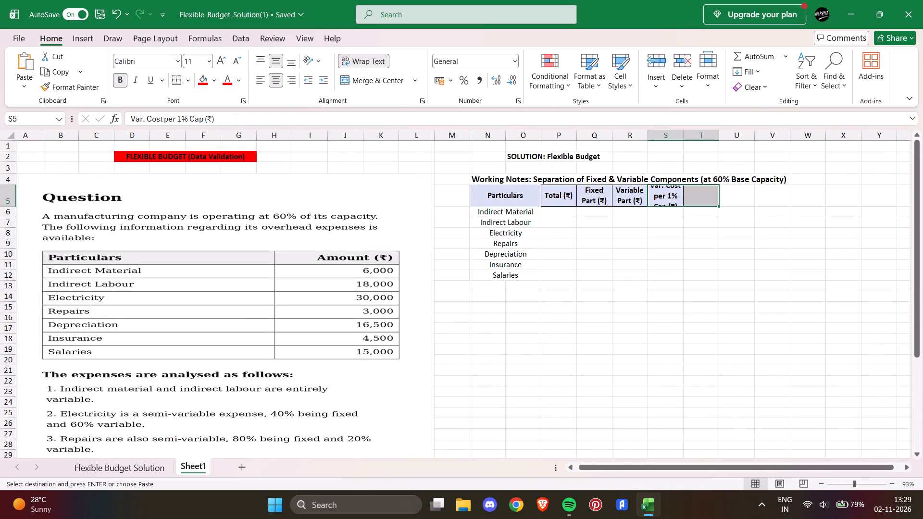
click(367, 81)
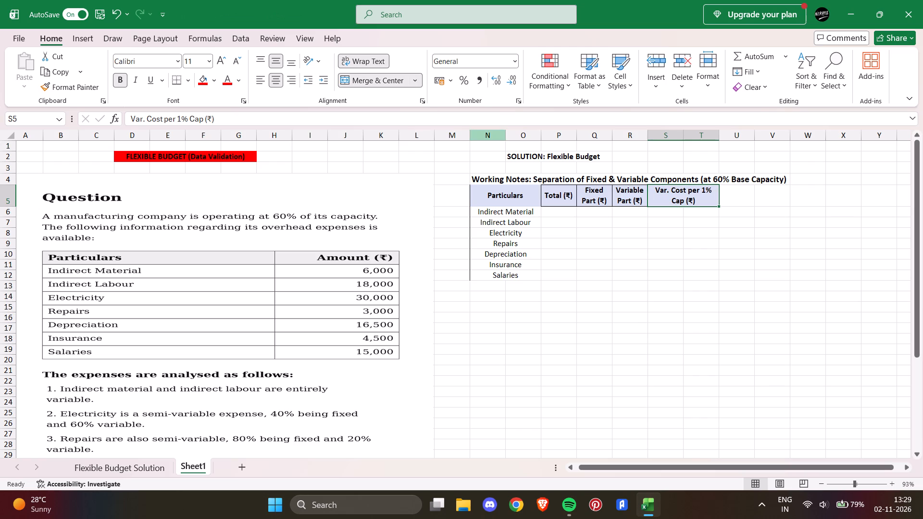
click(597, 198)
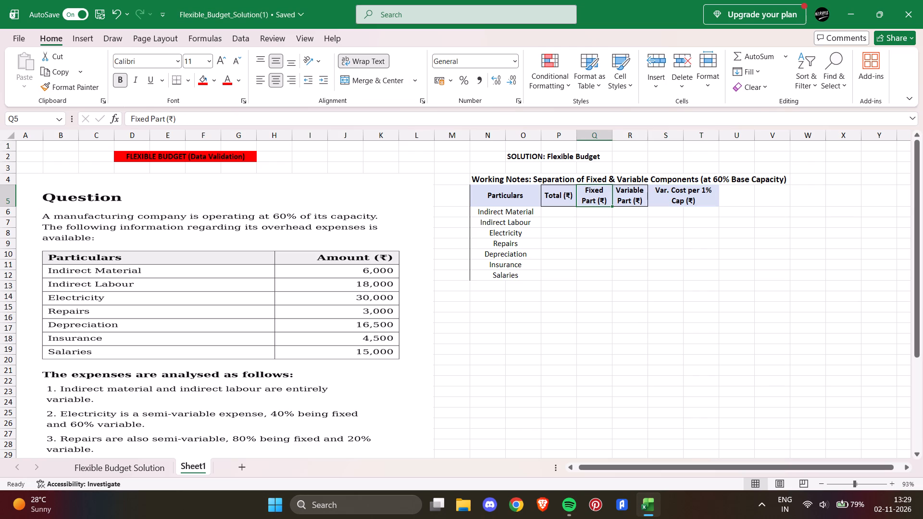
click(677, 196)
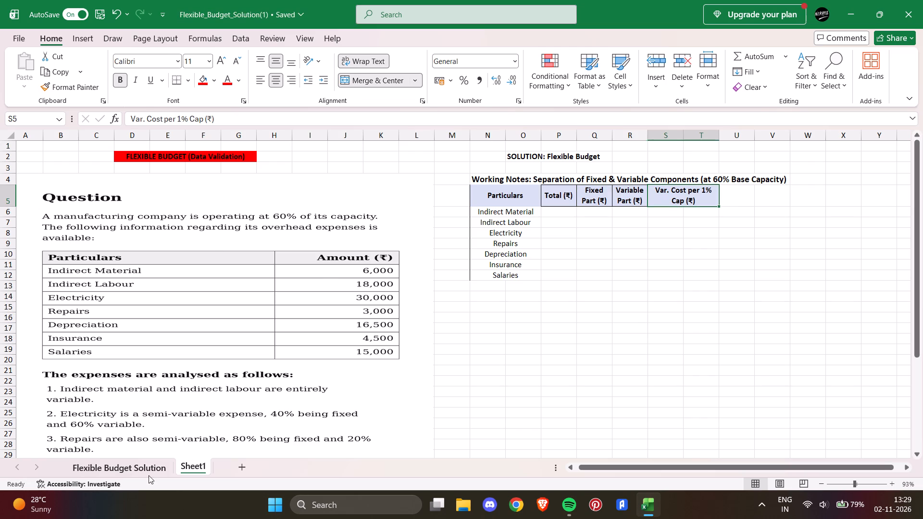
Copy the working notes' Total amounts, from Indirect Material to Salaries, from the Flexible Budget Solution sheet into Sheet1 starting at P6.
click(137, 472)
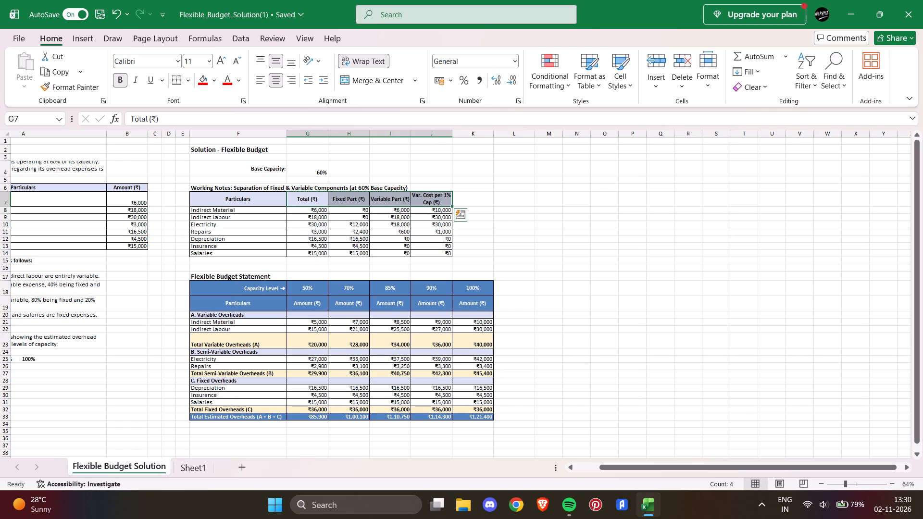
drag(308, 211, 317, 250)
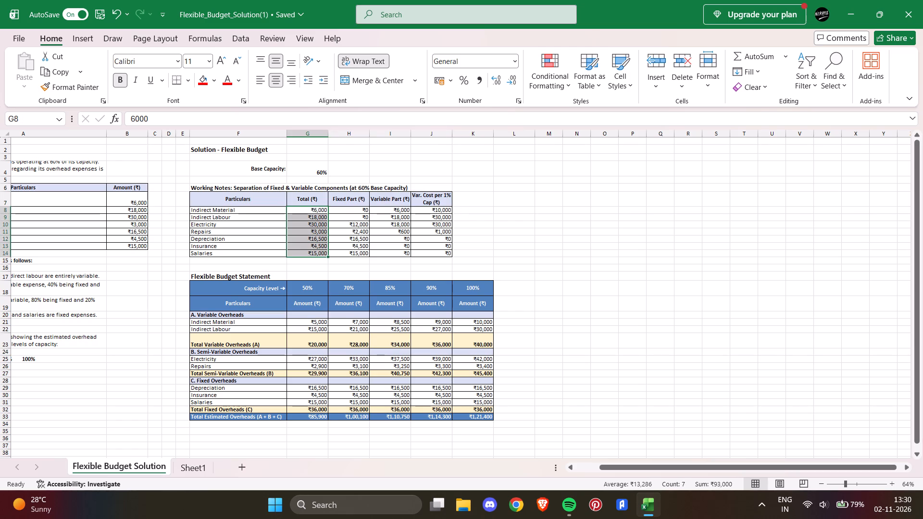
key(ctrl+c)
click(184, 470)
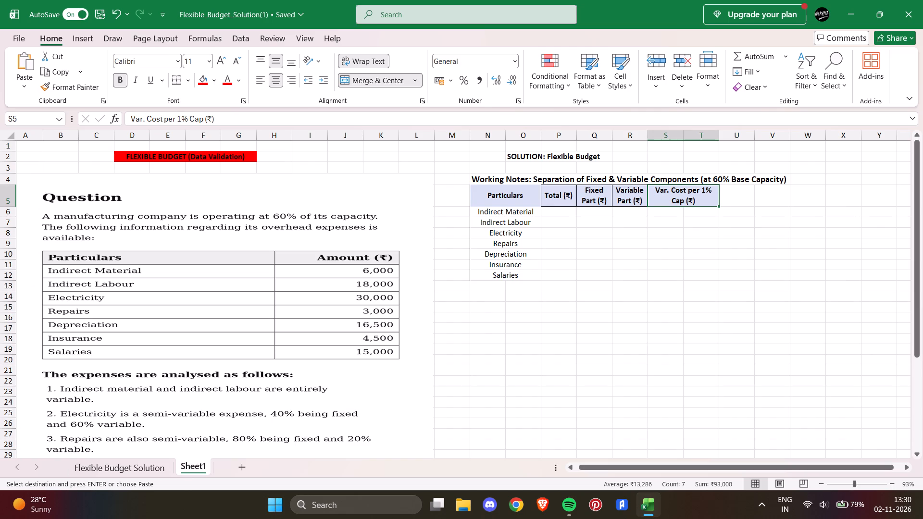
click(558, 213)
key(ctrl+v)
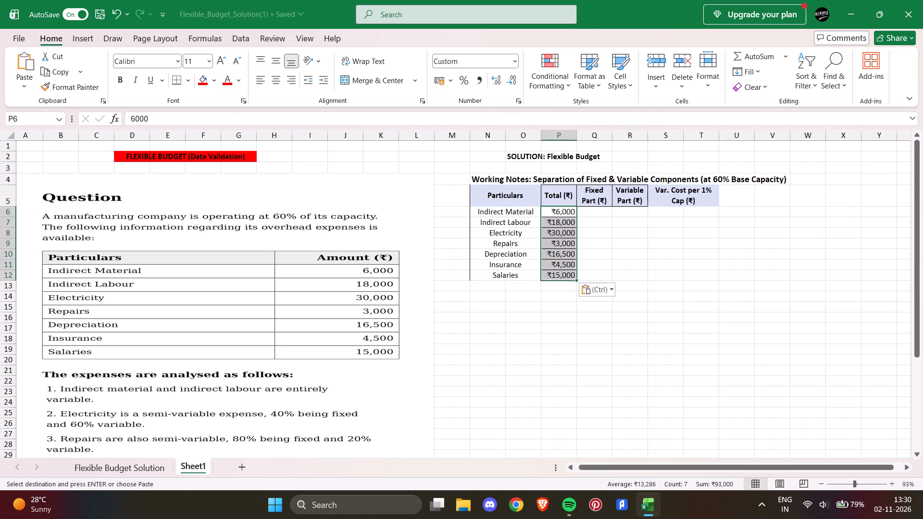
Set the number format of the Total amounts in P6:P12 to General.
click(599, 216)
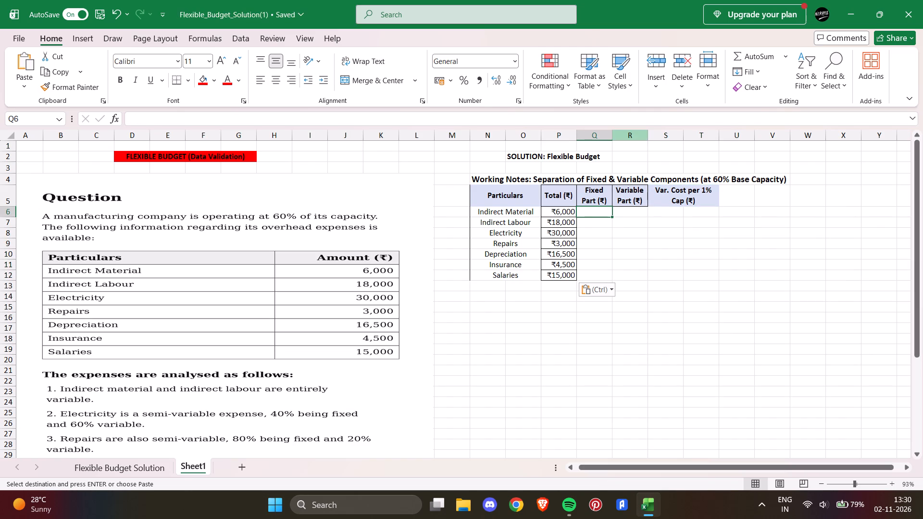
drag(562, 210, 564, 270)
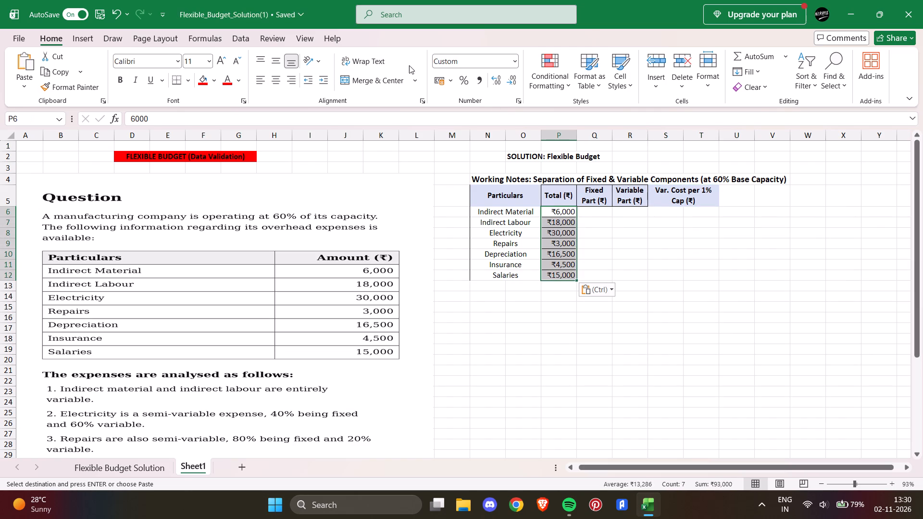
click(491, 62)
click(515, 62)
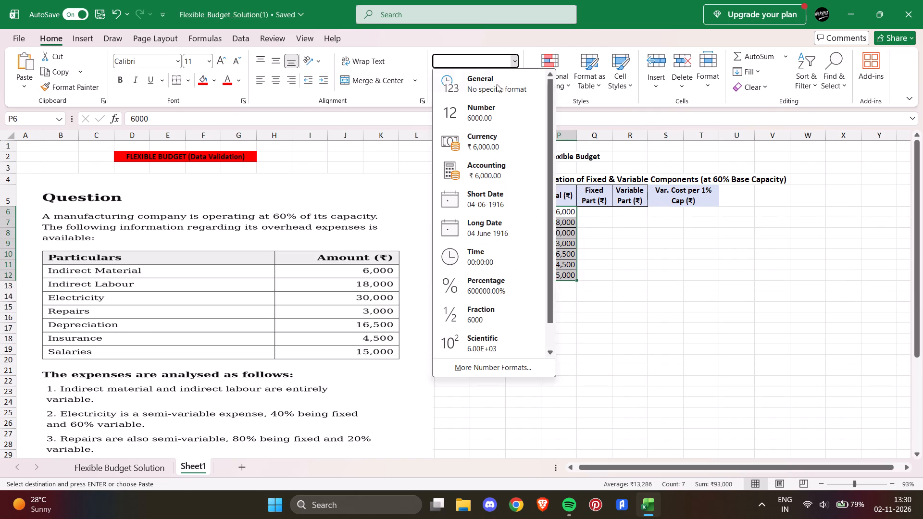
click(497, 83)
Copy the Fixed Part amounts H8:H14 from the Flexible Budget Solution sheet into Sheet1 starting at Q6.
click(151, 465)
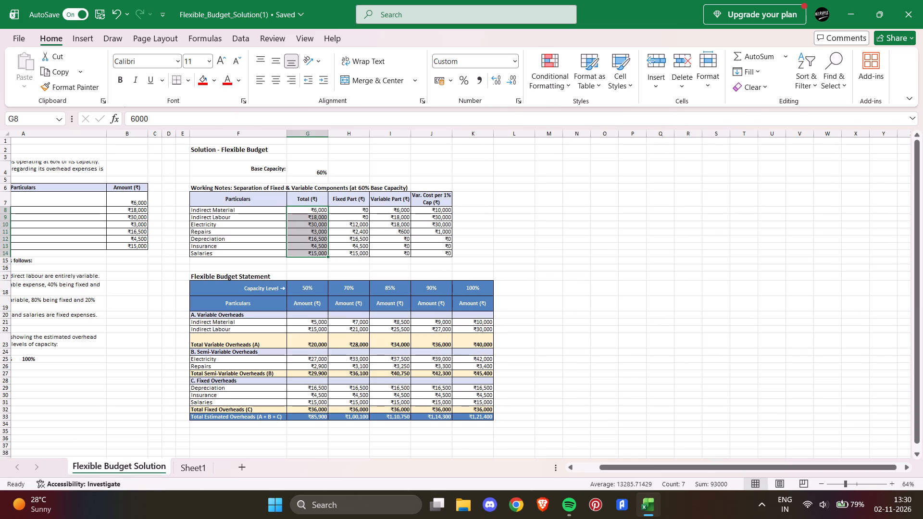
drag(350, 210, 358, 249)
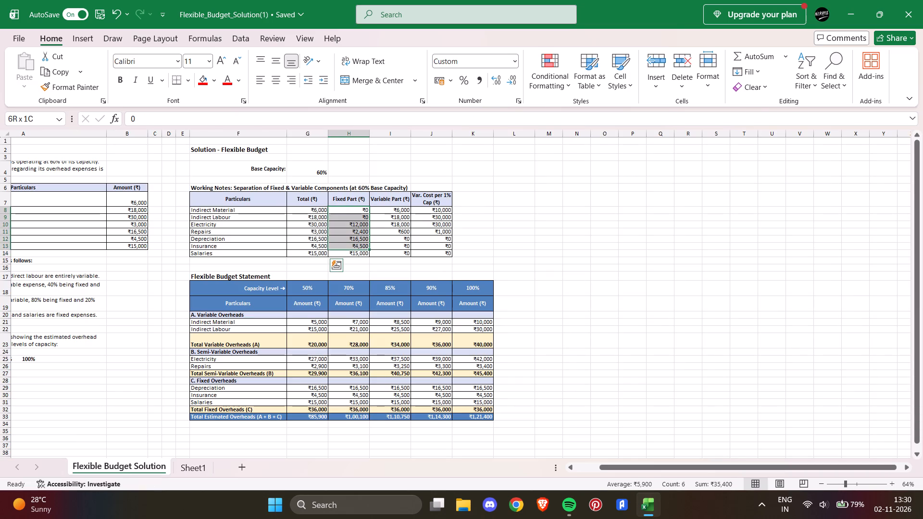
drag(358, 249, 359, 254)
key(ctrl+c)
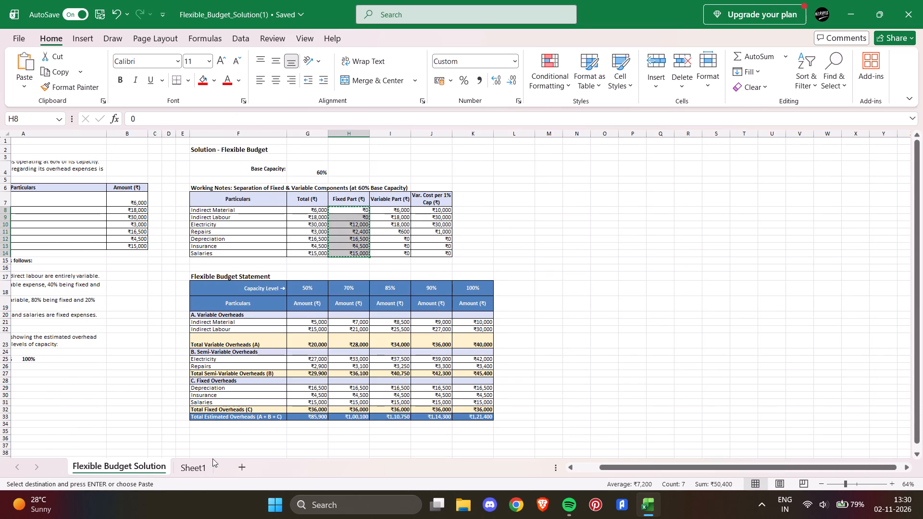
click(200, 466)
click(596, 214)
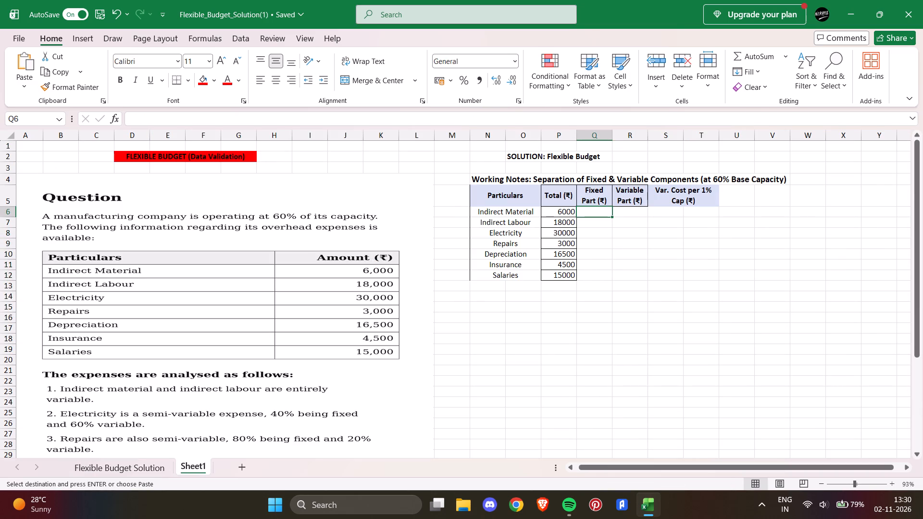
key(ctrl+v)
Copy the Variable Part amounts I8:I14 from the Flexible Budget Solution sheet into R6:R12 on Sheet1.
click(139, 464)
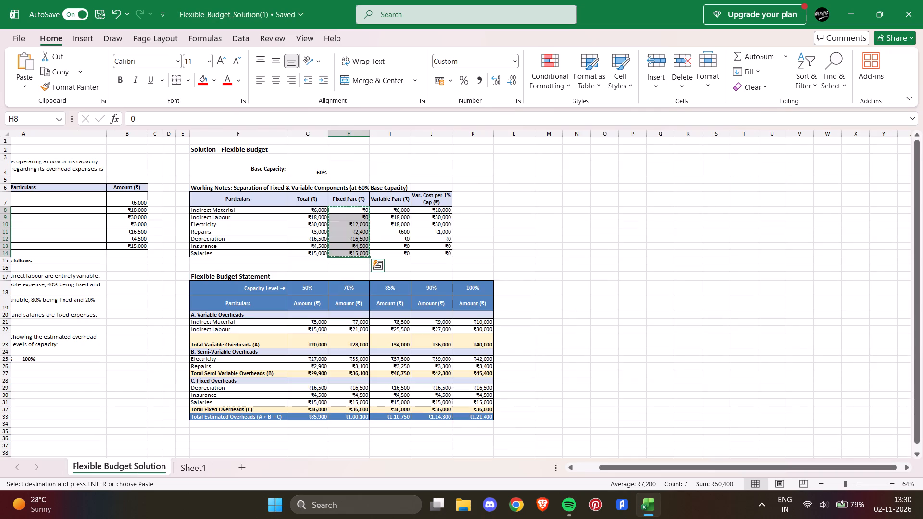
drag(387, 211, 397, 251)
key(ctrl+c)
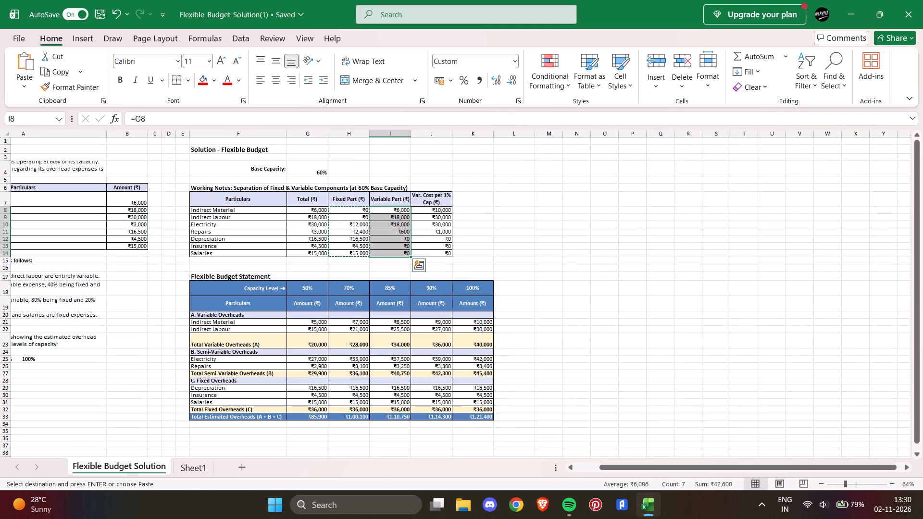
click(201, 466)
drag(627, 209, 626, 237)
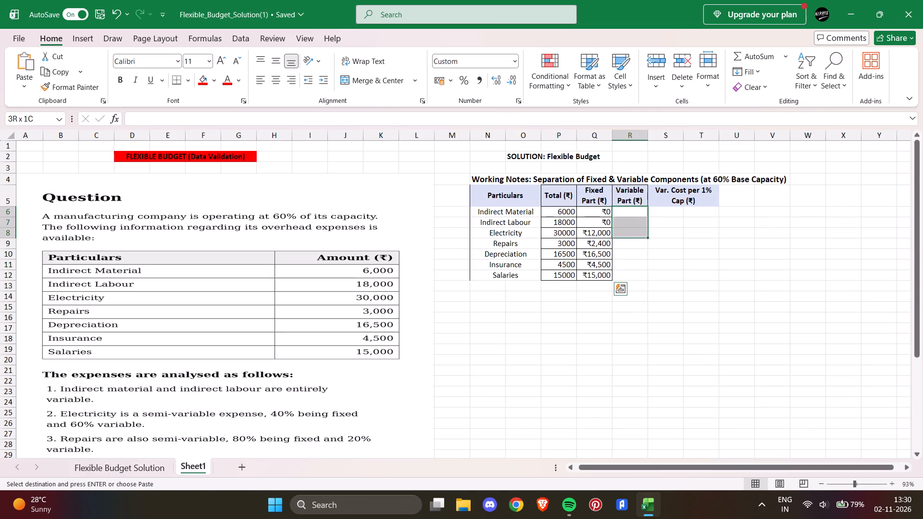
drag(626, 237, 626, 276)
key(ctrl+v)
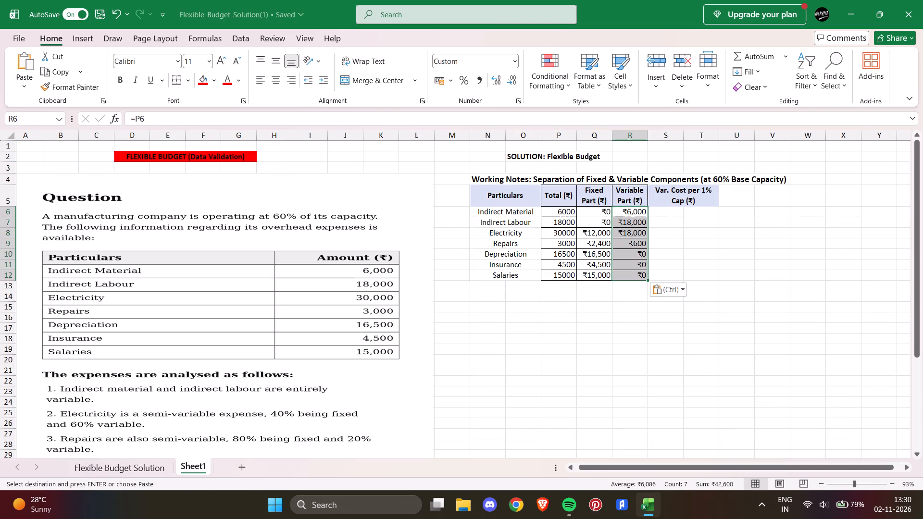
Set the number format of the Fixed Part and Variable Part amounts in Q6:R12 to General.
drag(595, 211, 599, 270)
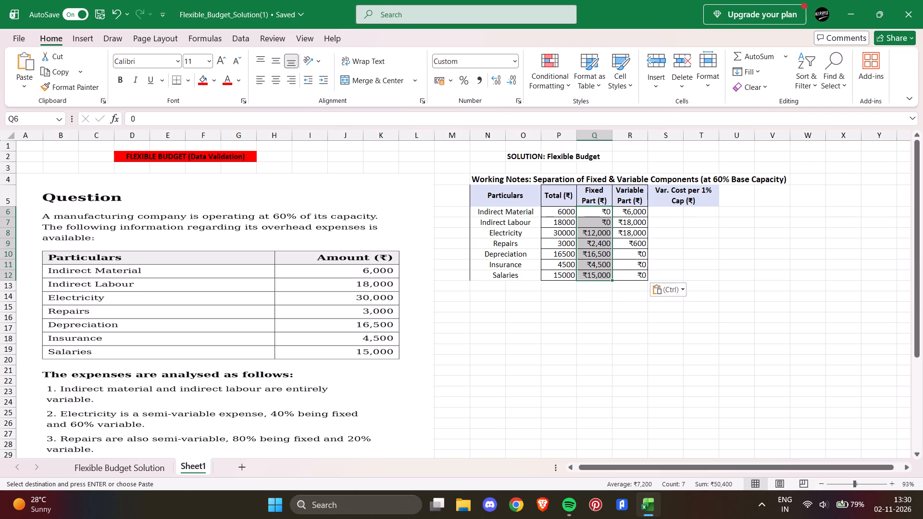
click(519, 62)
click(514, 64)
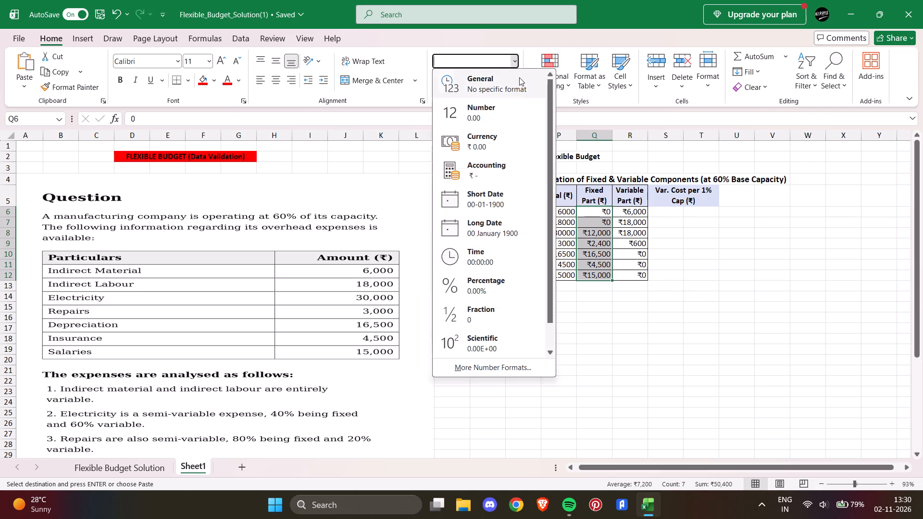
click(516, 86)
drag(635, 208, 635, 271)
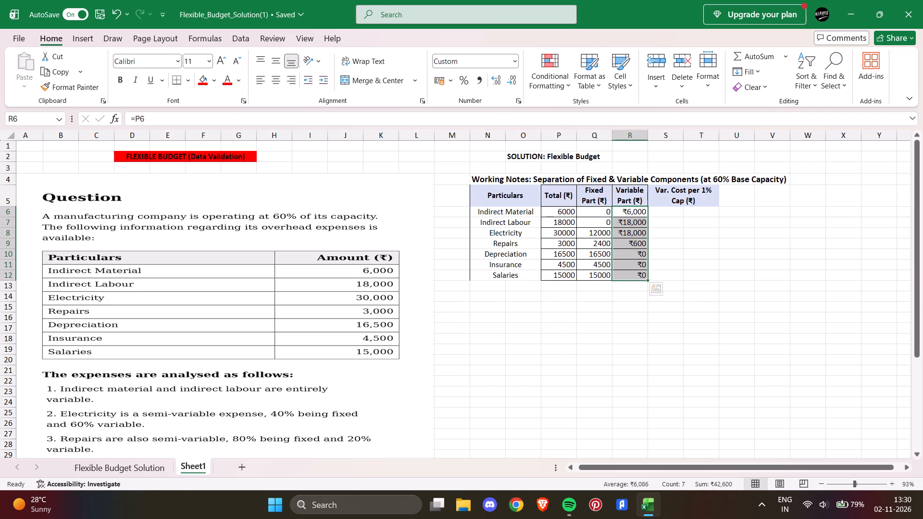
click(512, 60)
click(518, 83)
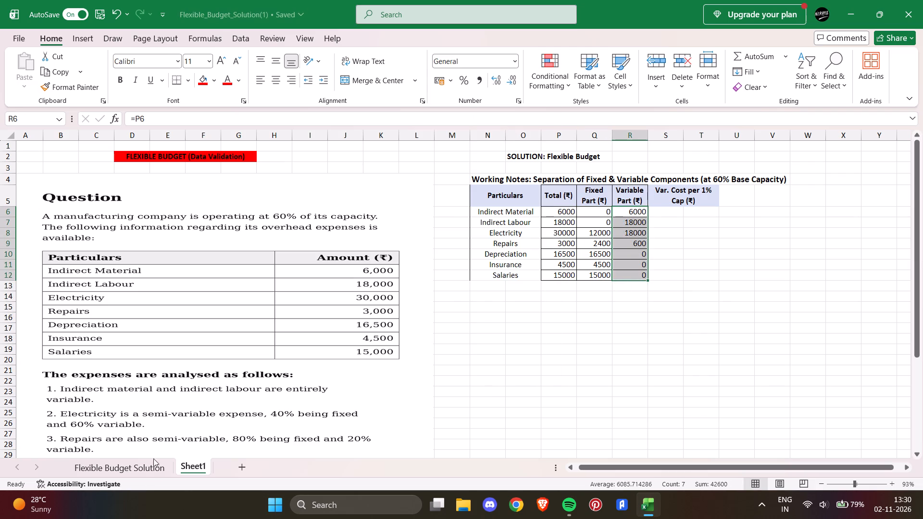
Copy the Var. Cost per 1% Cap amounts J8:J14 from the Flexible Budget Solution sheet and return to Sheet1.
click(149, 469)
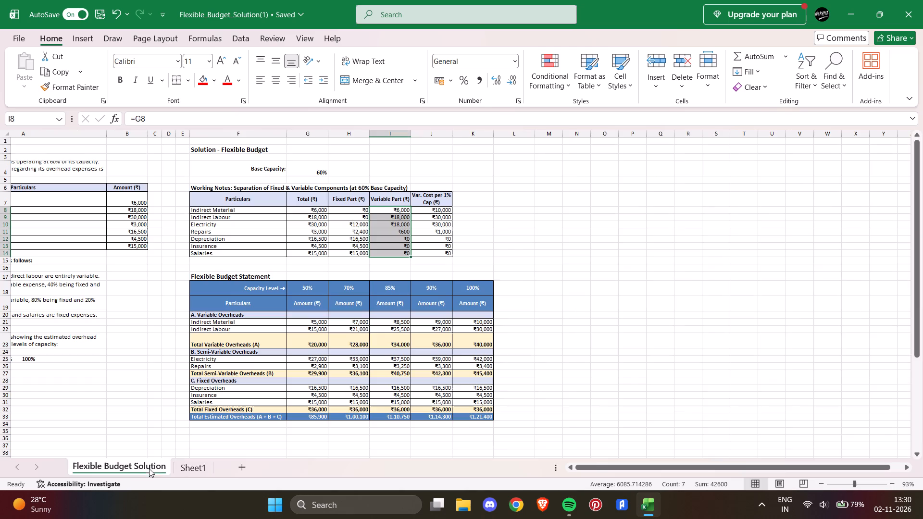
drag(441, 211, 443, 251)
key(ctrl+c)
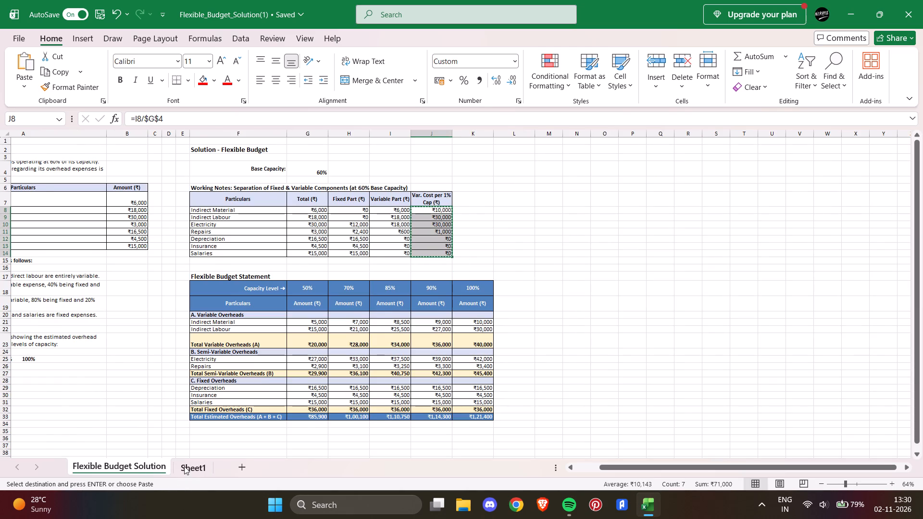
click(184, 466)
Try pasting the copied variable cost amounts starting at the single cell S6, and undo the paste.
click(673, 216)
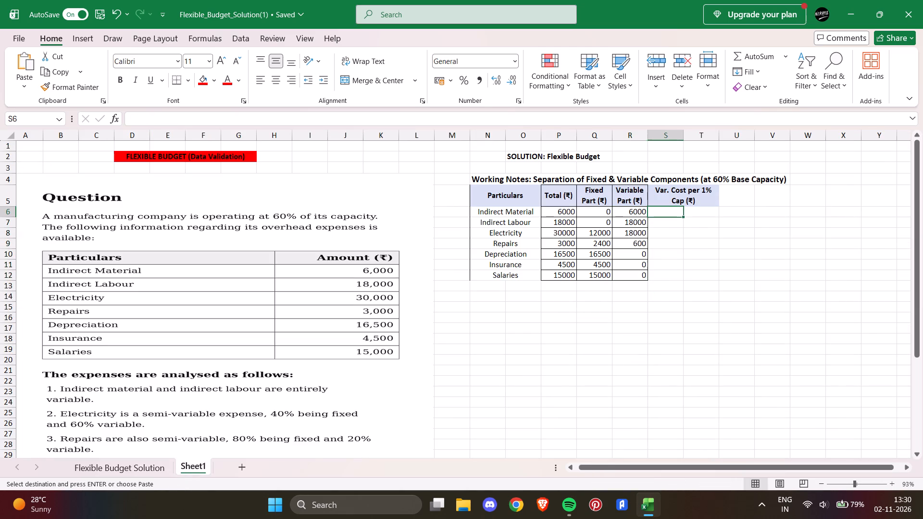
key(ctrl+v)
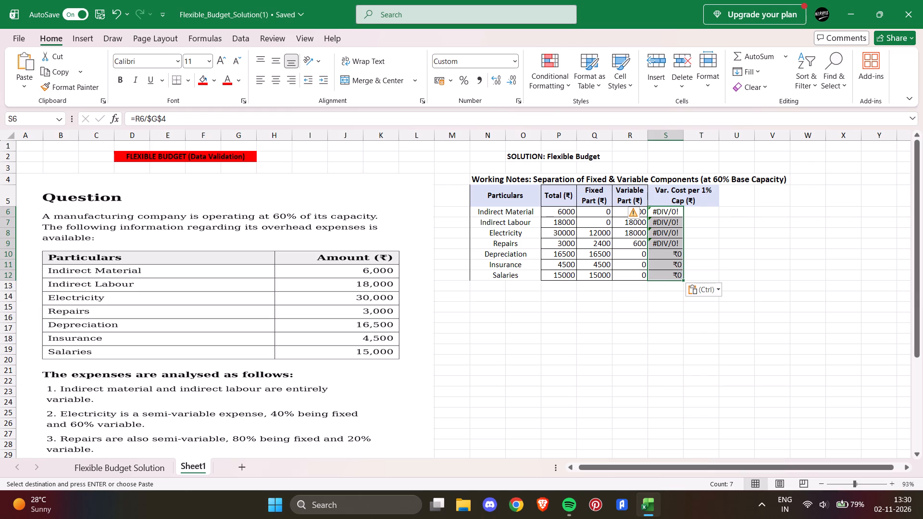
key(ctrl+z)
Paste the copied variable cost amounts across both columns under the Var. Cost per 1% Cap header, in S6:T12.
drag(670, 214, 716, 255)
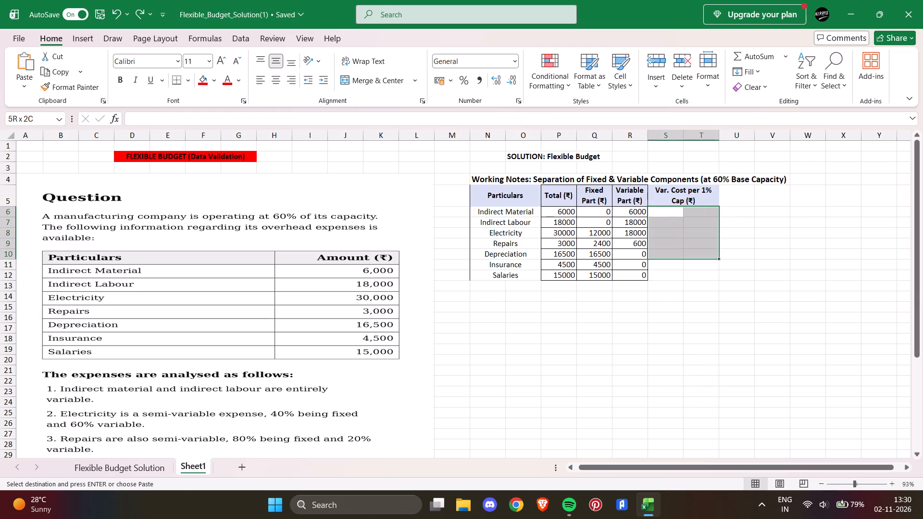
drag(716, 255, 719, 274)
key(ctrl+v)
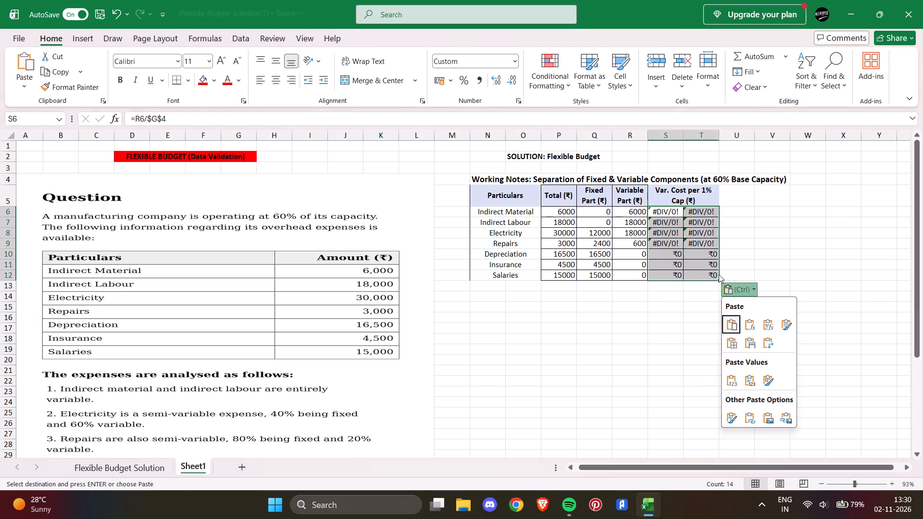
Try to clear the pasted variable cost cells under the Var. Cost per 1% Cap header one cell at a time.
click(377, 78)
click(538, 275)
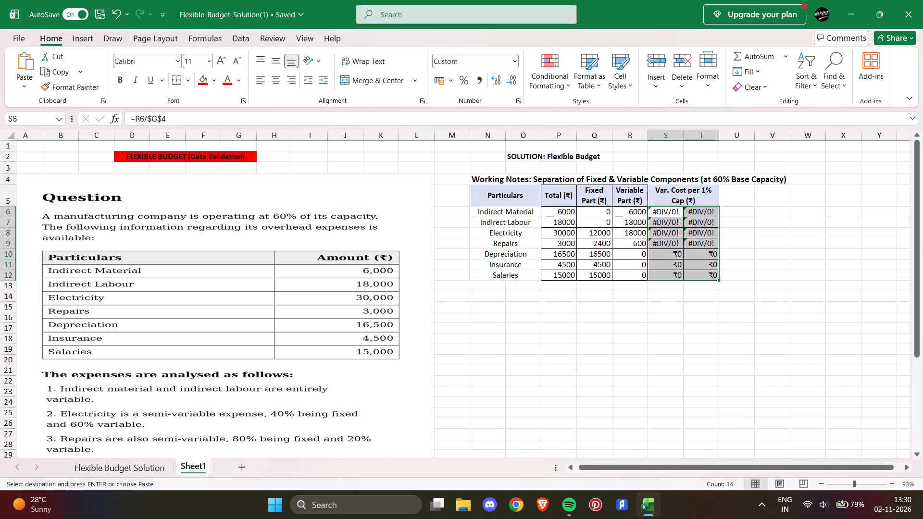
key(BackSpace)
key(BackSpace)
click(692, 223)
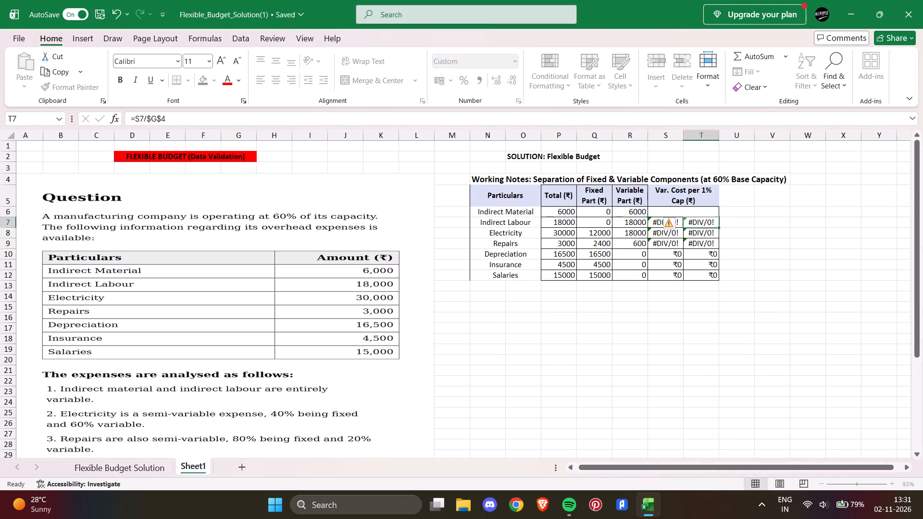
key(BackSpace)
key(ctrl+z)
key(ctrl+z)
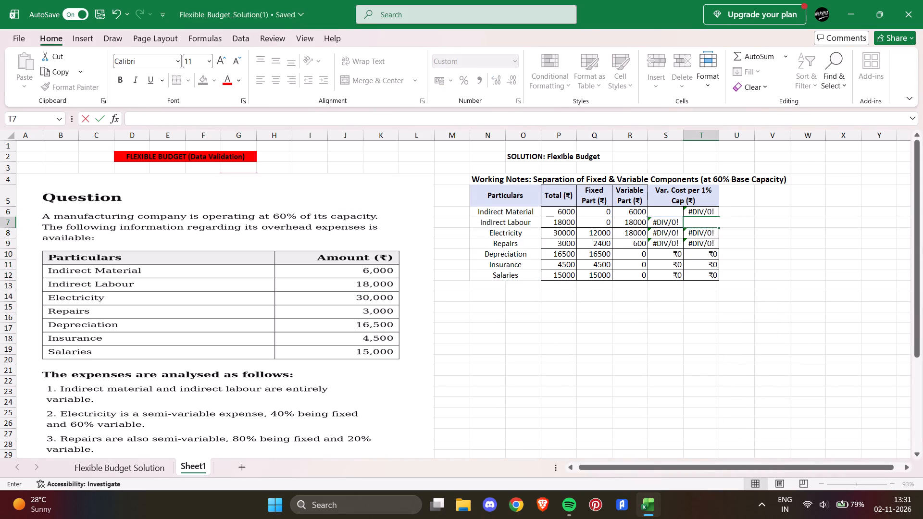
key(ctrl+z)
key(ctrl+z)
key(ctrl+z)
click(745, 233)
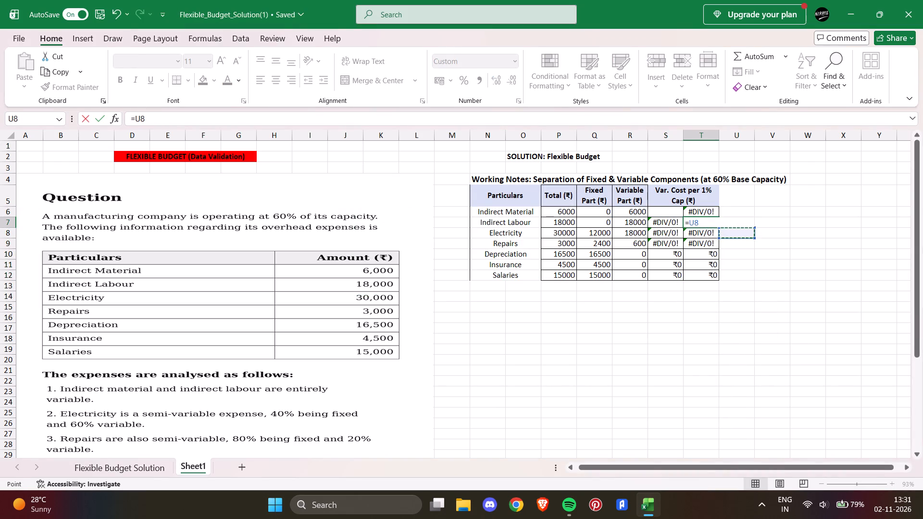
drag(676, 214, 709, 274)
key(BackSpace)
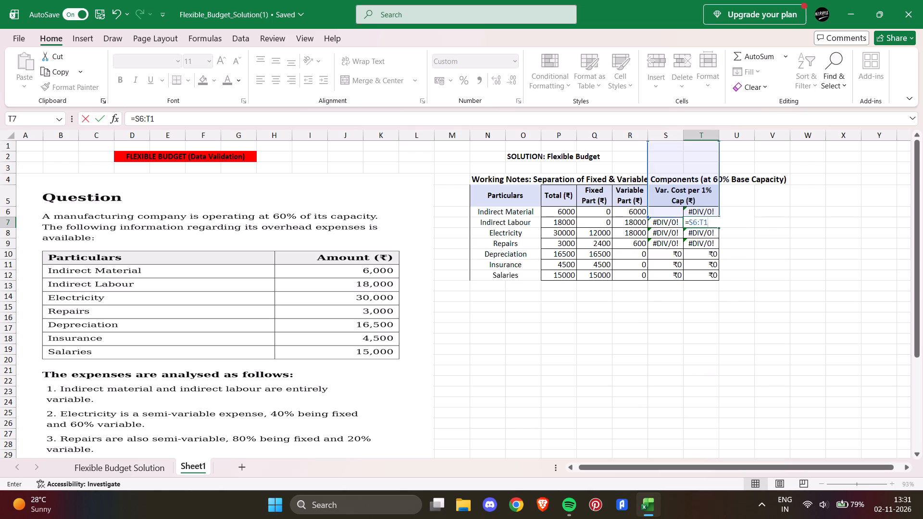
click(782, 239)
Cut the variable cost cells S6:T12, paste them at O20 on the Flexible Budget Solution sheet, and return to Sheet1.
drag(665, 214, 702, 262)
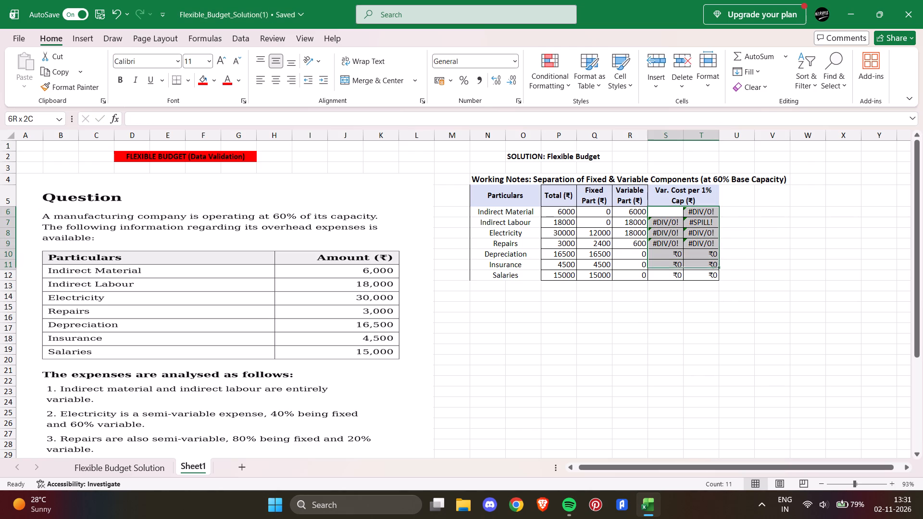
drag(702, 262, 704, 271)
key(ctrl+x)
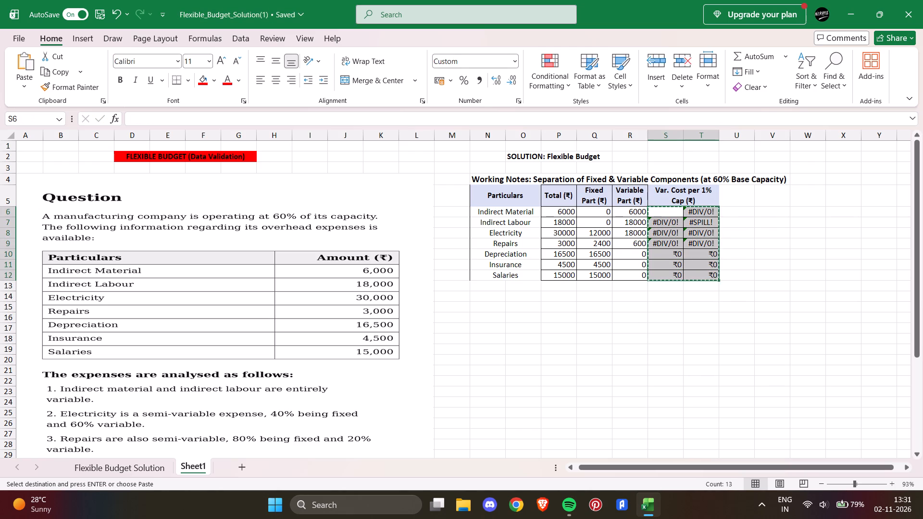
click(152, 468)
click(617, 312)
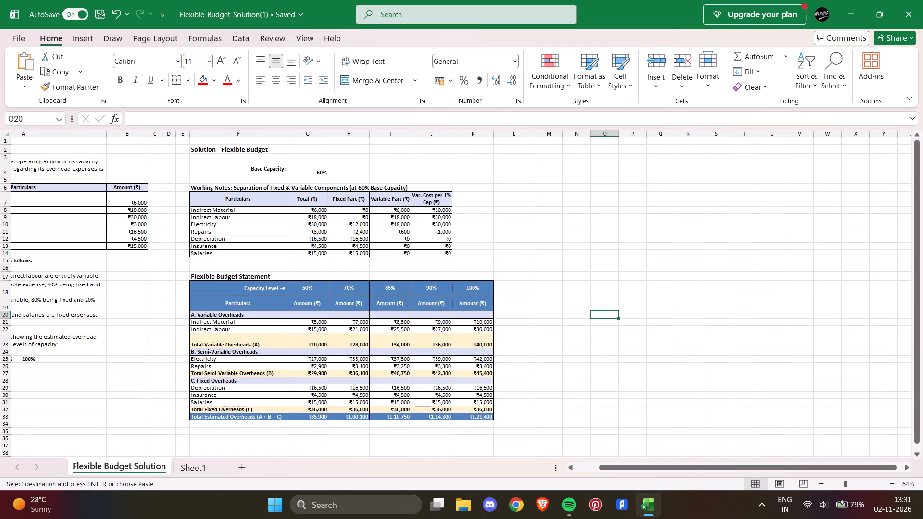
key(ctrl+v)
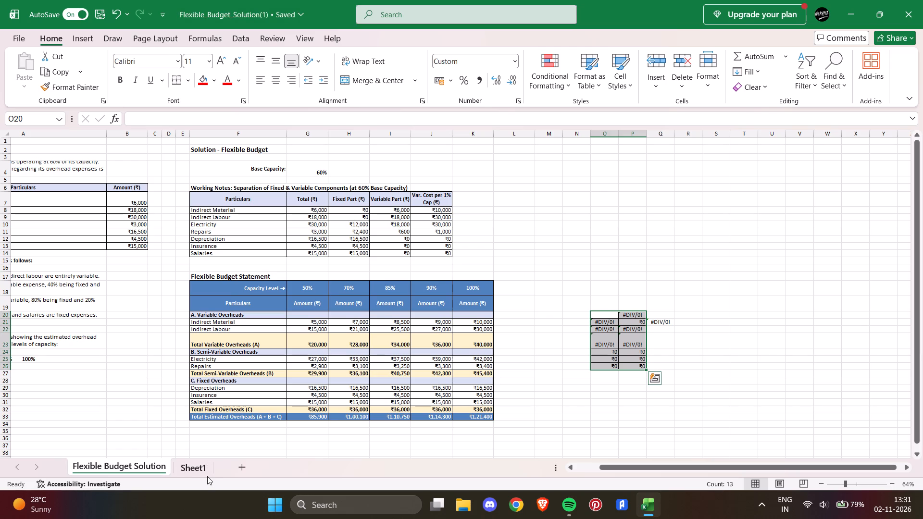
click(187, 470)
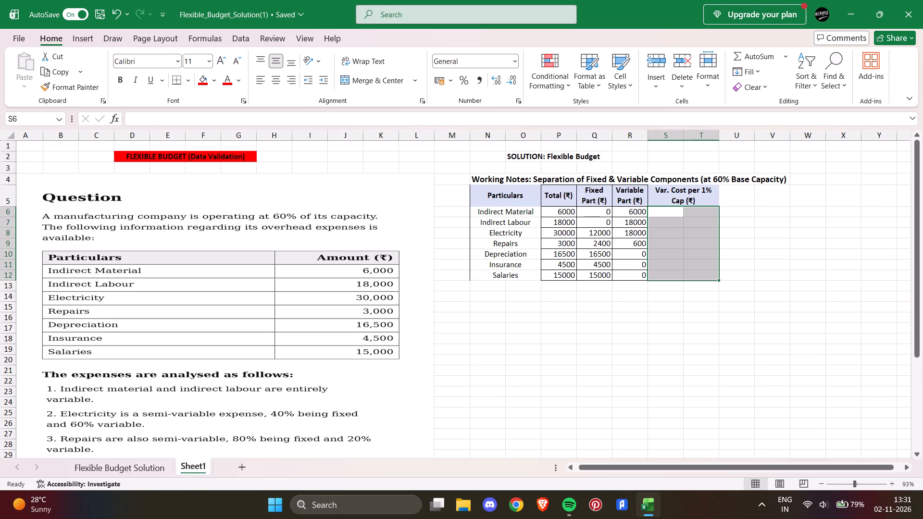
click(675, 212)
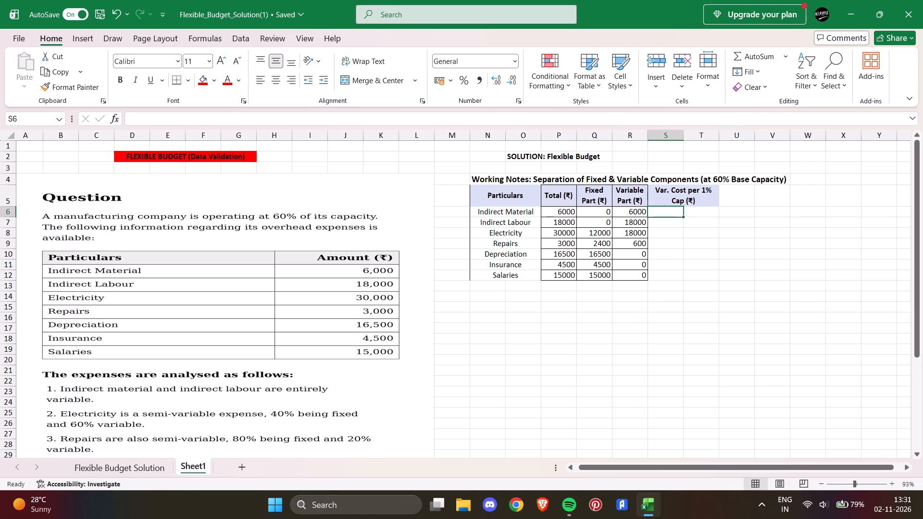
Fill the working notes header row N5:T5 with standard yellow.
drag(481, 194, 633, 197)
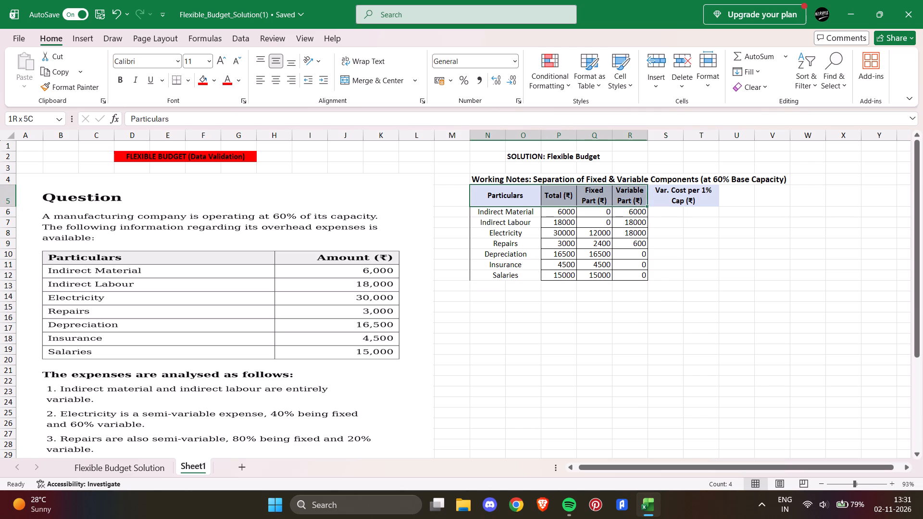
drag(633, 197, 675, 198)
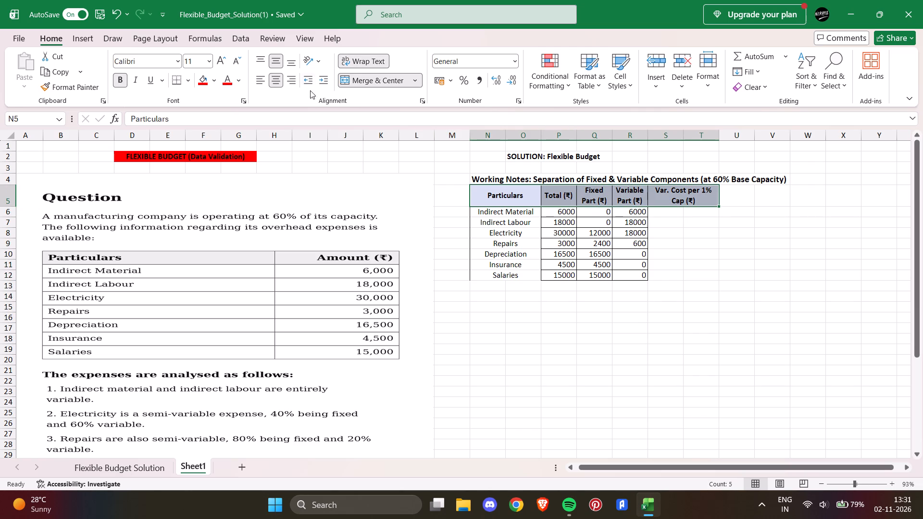
click(214, 82)
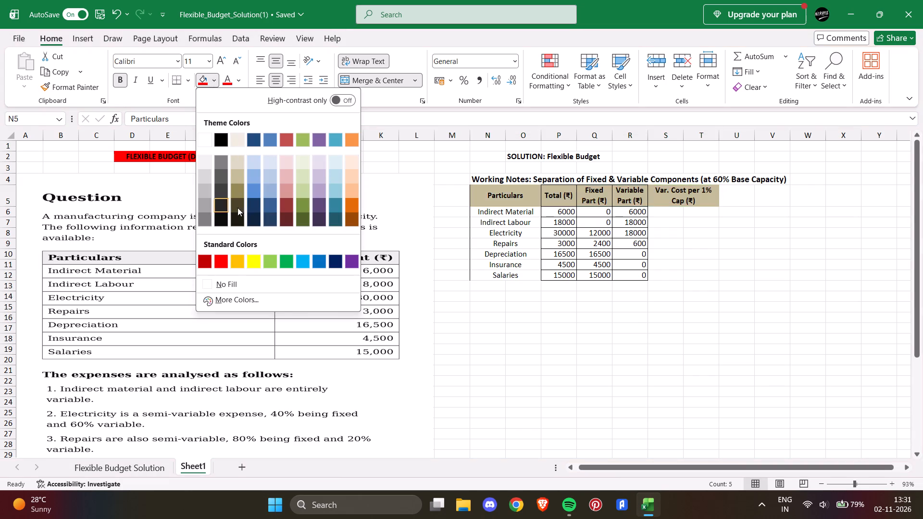
click(259, 261)
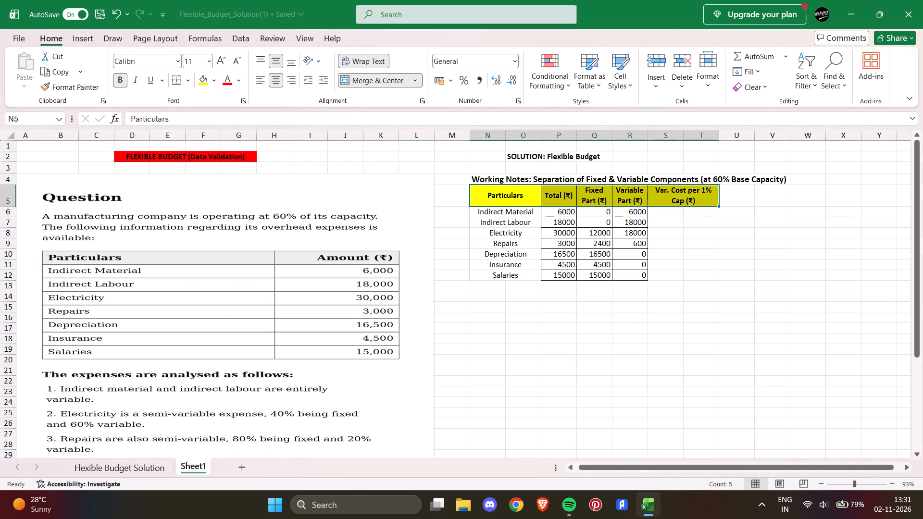
Fill the SOLUTION: Flexible Budget title cells O2:Q2 with Purple, Accent 4, Lighter 40%.
click(524, 158)
drag(524, 158, 594, 157)
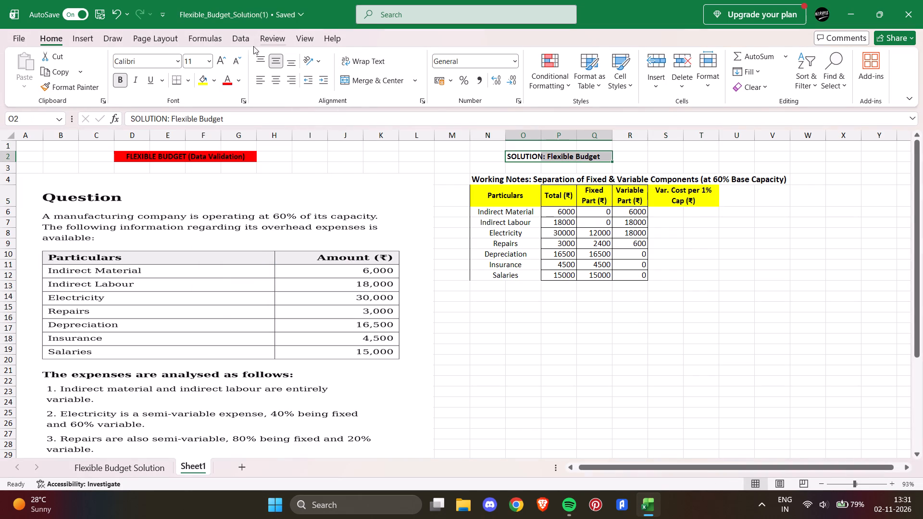
click(216, 83)
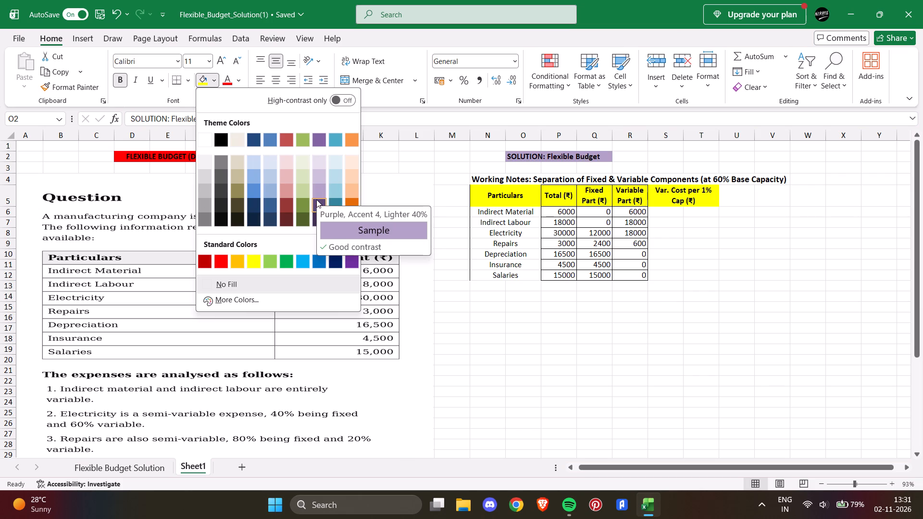
click(319, 187)
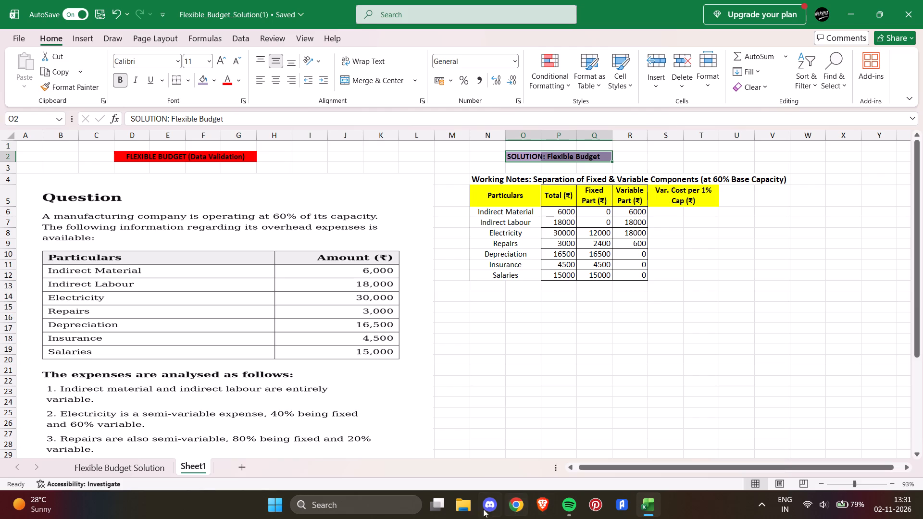
Switch to File Explorer, review the layout of images QUE-1 to QUE-3 in D:'s FINAL FILE folder, and return to the Excel workbook.
click(466, 506)
click(53, 339)
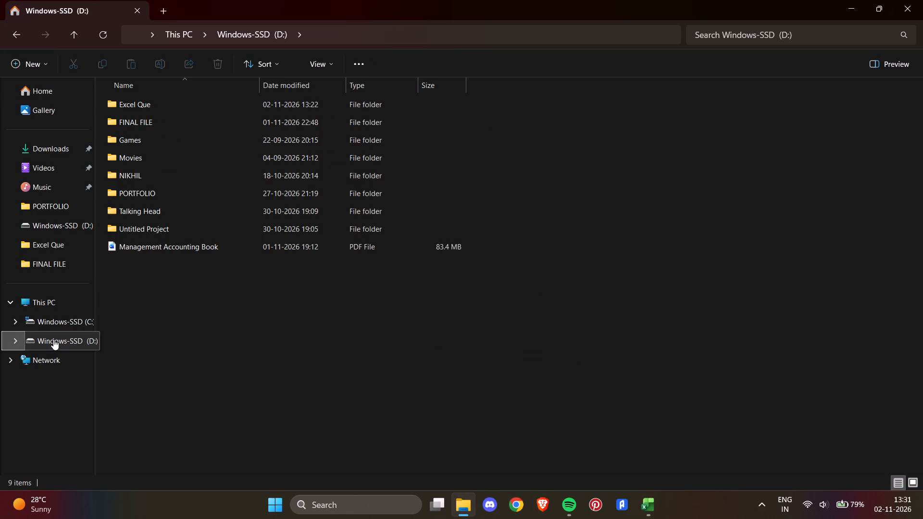
double_click(159, 121)
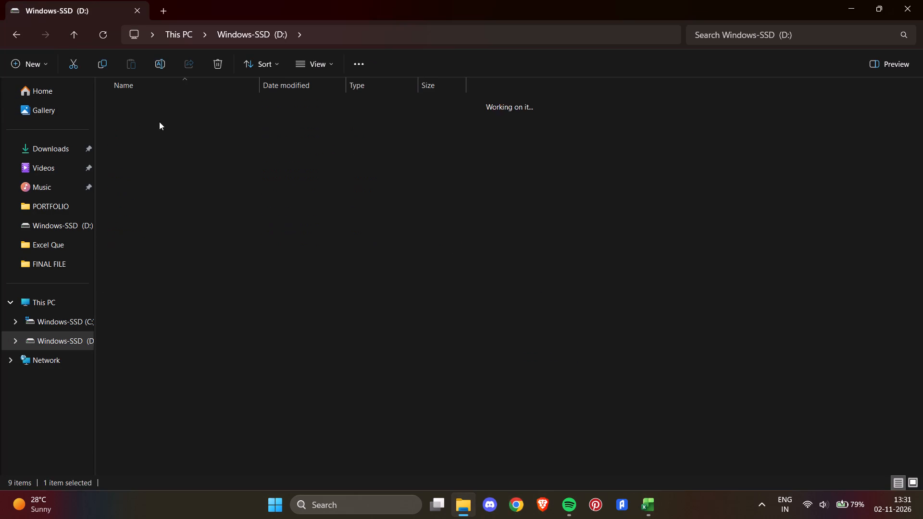
double_click(136, 131)
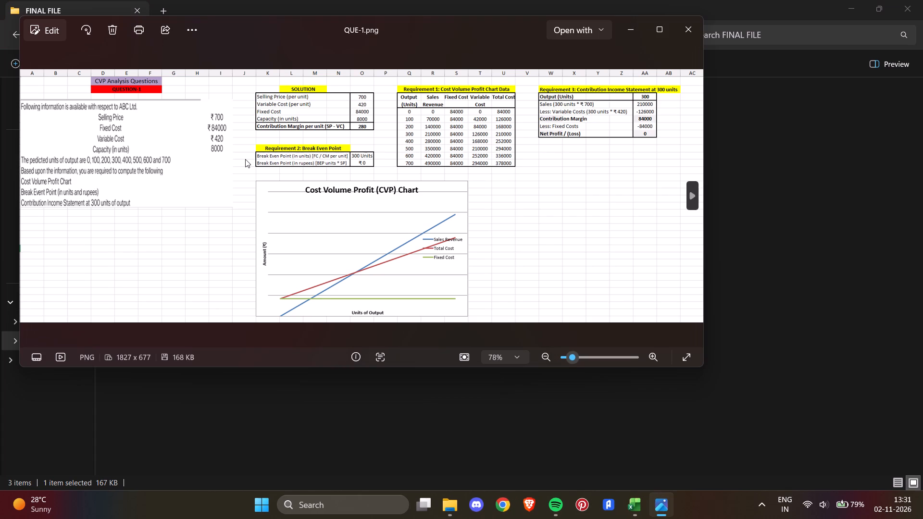
key(Right)
key(Right)
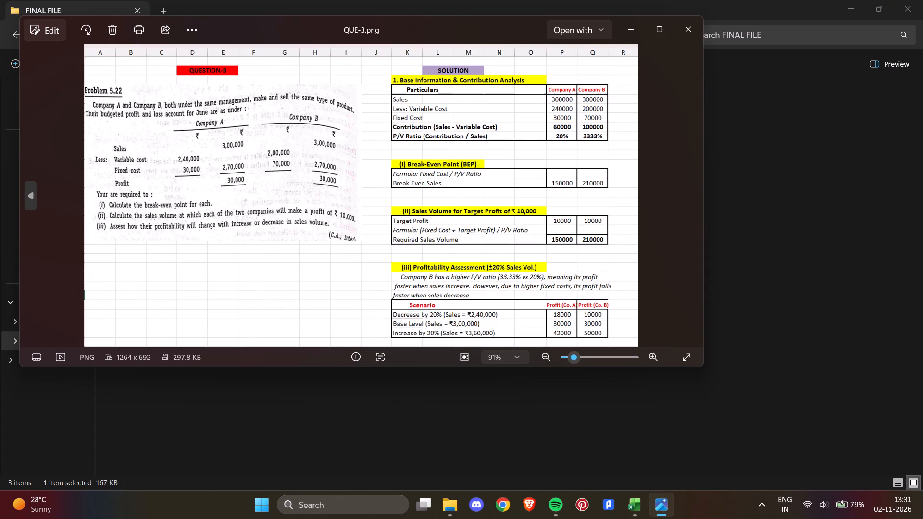
click(685, 38)
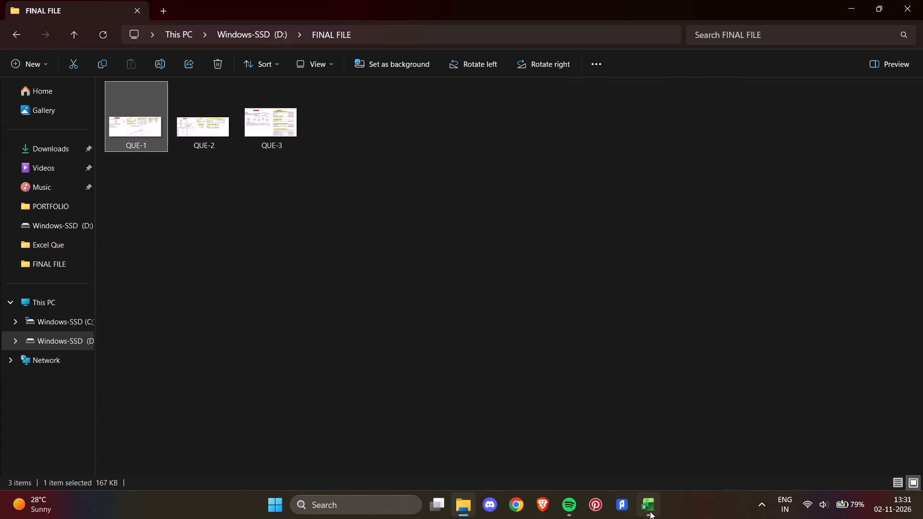
click(649, 511)
click(654, 502)
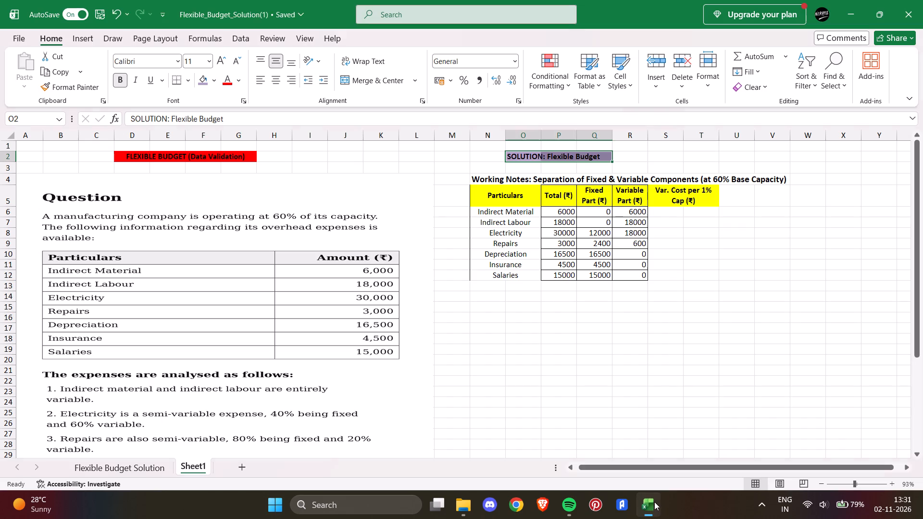
Merge and center the SOLUTION: Flexible Budget title across O2:Q2.
click(437, 162)
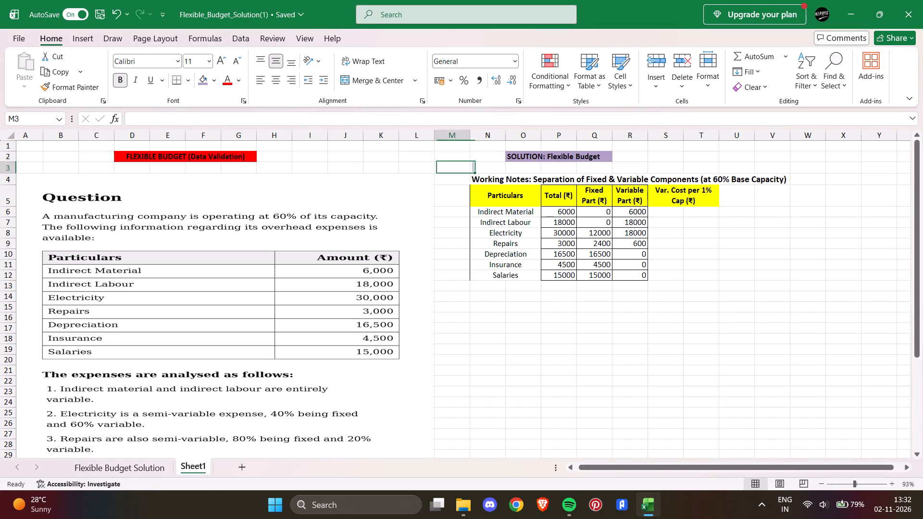
click(554, 158)
drag(520, 159, 555, 156)
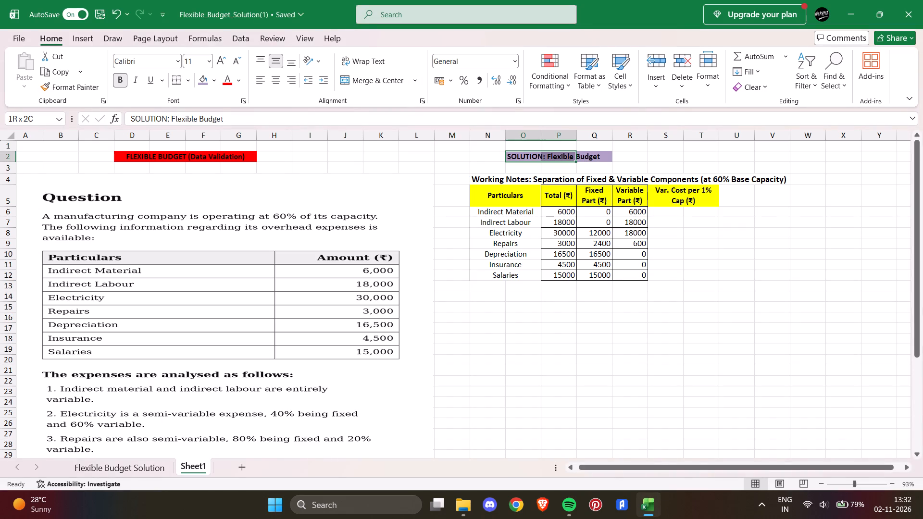
drag(555, 156, 585, 156)
click(397, 82)
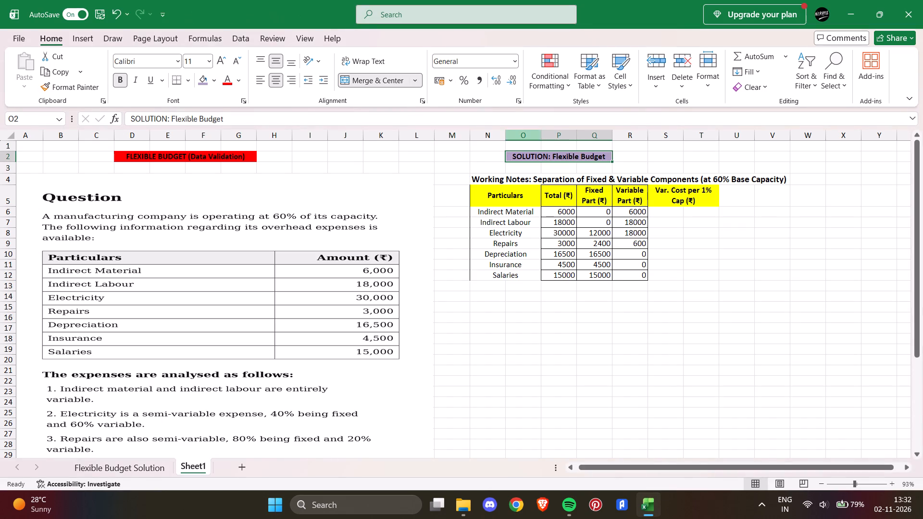
click(596, 313)
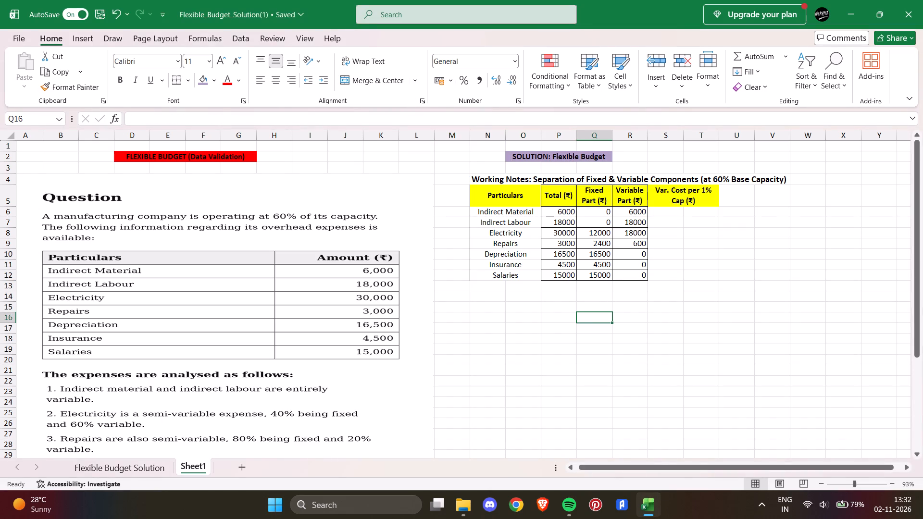
Remove bold from the Working Notes heading in row 4 and make it italic.
drag(477, 178, 762, 180)
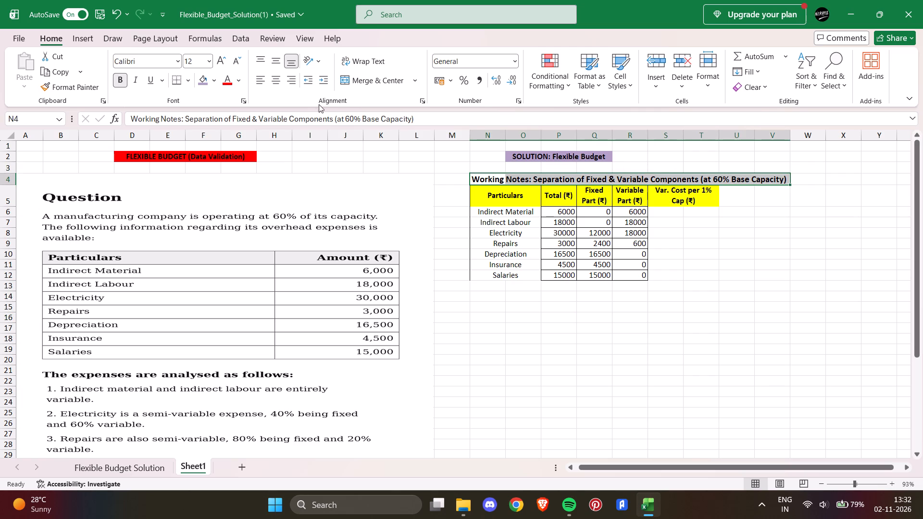
click(121, 80)
click(130, 78)
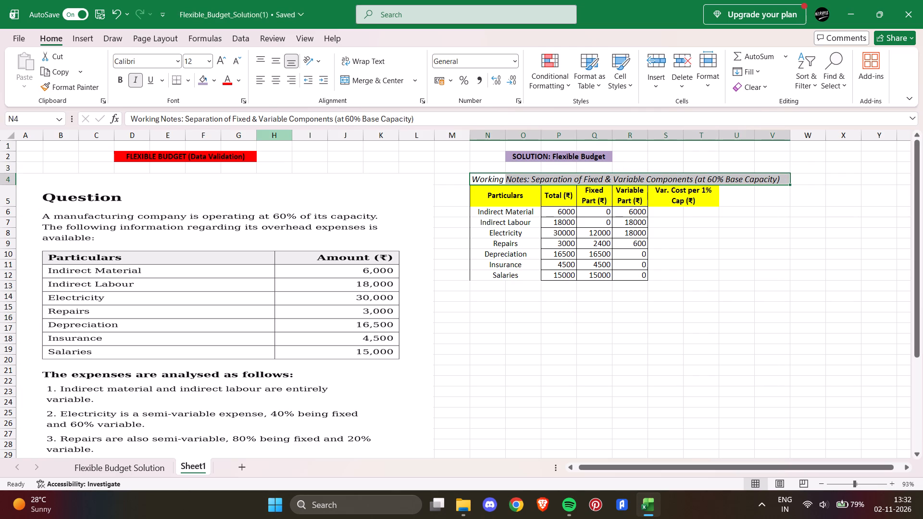
click(446, 195)
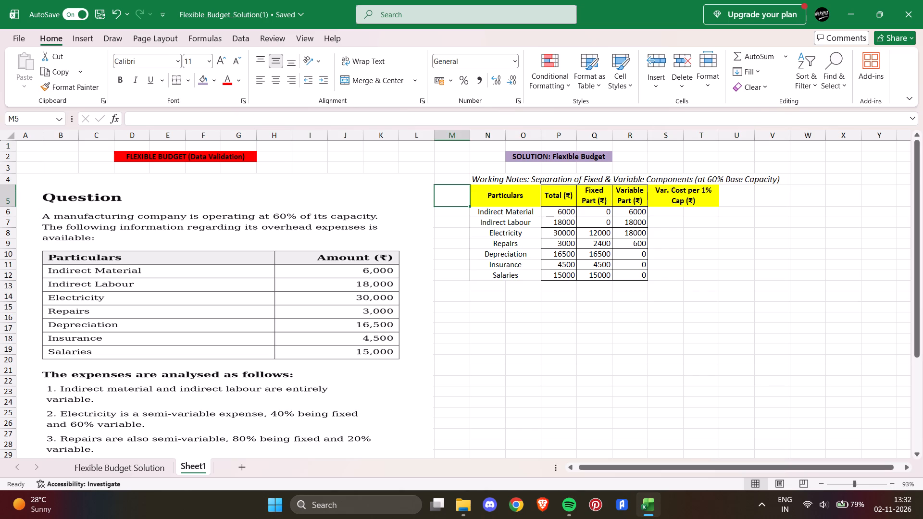
Fill the Var. Cost per 1% Cap column, S6:S12, with 10000, 30000, 30000, 1000, 0, 0 and 0.
click(696, 199)
click(678, 213)
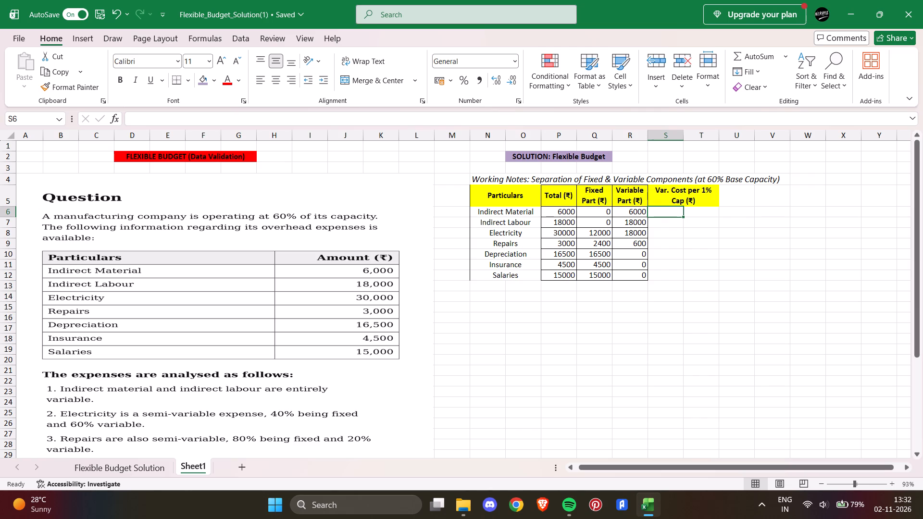
text(10000)
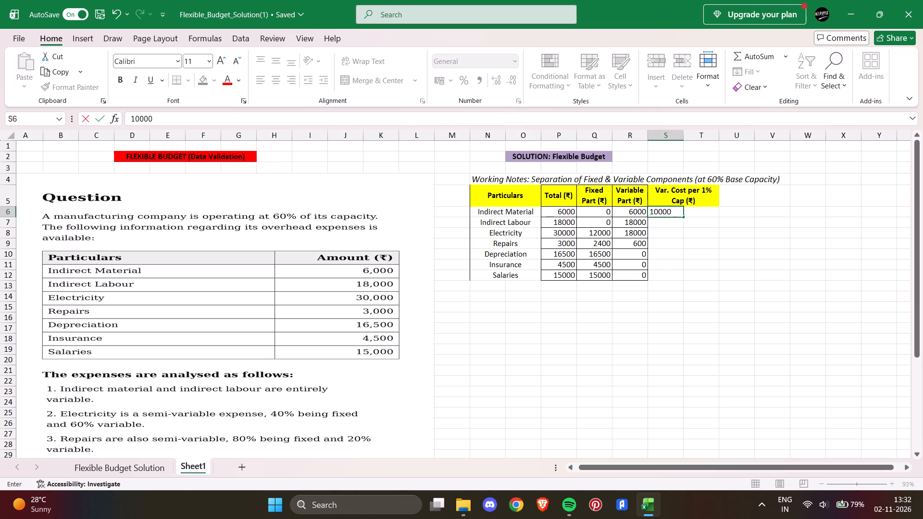
key(Return)
text(30000)
key(Return)
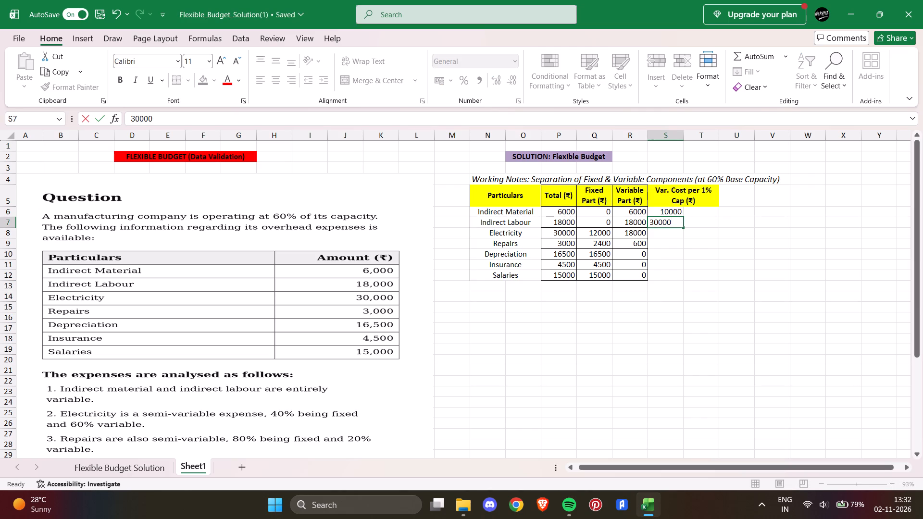
text(30000)
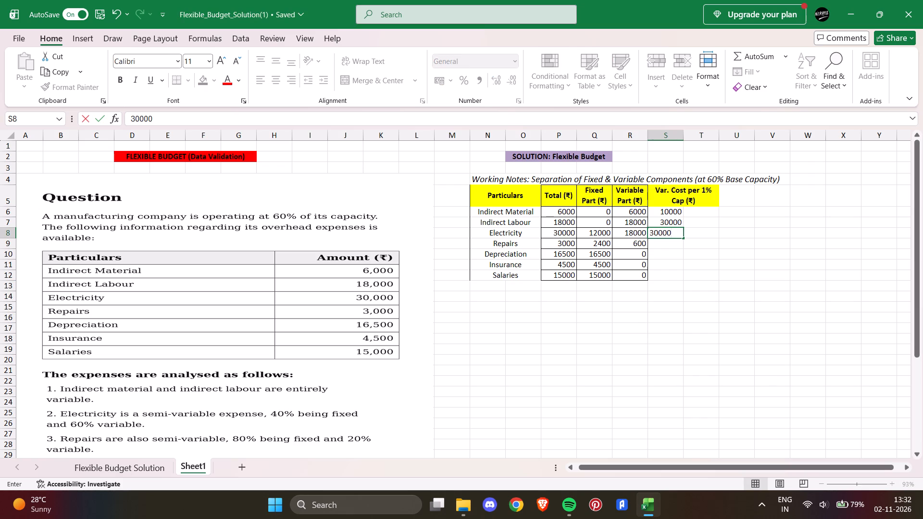
key(Return)
text(1000)
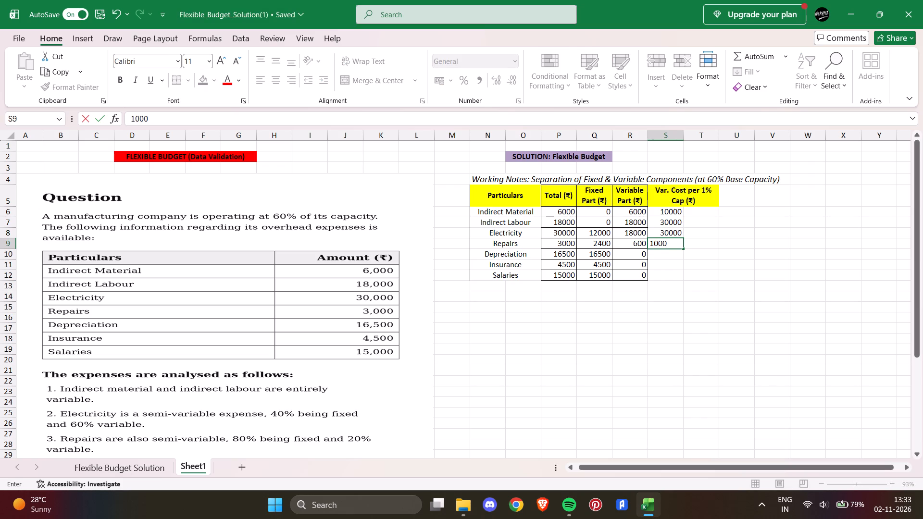
key(Return)
text(00)
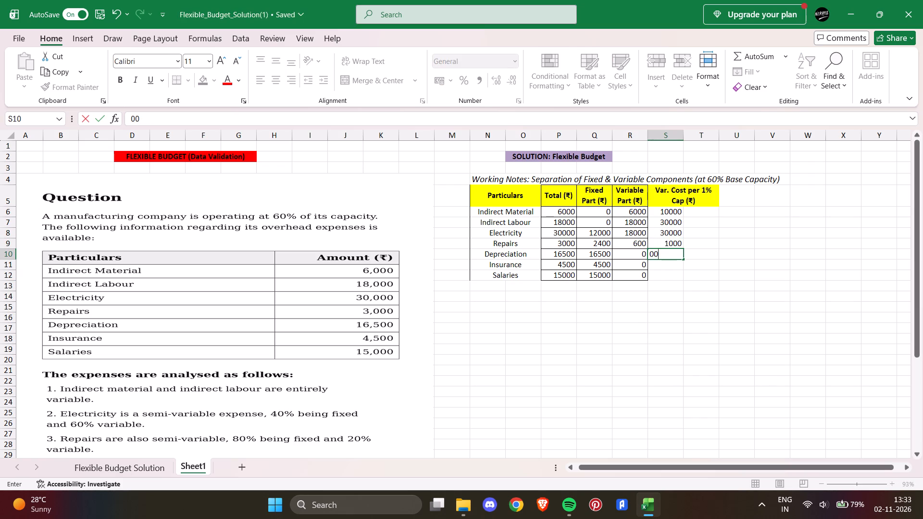
key(BackSpace)
key(Return)
key(0)
key(Return)
key(0)
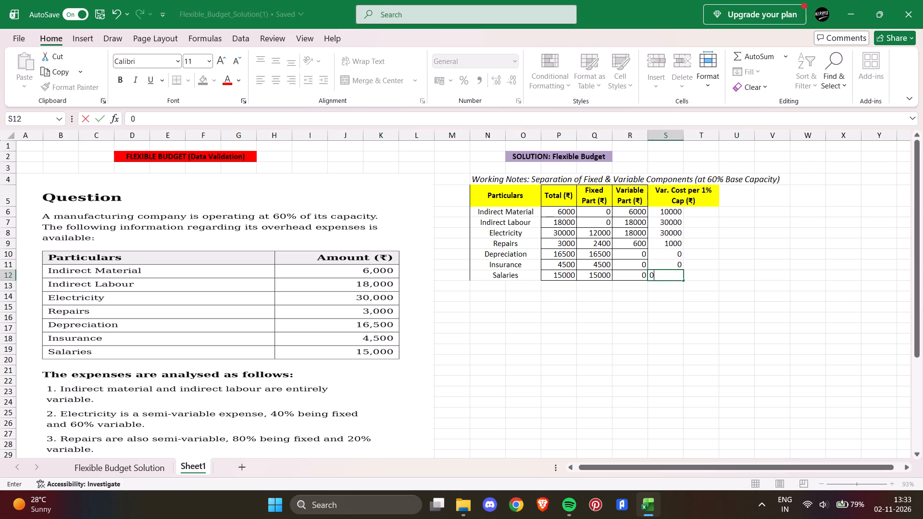
click(738, 230)
Merge and center columns S and T separately in each of rows 6 to 8, Indirect Material to Electricity.
click(658, 213)
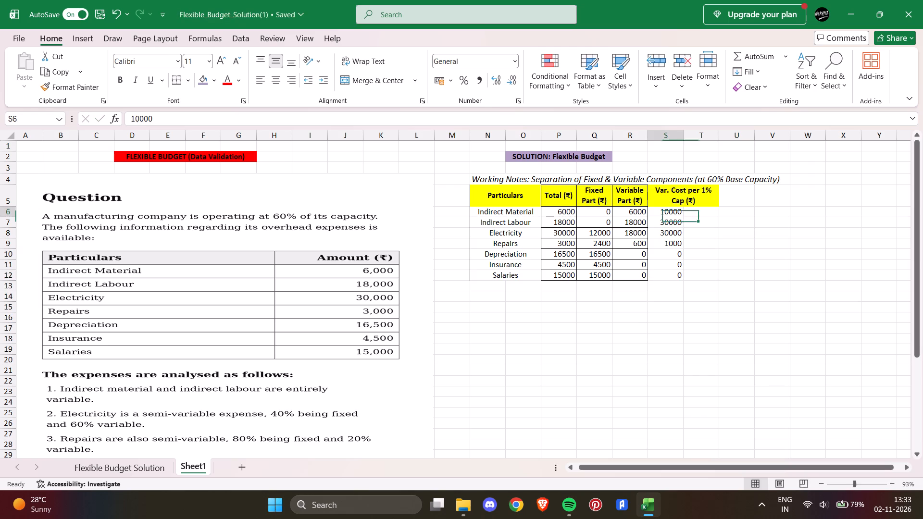
click(369, 84)
drag(661, 210, 709, 210)
click(385, 83)
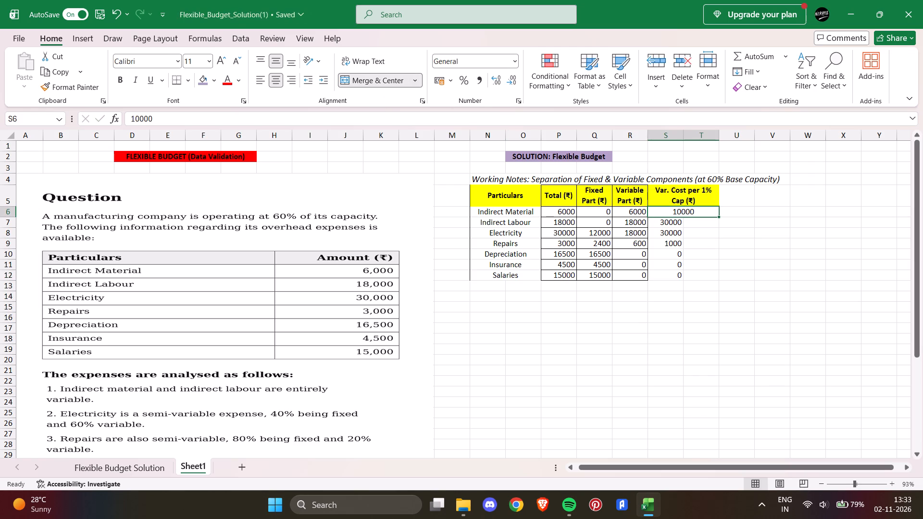
key(Down)
drag(678, 222, 698, 222)
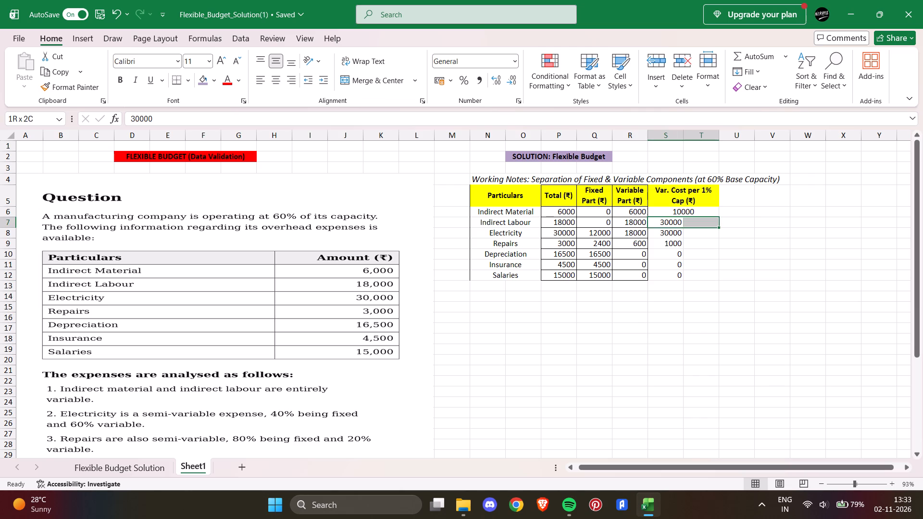
drag(698, 222, 699, 222)
click(394, 82)
drag(669, 232, 723, 232)
drag(666, 232, 694, 233)
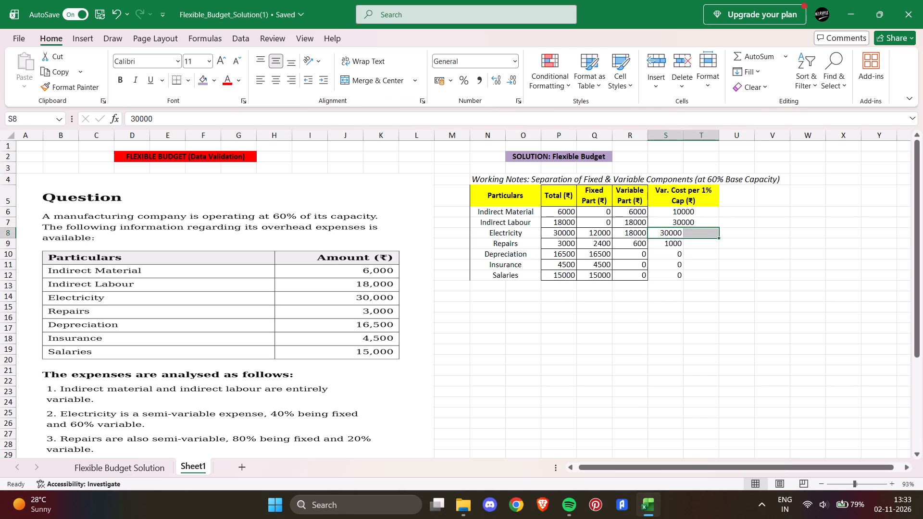
click(364, 85)
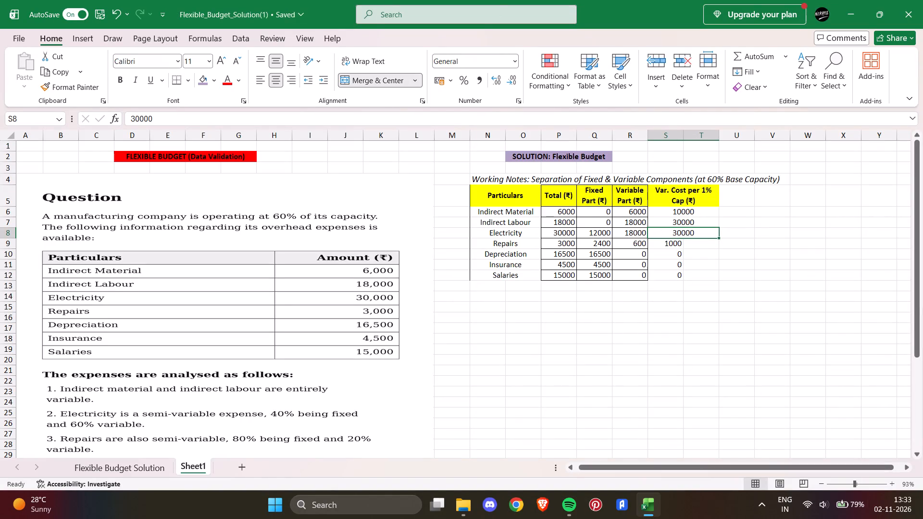
Merge and center columns S and T separately in each of rows 9 to 12, Repairs to Salaries.
click(415, 78)
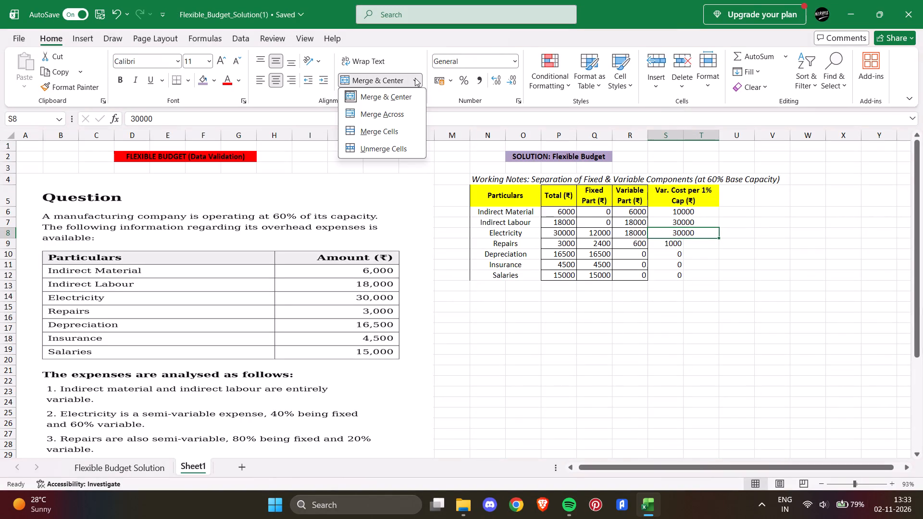
click(415, 78)
drag(668, 244, 690, 243)
click(384, 73)
drag(666, 254, 688, 254)
click(354, 82)
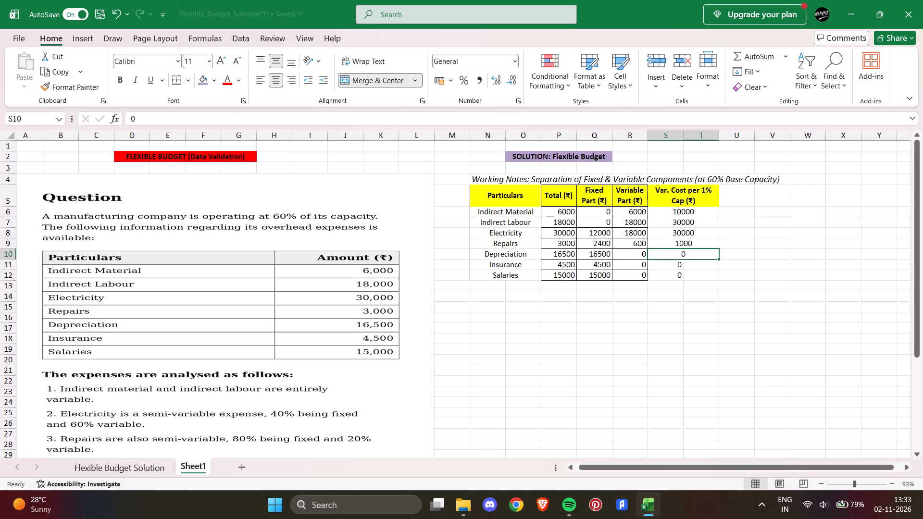
drag(672, 264, 685, 264)
click(370, 78)
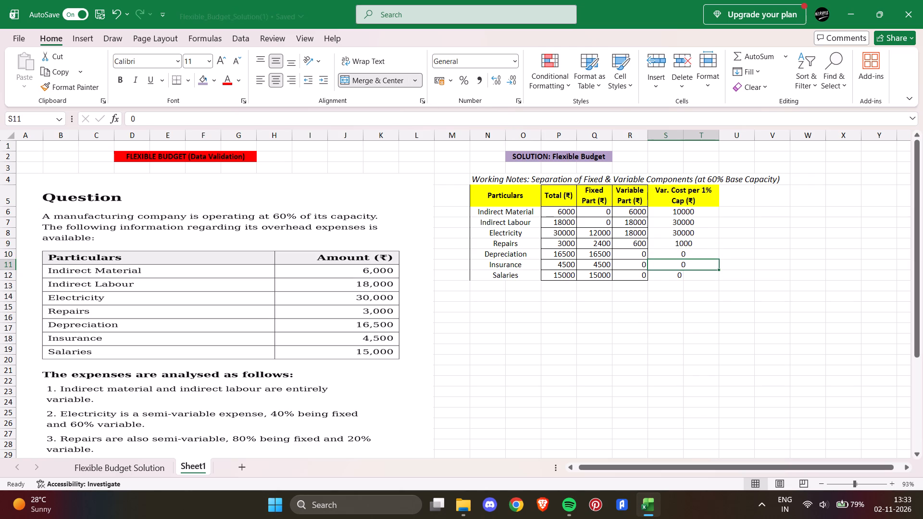
drag(668, 275, 693, 275)
click(370, 84)
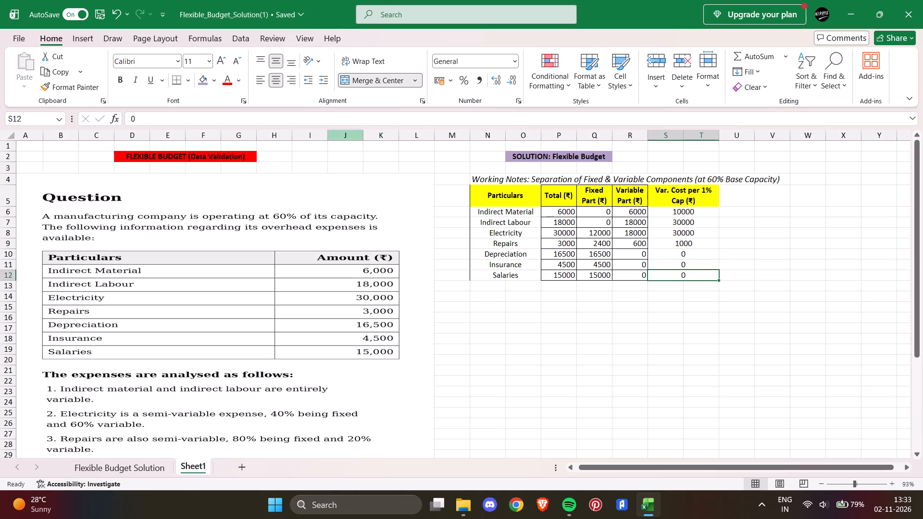
Erase all existing borders from the working notes table, from the Particulars column through the Variable Part column.
click(191, 80)
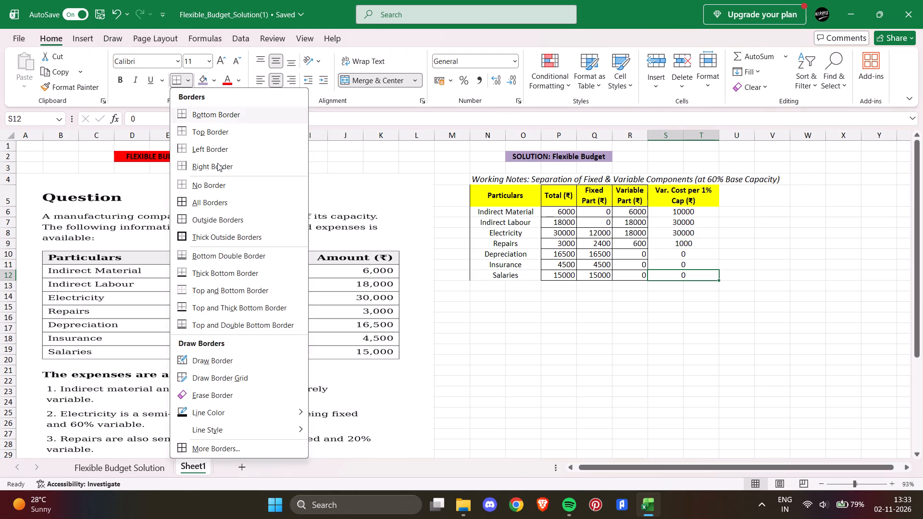
click(224, 397)
drag(570, 292, 566, 213)
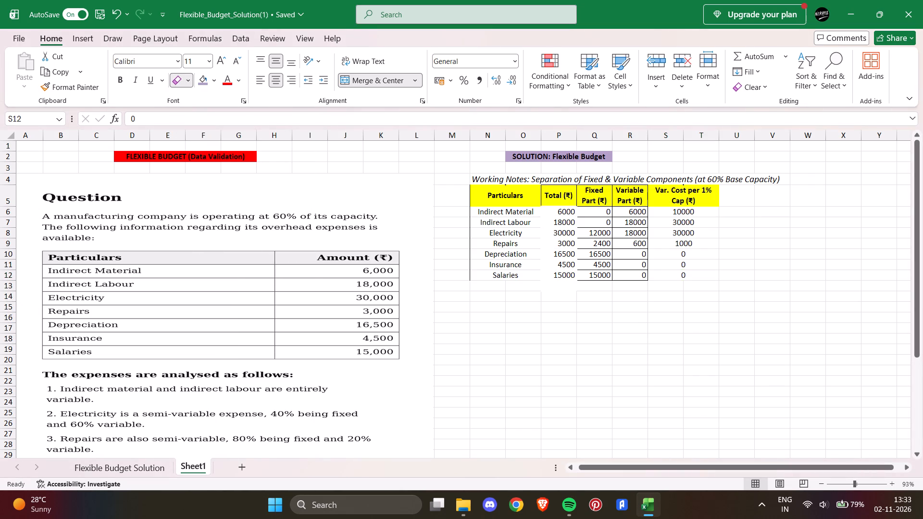
drag(566, 213, 575, 202)
drag(638, 254, 598, 192)
drag(629, 276, 617, 277)
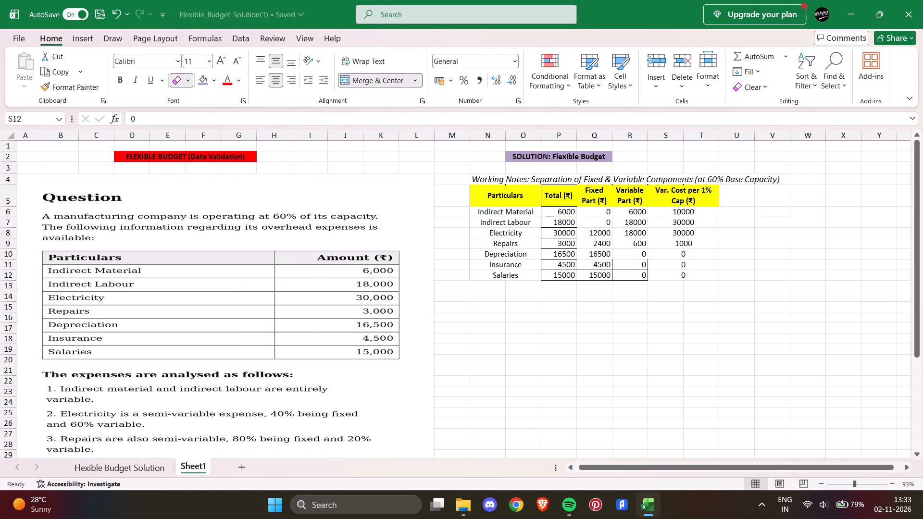
drag(617, 277, 526, 276)
drag(506, 223, 468, 207)
drag(484, 198, 470, 189)
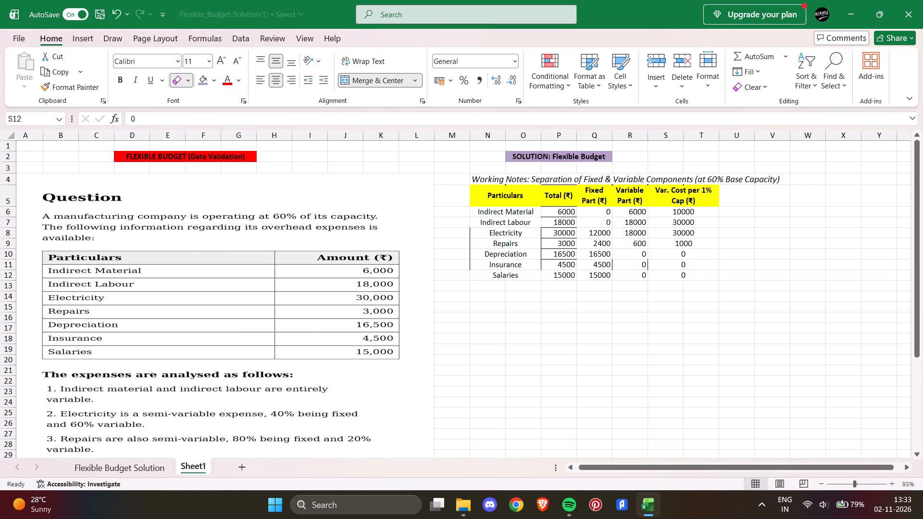
drag(584, 194, 544, 270)
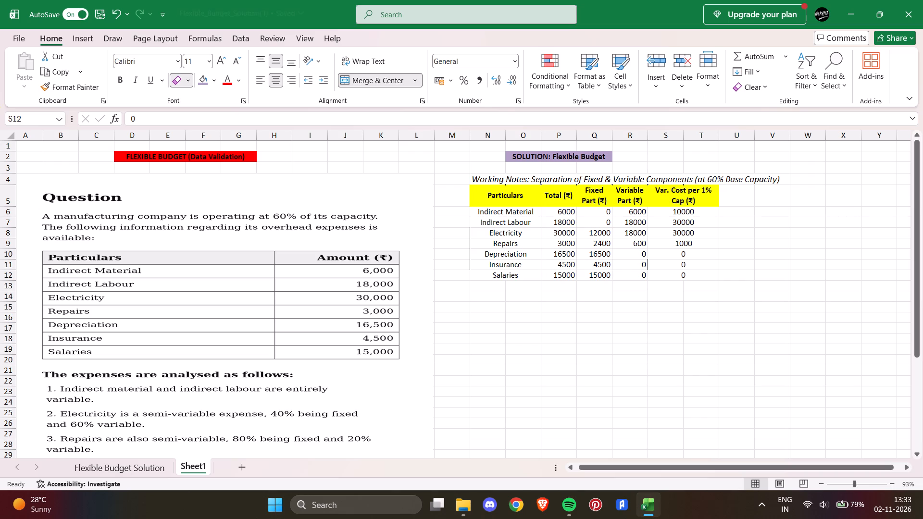
drag(581, 210, 471, 278)
drag(711, 238, 709, 239)
drag(709, 239, 640, 270)
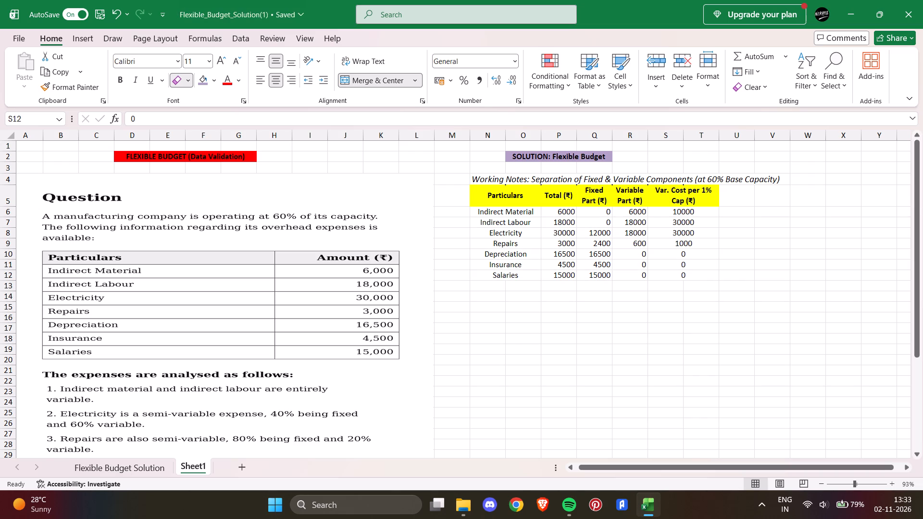
Apply thick outside borders to the merged cell S12:T12, the header row N5:T5 and the whole table N5:T12.
click(189, 79)
click(228, 235)
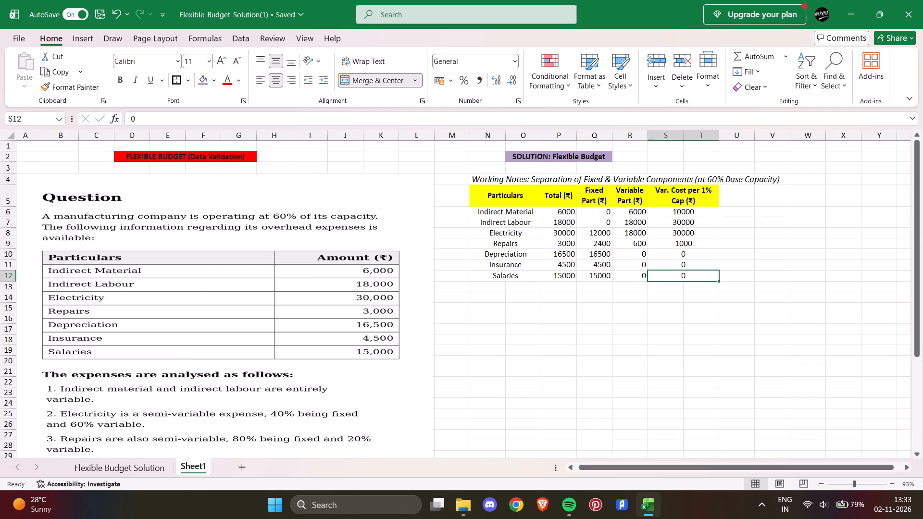
drag(481, 194, 684, 201)
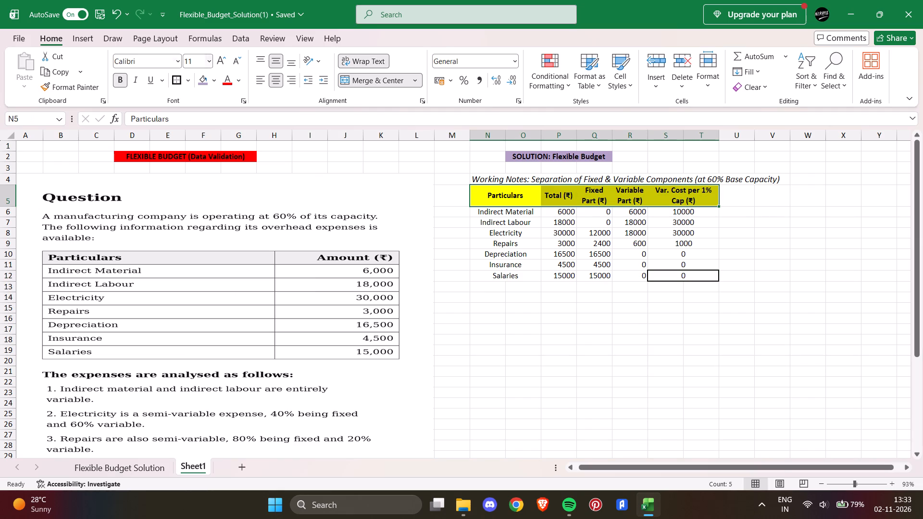
click(181, 84)
drag(491, 191, 497, 201)
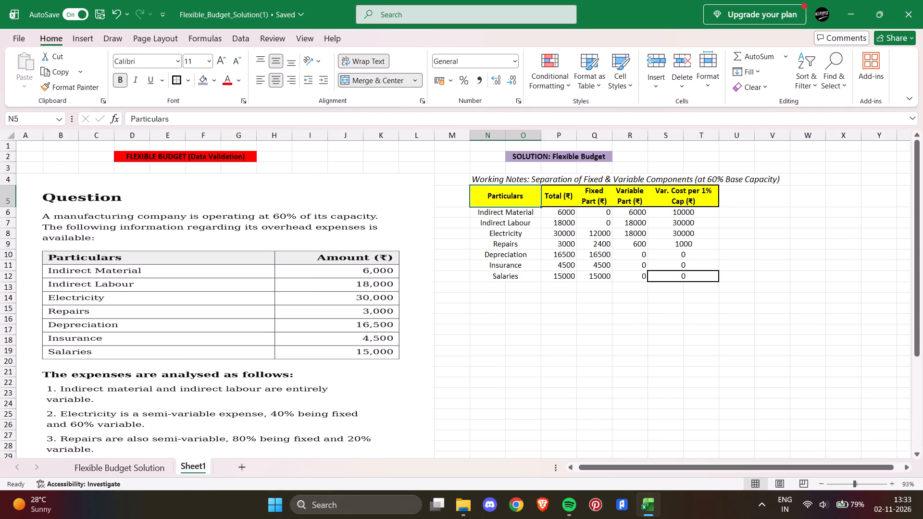
drag(497, 201, 669, 278)
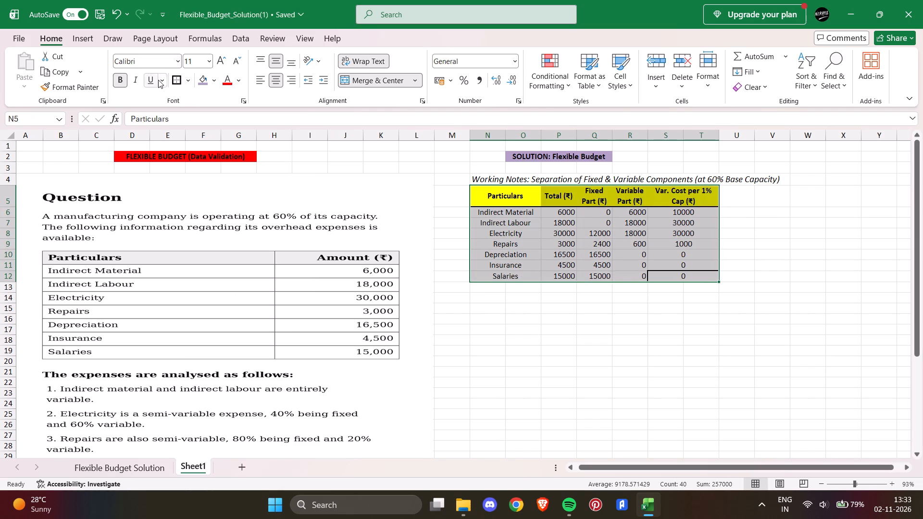
click(180, 82)
click(559, 339)
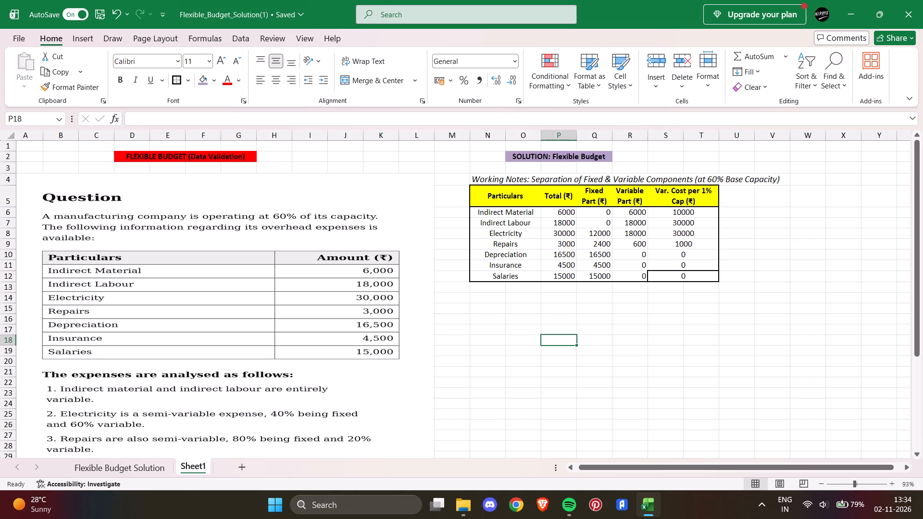
click(680, 322)
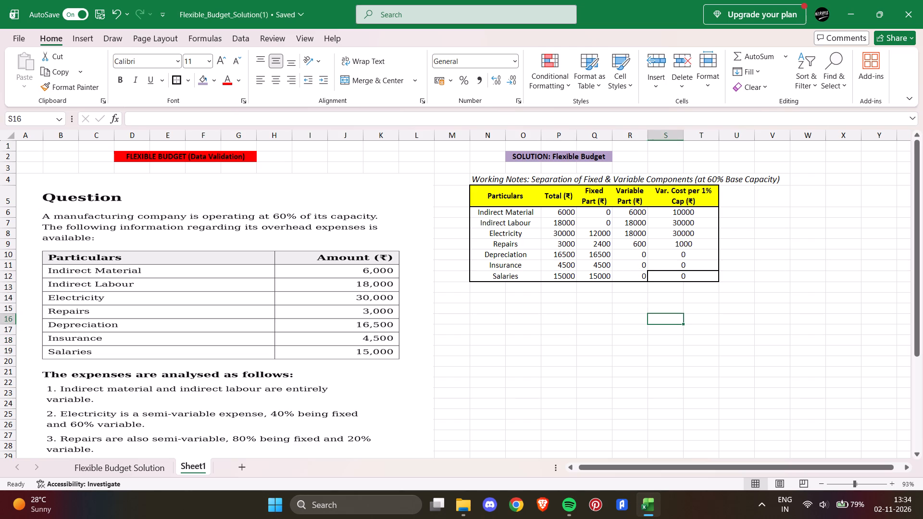
Apply thick outside borders separately to the Total, Fixed Part and Variable Part columns, rows 5 to 12, of the working notes table.
drag(541, 192, 572, 247)
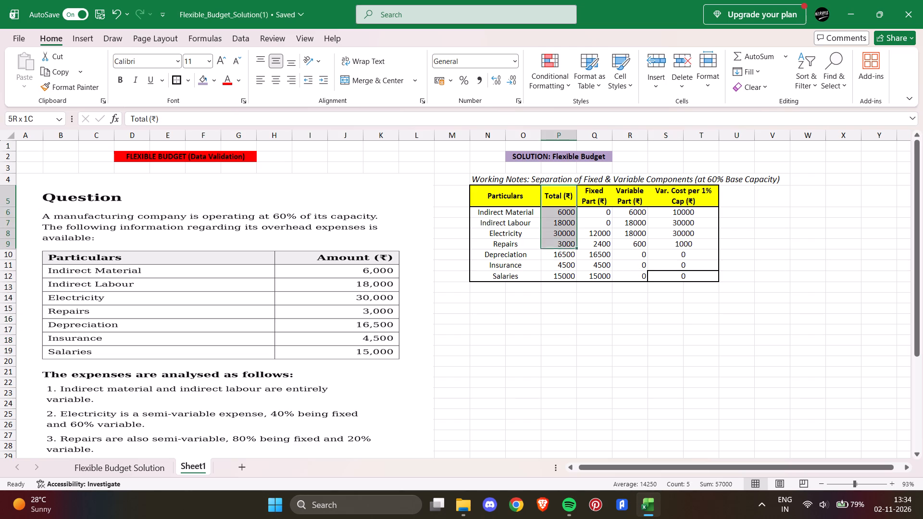
drag(572, 247, 573, 273)
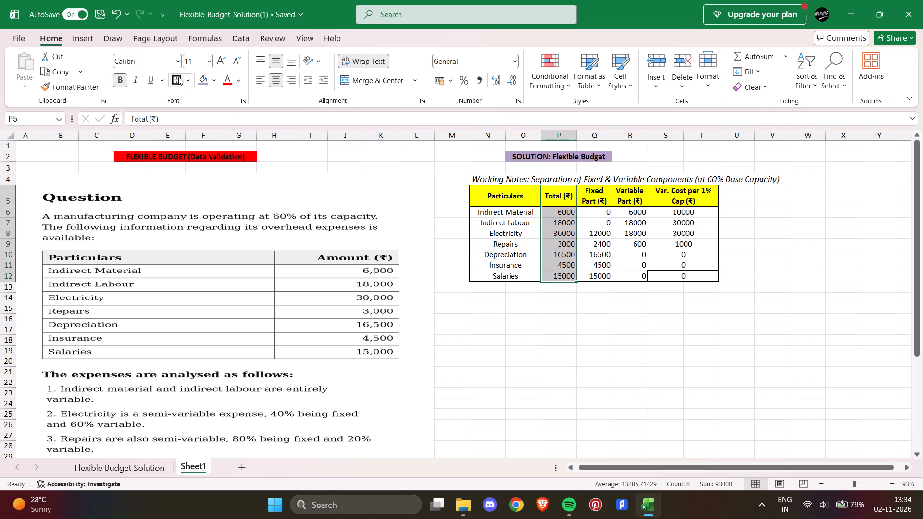
click(178, 77)
drag(584, 198, 608, 267)
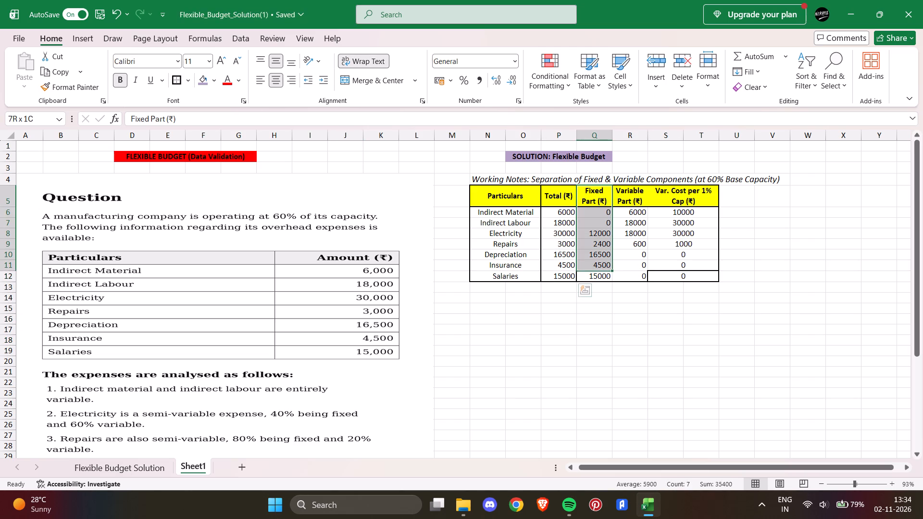
drag(608, 267, 610, 274)
click(180, 80)
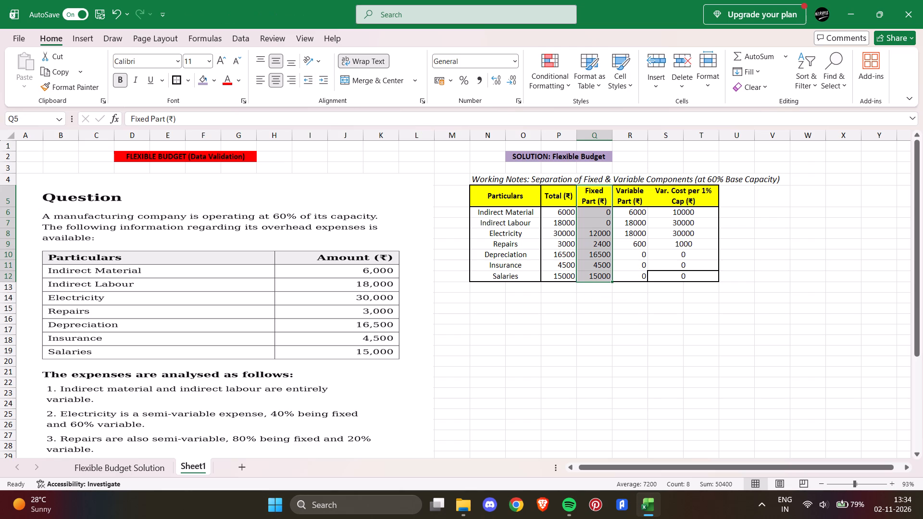
drag(633, 196, 635, 273)
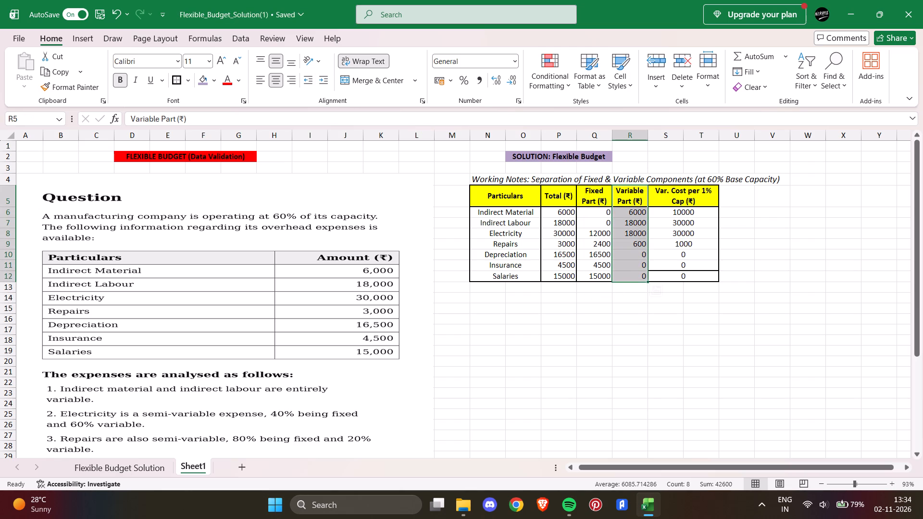
click(181, 82)
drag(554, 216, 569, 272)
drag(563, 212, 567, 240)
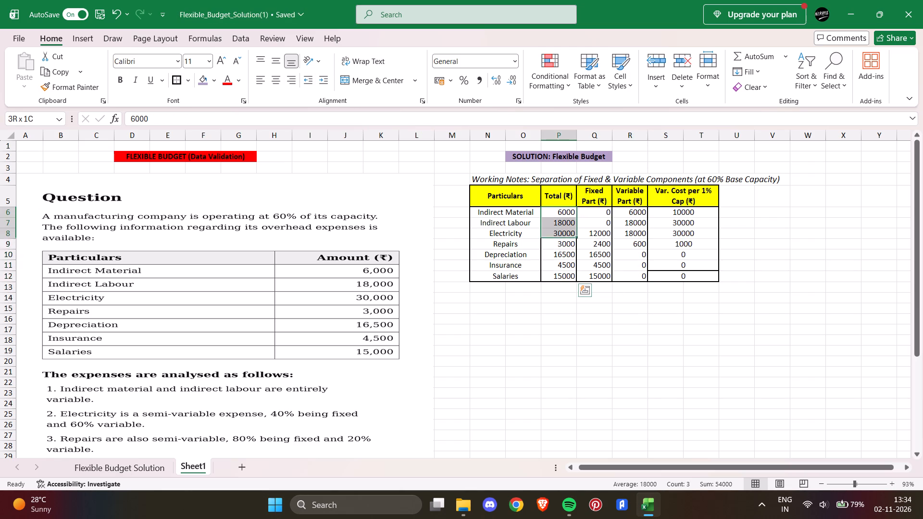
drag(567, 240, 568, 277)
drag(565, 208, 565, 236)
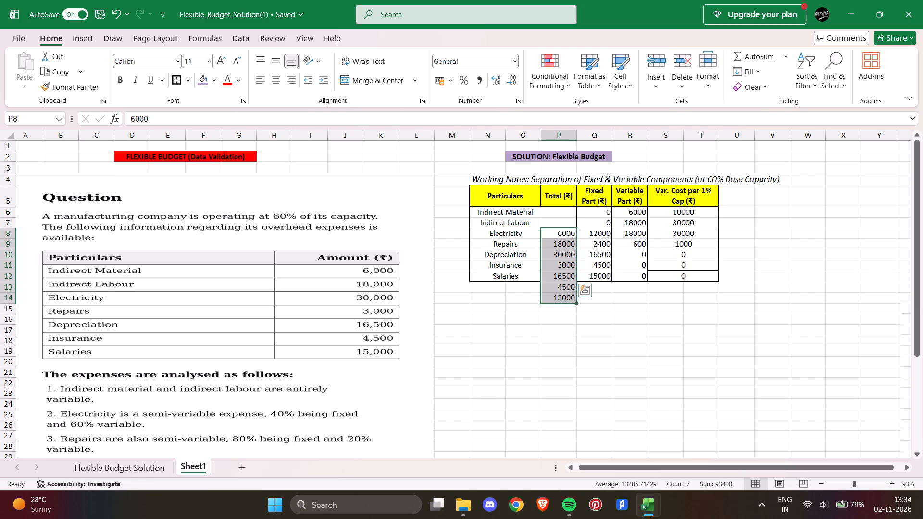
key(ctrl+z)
Center the Total, Fixed Part and Variable Part values in P6:R12 horizontally and middle-align them vertically.
drag(560, 212, 569, 235)
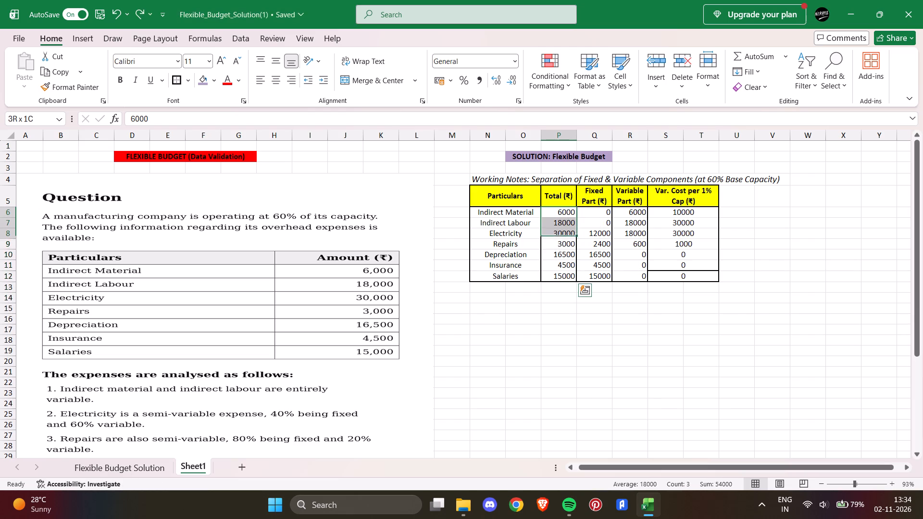
drag(569, 235, 577, 273)
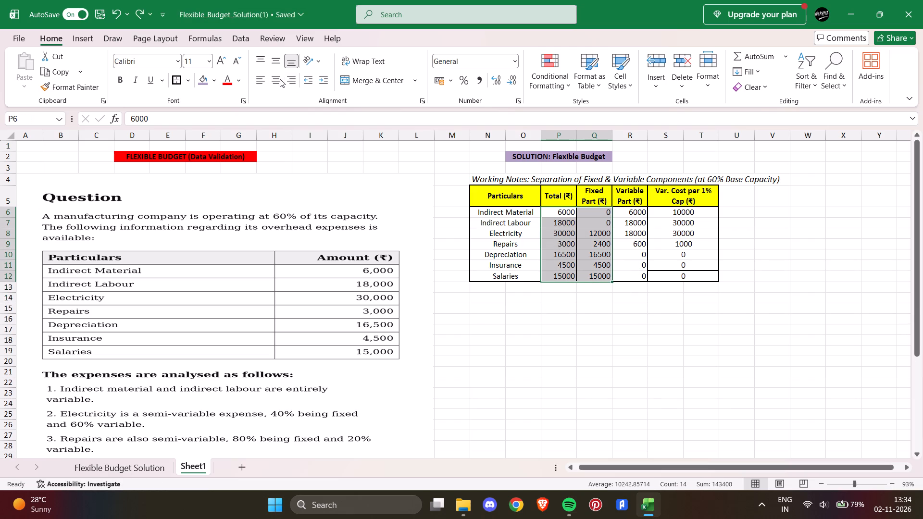
click(280, 79)
click(276, 64)
drag(629, 211, 639, 272)
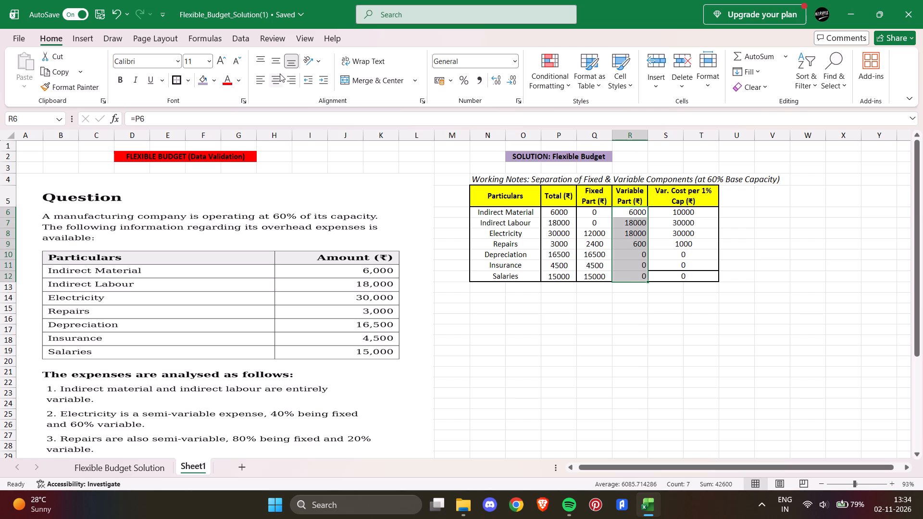
click(279, 78)
click(278, 61)
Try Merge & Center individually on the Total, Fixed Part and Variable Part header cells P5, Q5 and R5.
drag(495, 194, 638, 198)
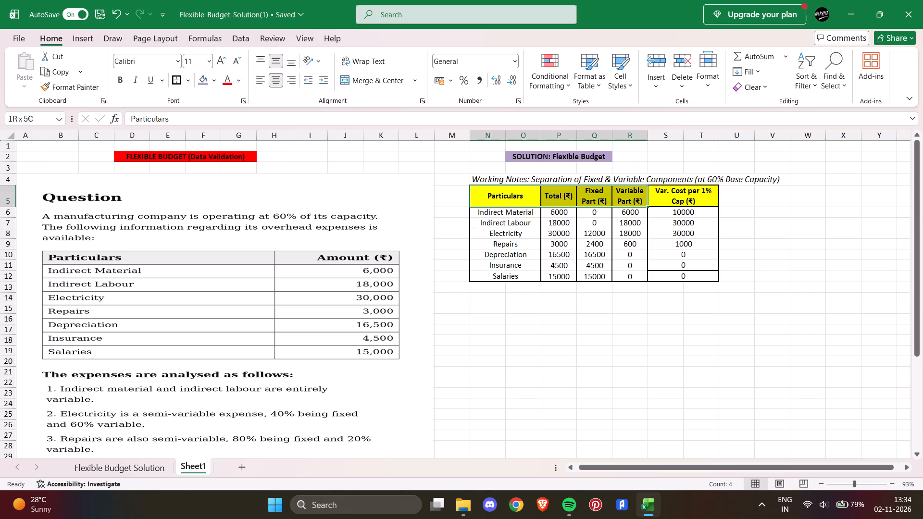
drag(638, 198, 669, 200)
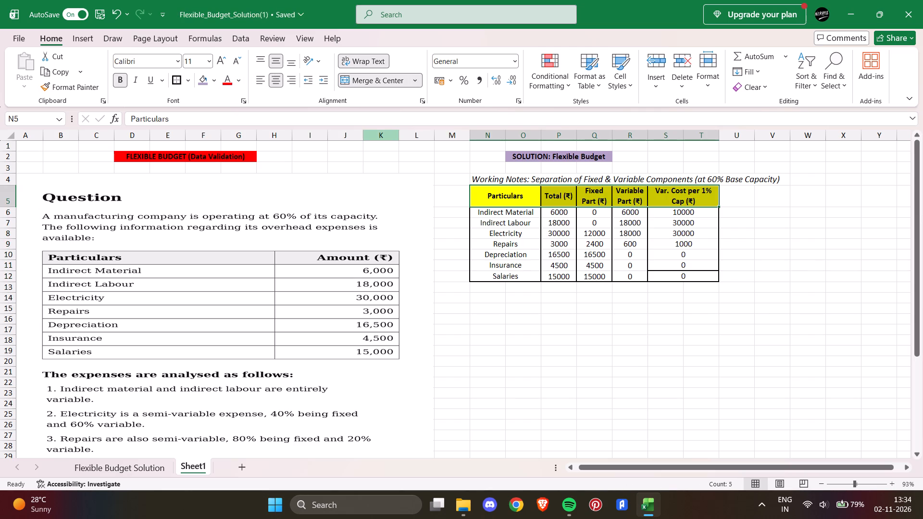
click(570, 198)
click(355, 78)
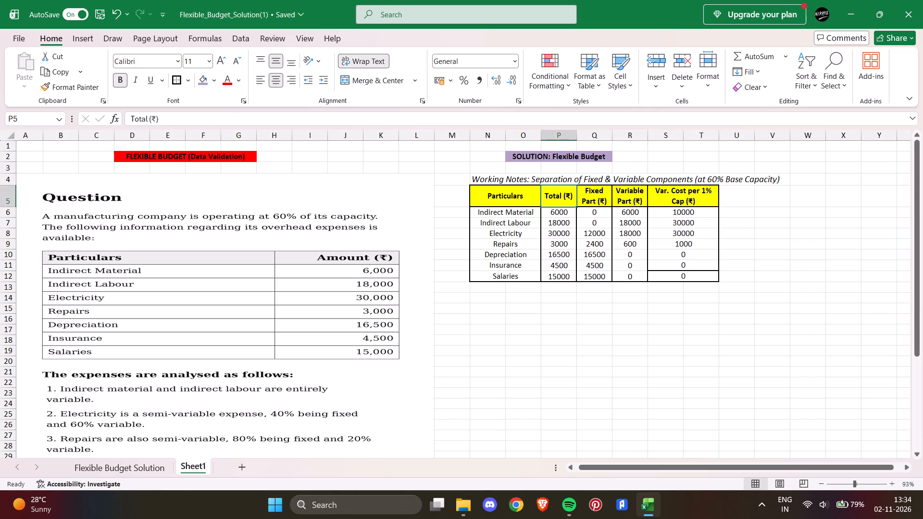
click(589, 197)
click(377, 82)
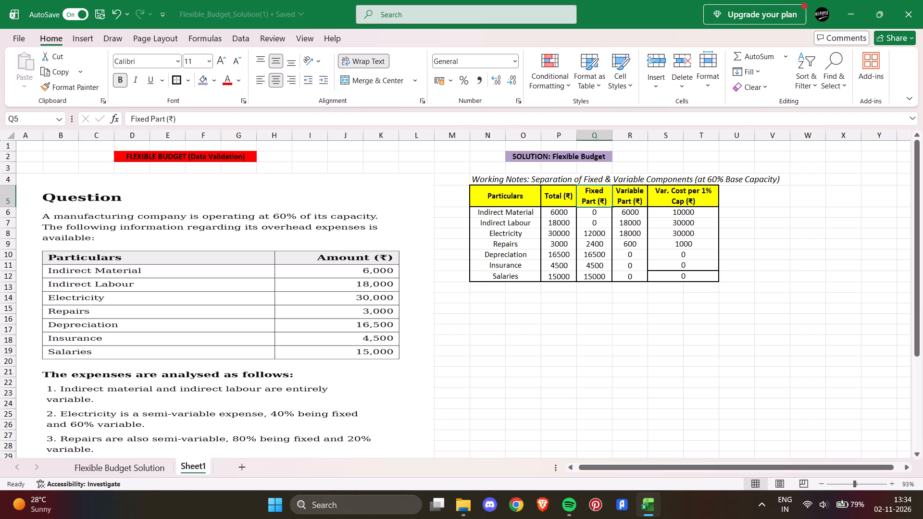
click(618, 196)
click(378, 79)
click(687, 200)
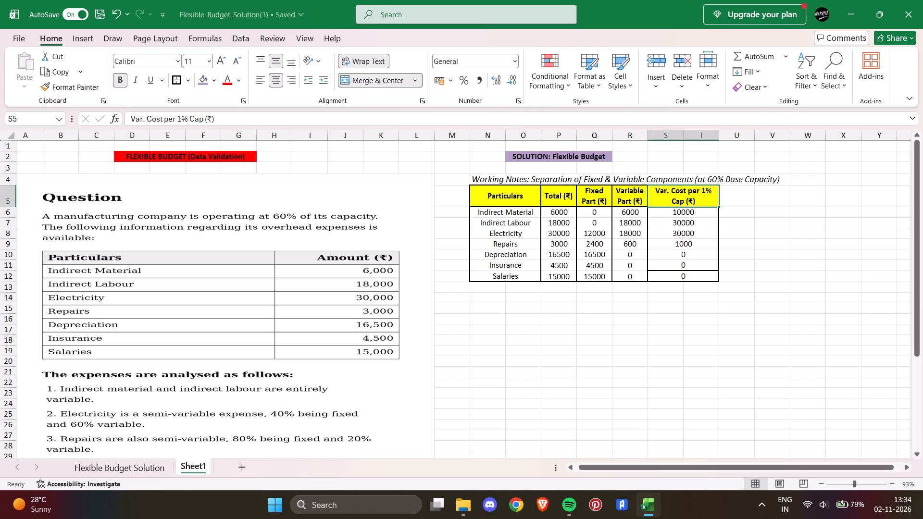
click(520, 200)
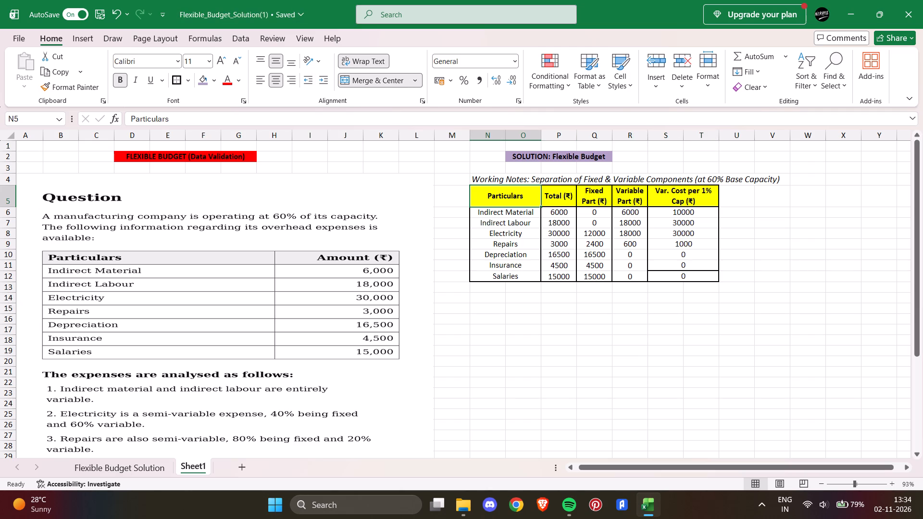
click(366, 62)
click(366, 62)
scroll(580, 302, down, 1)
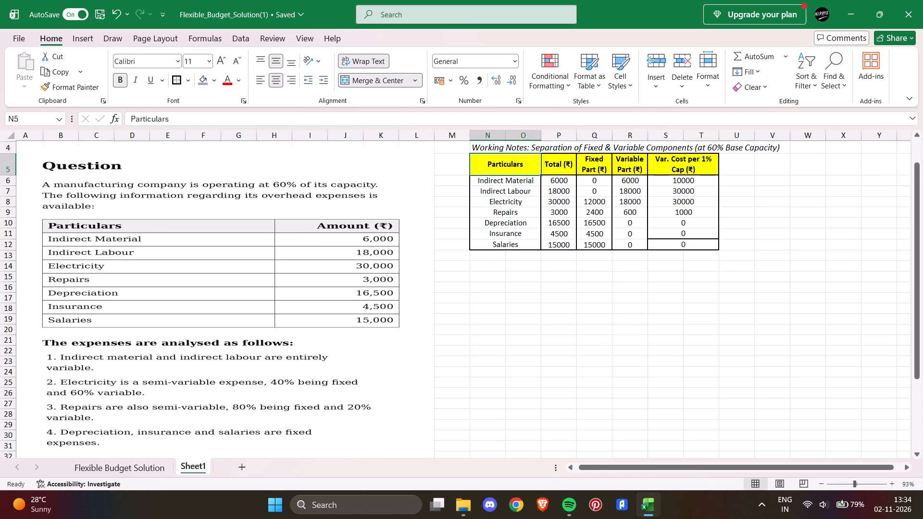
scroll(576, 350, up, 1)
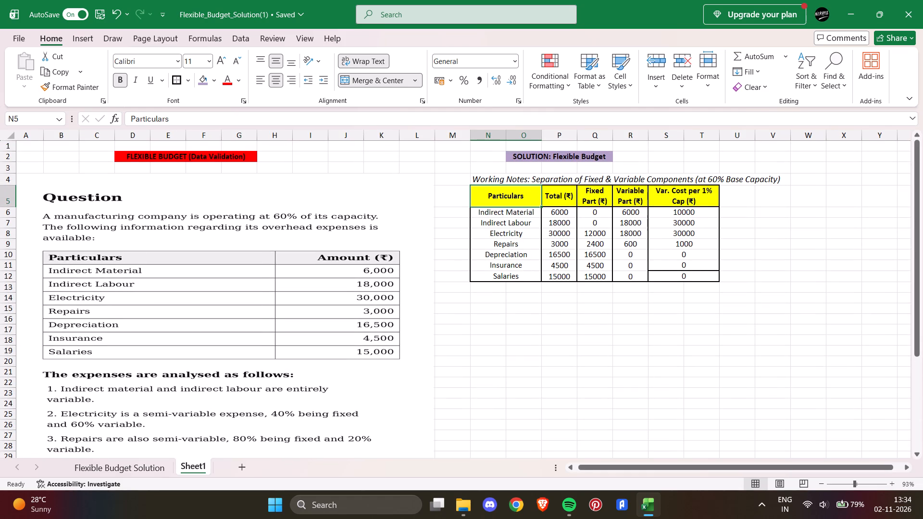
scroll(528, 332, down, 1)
Consult the base capacity entry on the Flexible Budget Solution sheet and enter "Base Capacity 60%" in cell S2 of Sheet1.
click(130, 468)
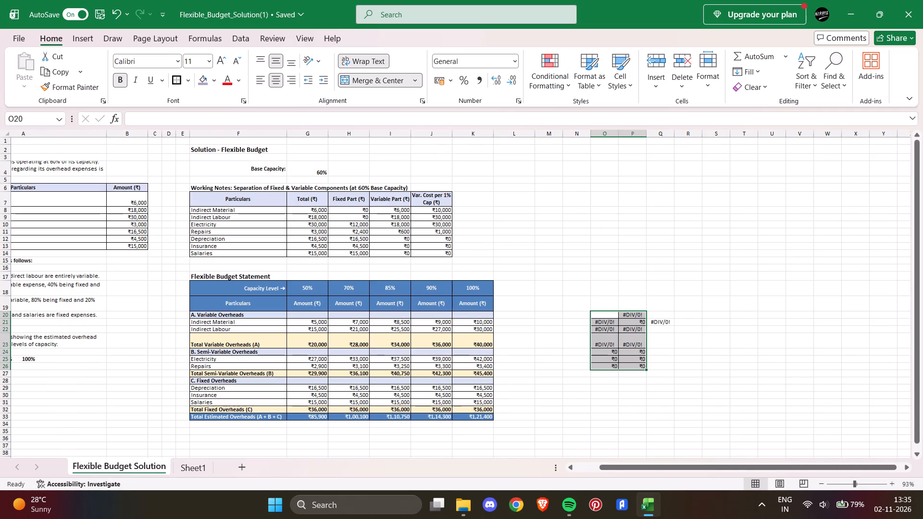
drag(258, 169, 294, 168)
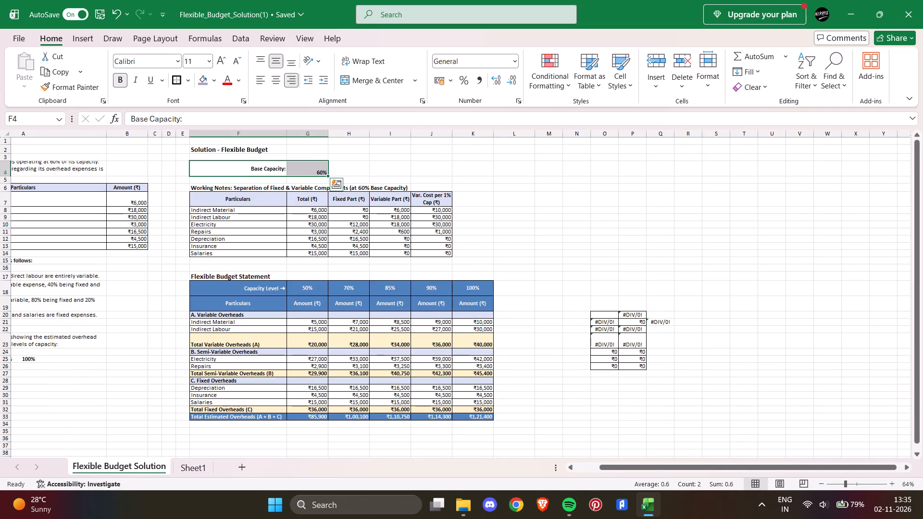
click(196, 468)
scroll(363, 376, up, 1)
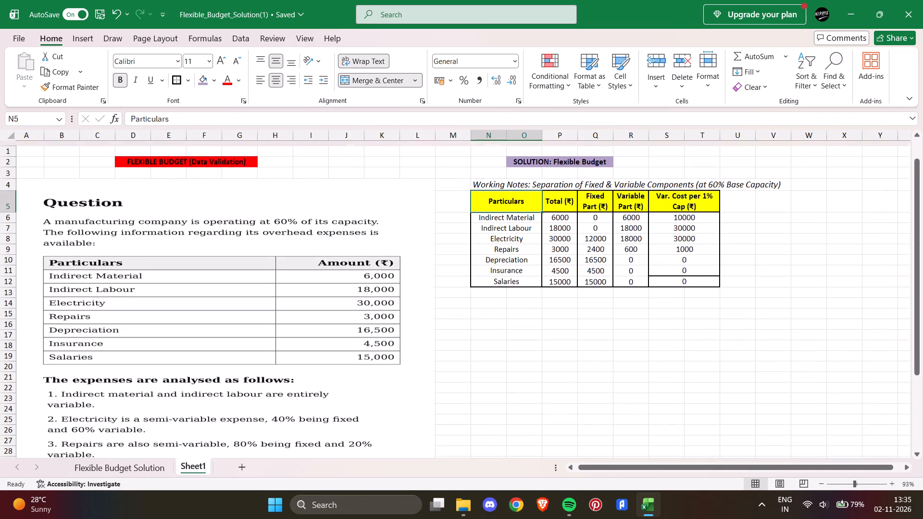
click(641, 157)
click(659, 156)
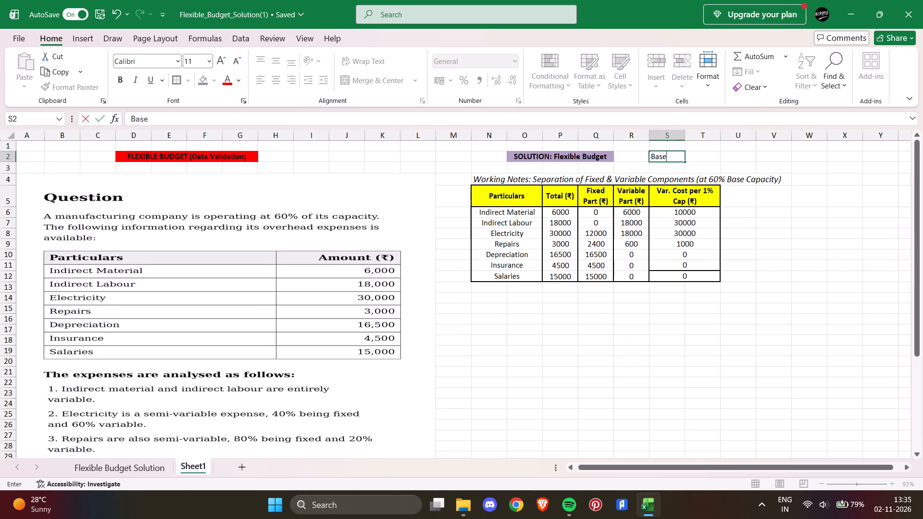
key(p)
key(BackSpace)
text(ao)
key(BackSpace)
text(pa)
text(city)
key(space)
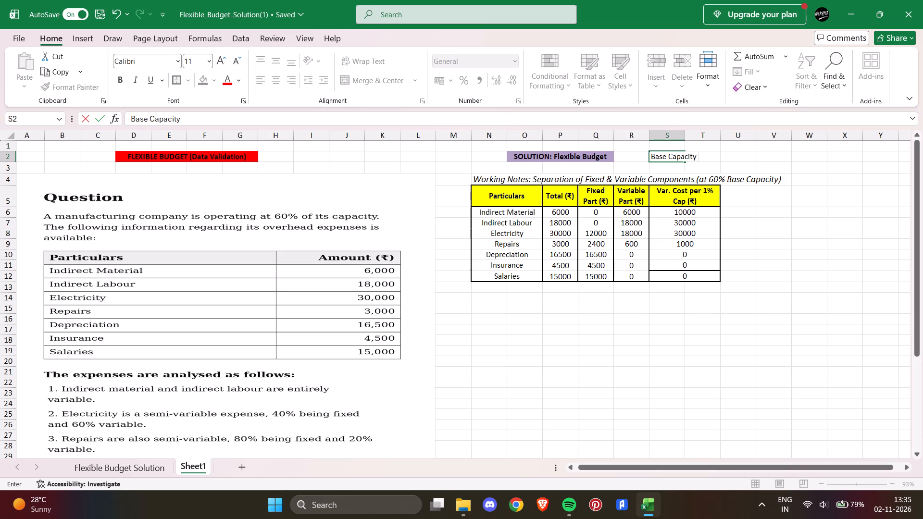
text(60)
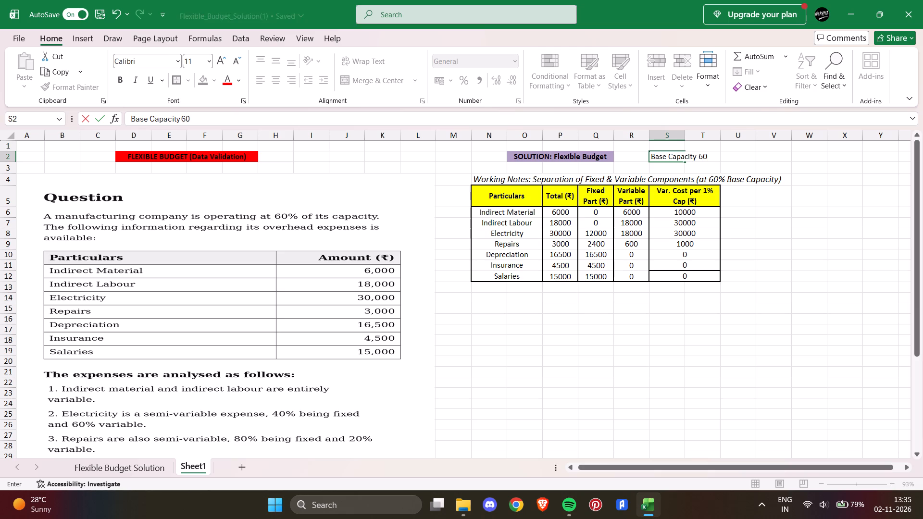
key(shift+percent)
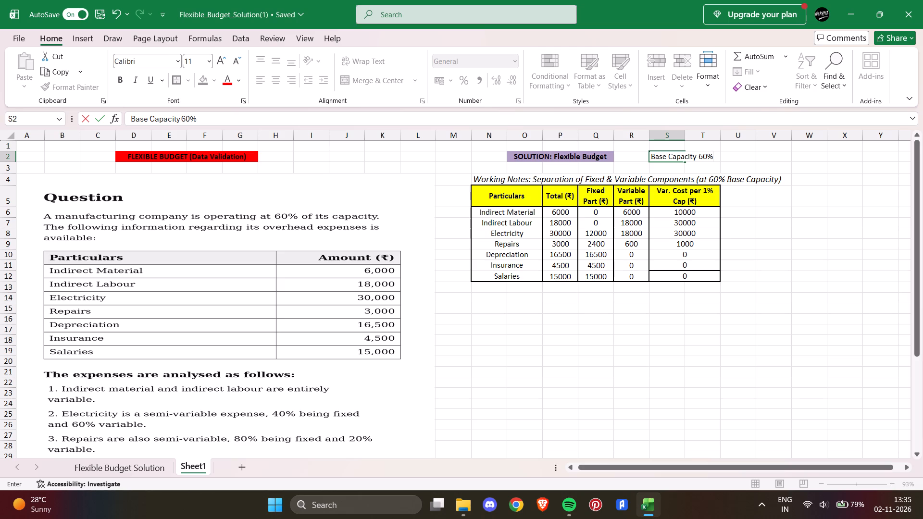
click(742, 198)
Merge and center the Base Capacity 60% label across S2:T2, fill it yellow, and make its text italic without bold.
drag(660, 158, 701, 157)
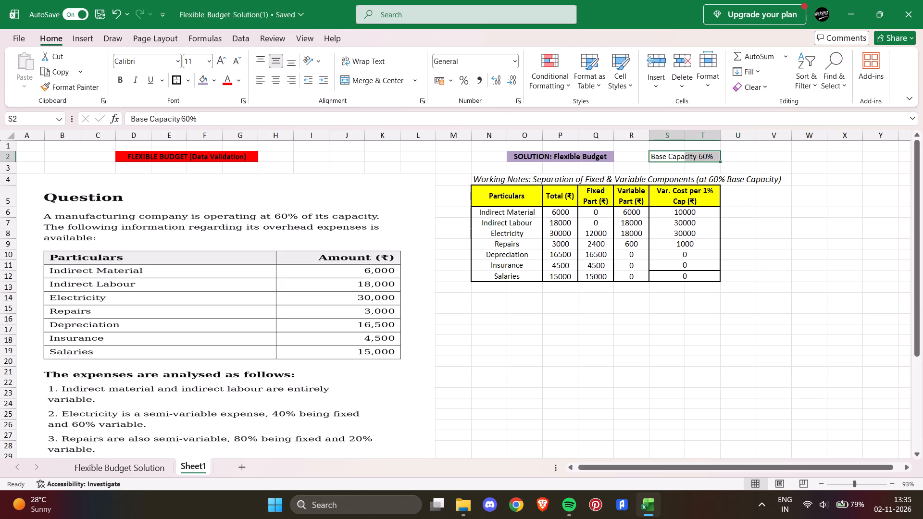
click(352, 75)
click(216, 83)
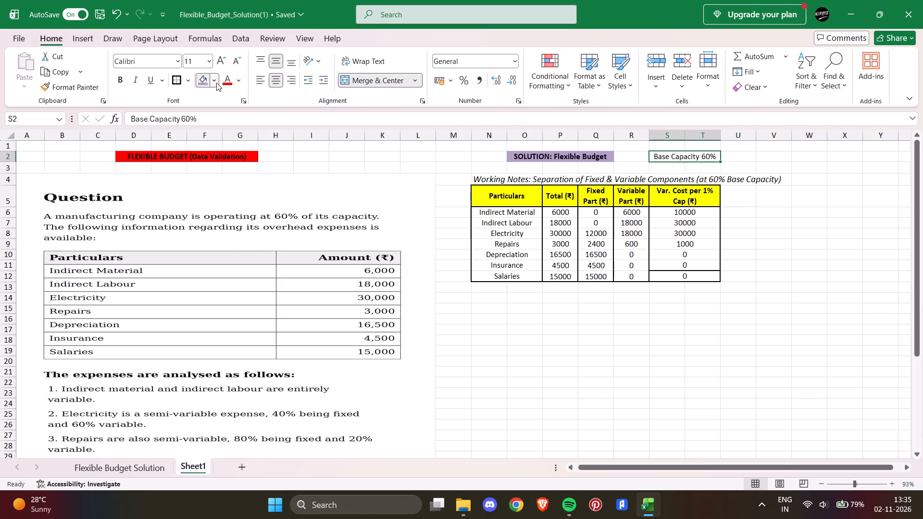
click(252, 265)
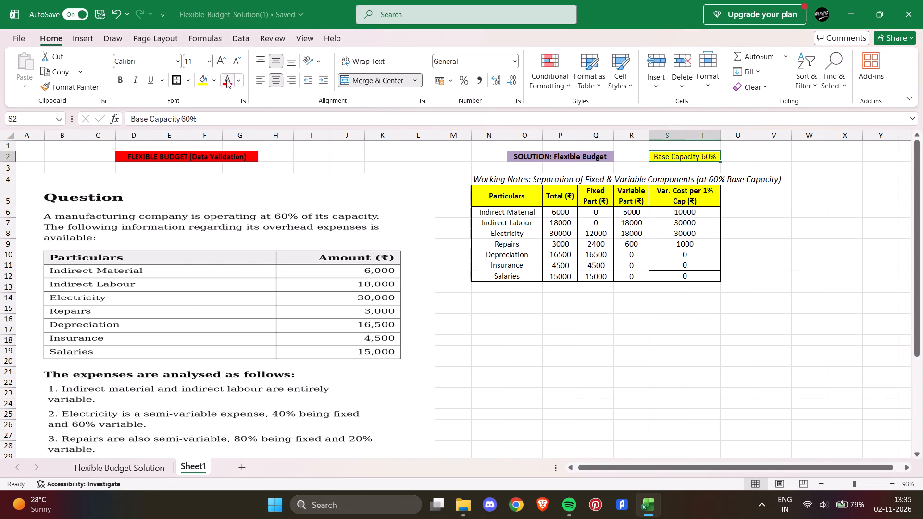
click(123, 79)
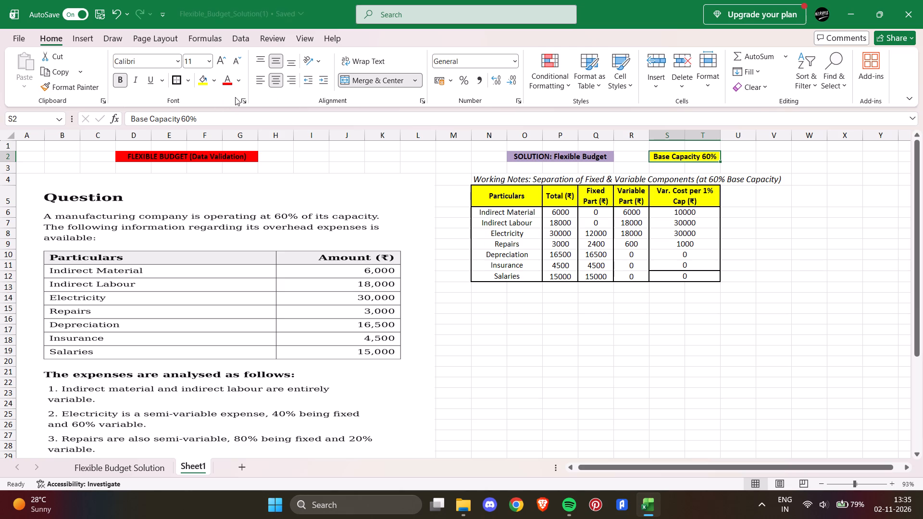
click(137, 78)
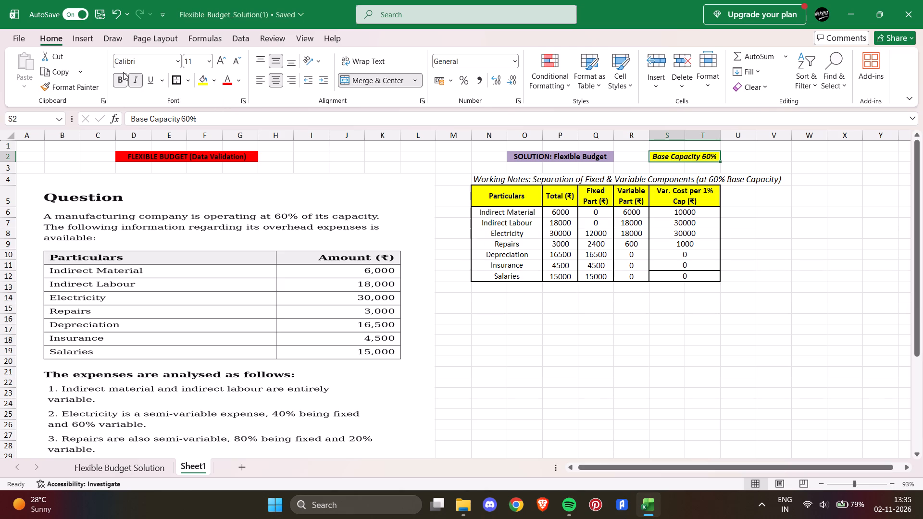
click(123, 78)
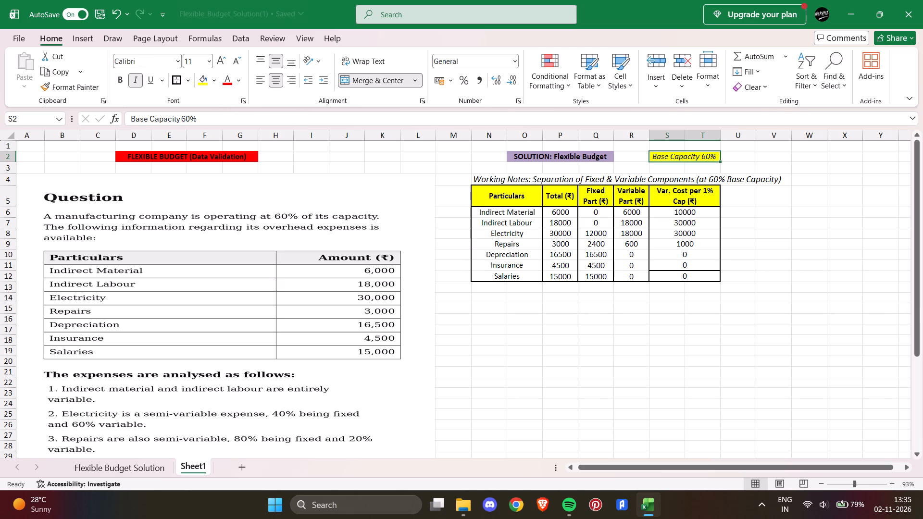
Copy the Flexible Budget Statement's row labels F18:F33 from the Flexible Budget Solution sheet into Sheet1 starting at N14.
click(581, 315)
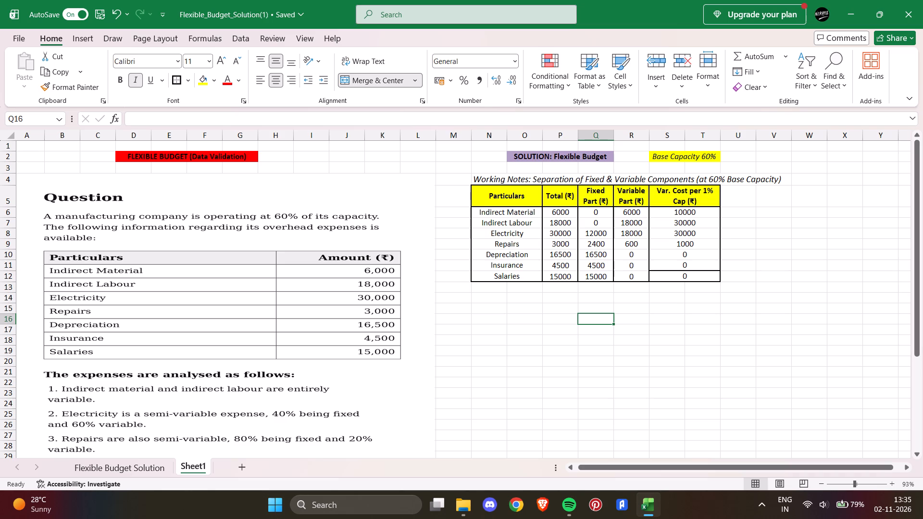
click(146, 463)
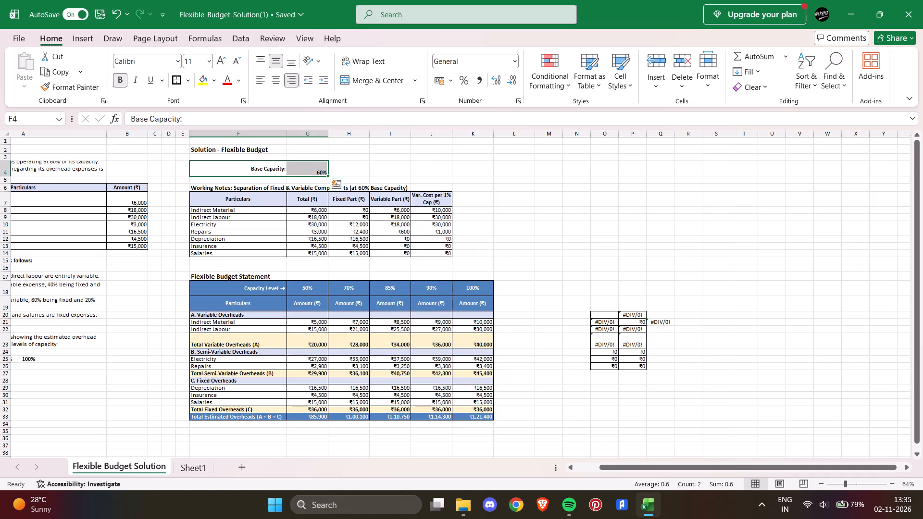
click(234, 278)
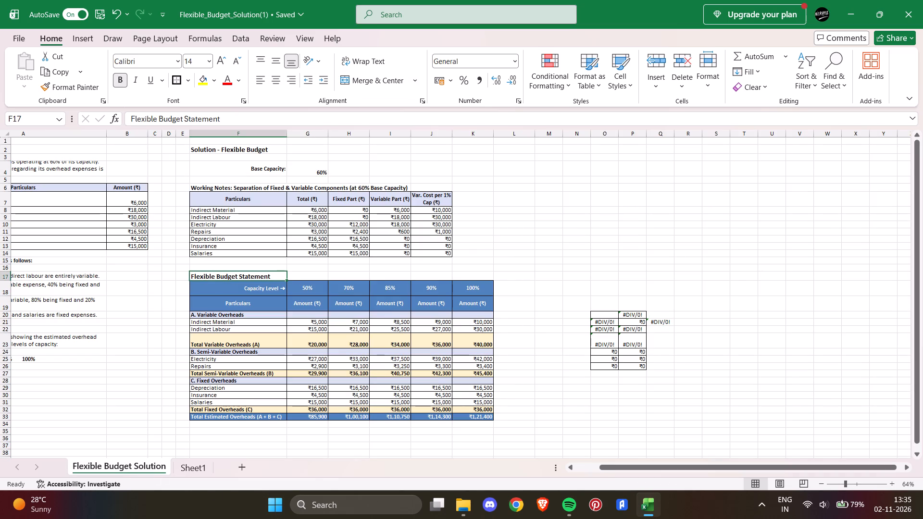
click(229, 291)
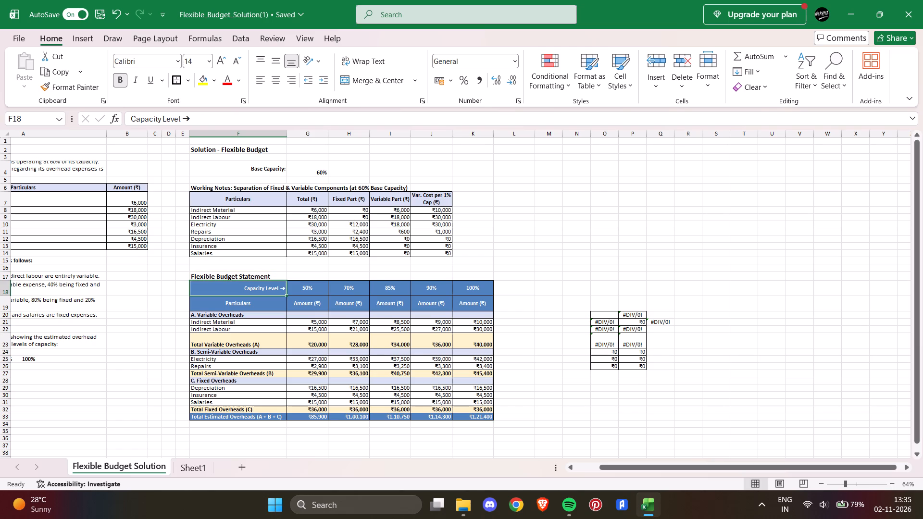
drag(229, 291, 245, 413)
key(ctrl+c)
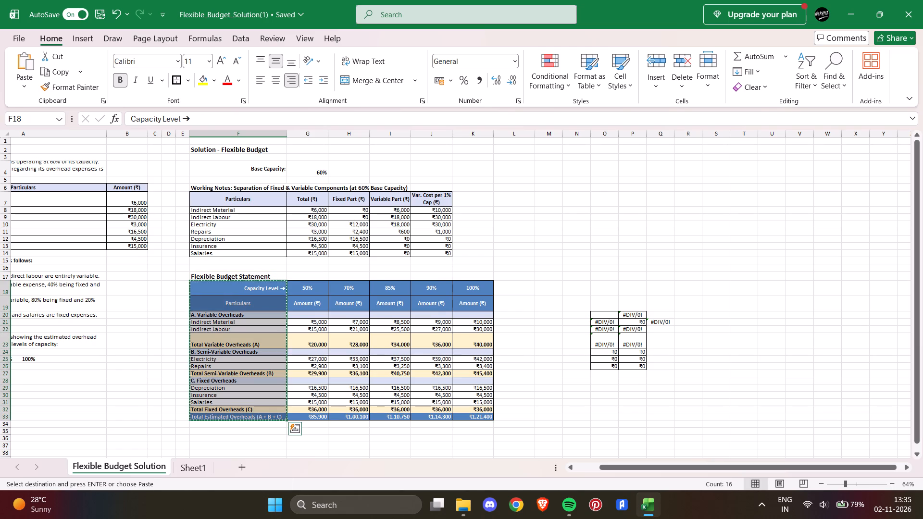
click(194, 464)
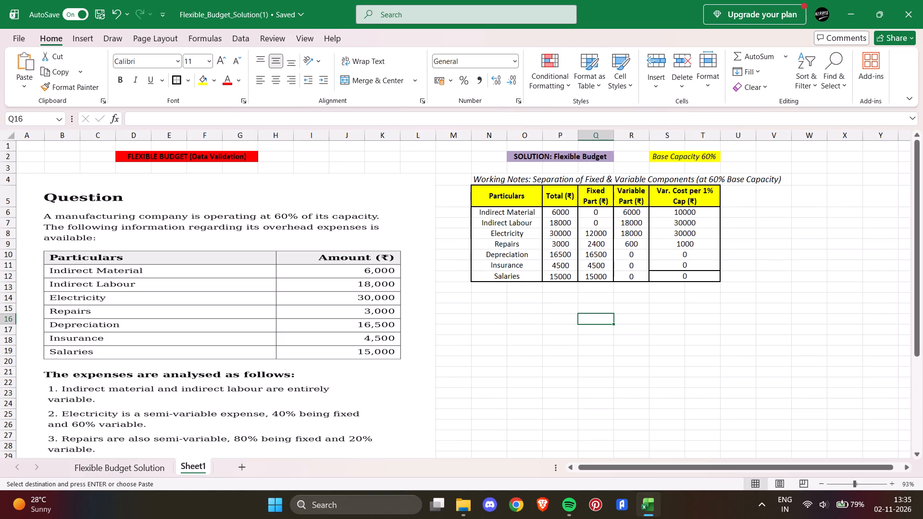
click(481, 300)
key(ctrl+v)
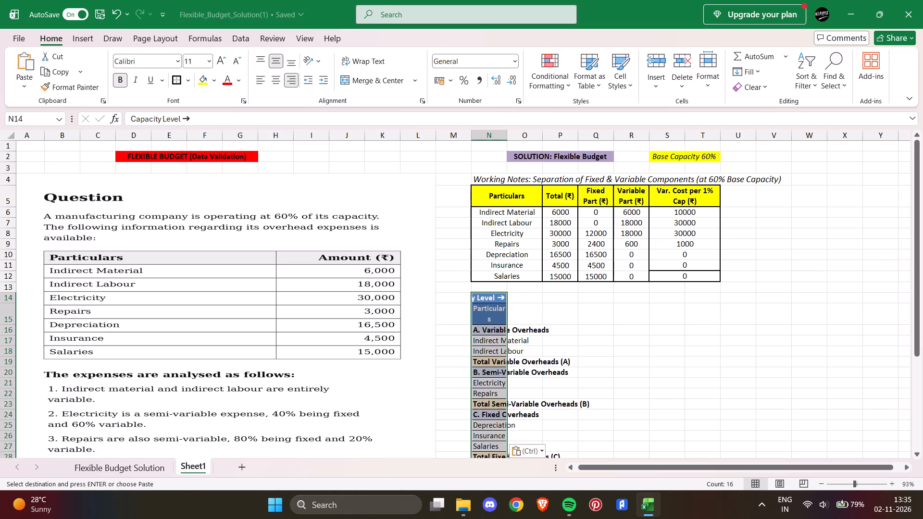
scroll(563, 323, down, 1)
click(546, 273)
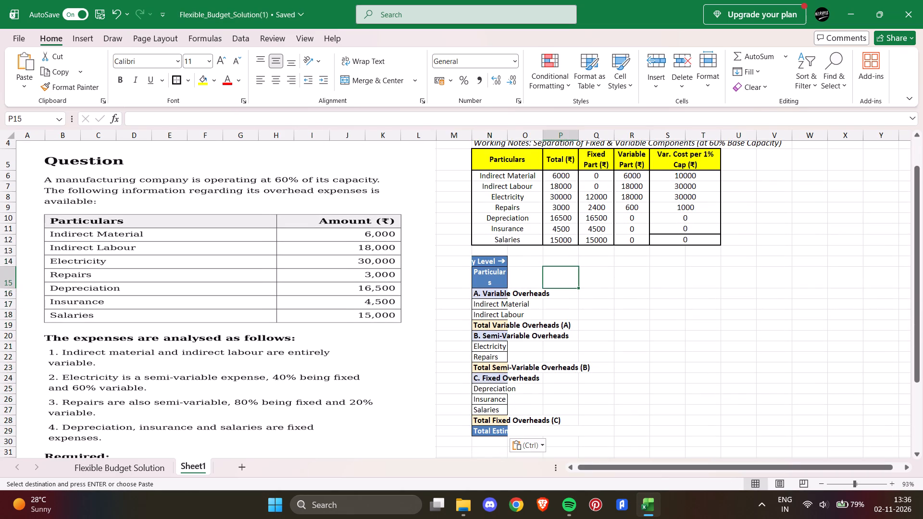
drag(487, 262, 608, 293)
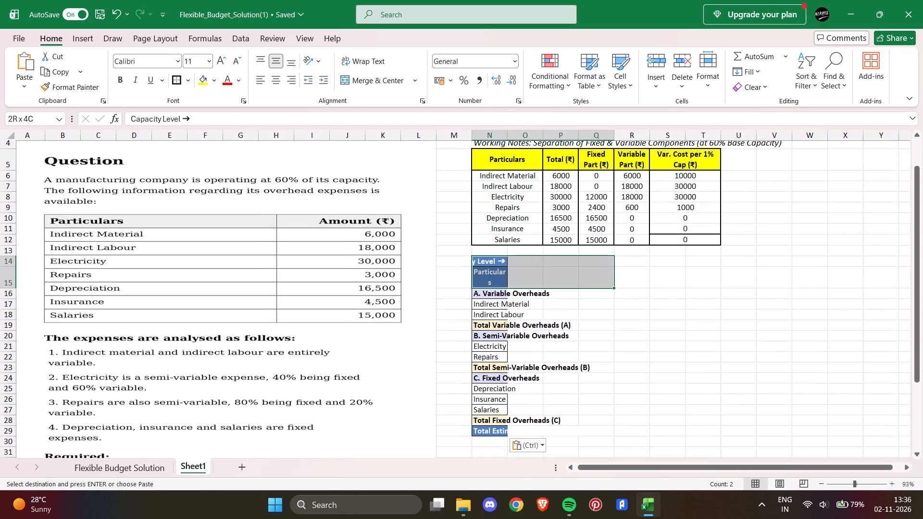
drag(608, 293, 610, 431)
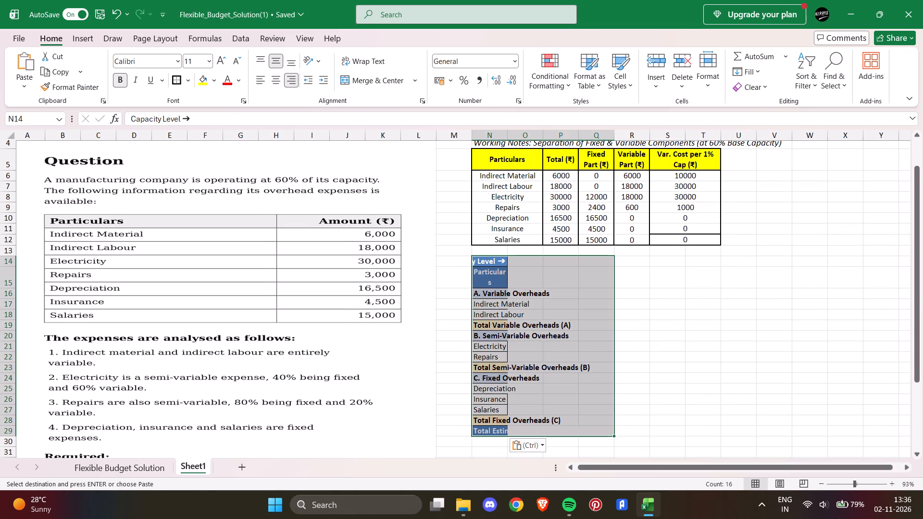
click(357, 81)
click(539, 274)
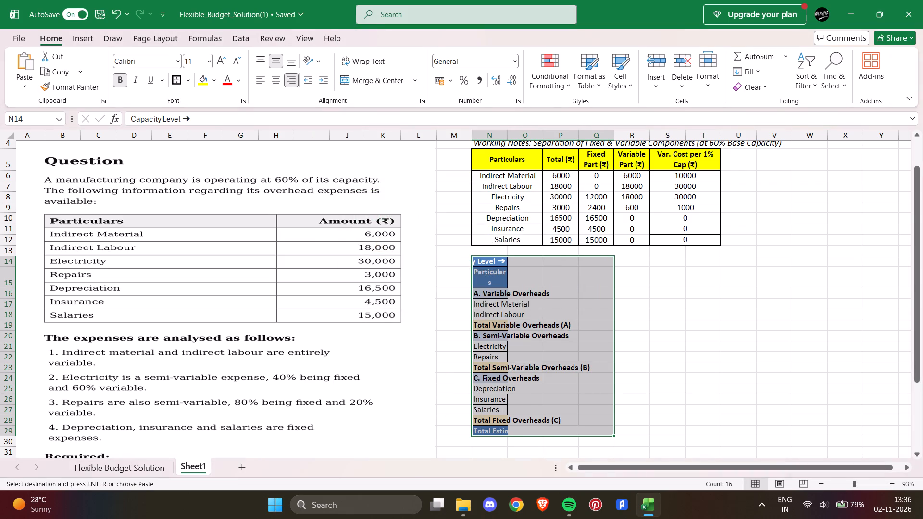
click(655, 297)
Merge and center the Capacity Level header across N14:P14.
drag(483, 261, 552, 261)
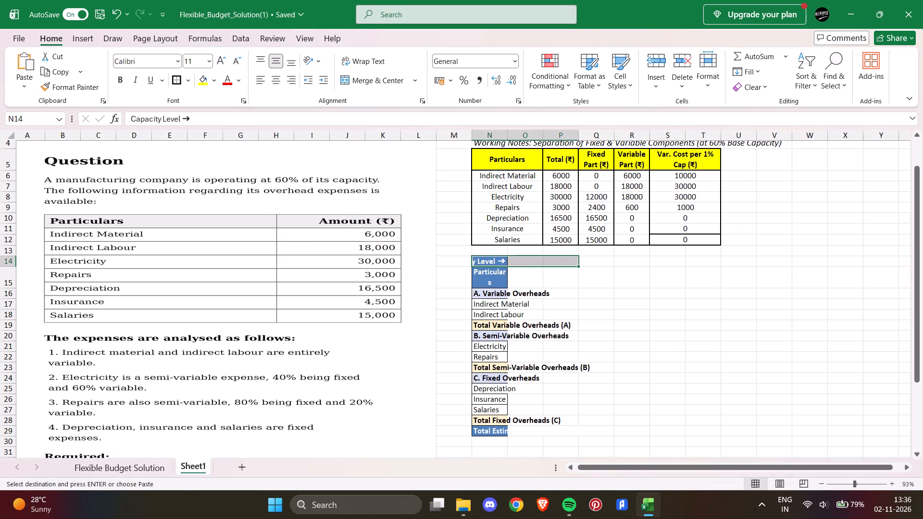
click(360, 86)
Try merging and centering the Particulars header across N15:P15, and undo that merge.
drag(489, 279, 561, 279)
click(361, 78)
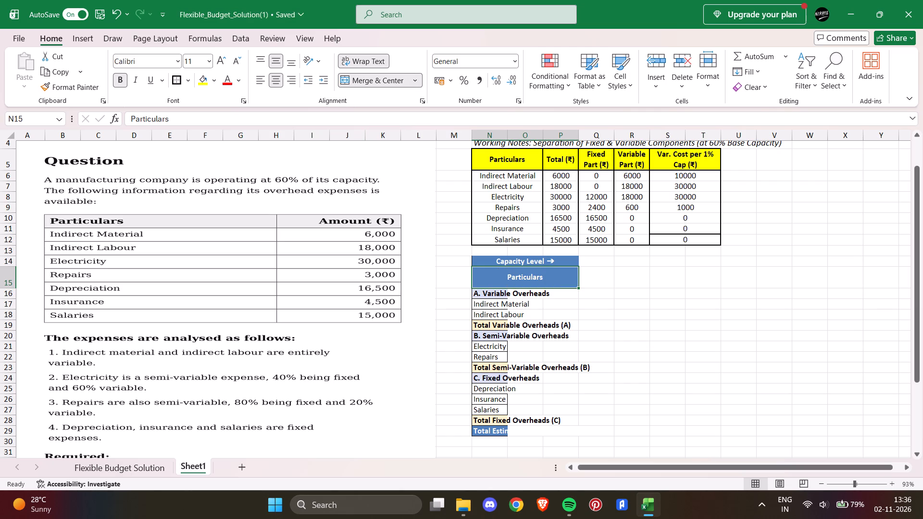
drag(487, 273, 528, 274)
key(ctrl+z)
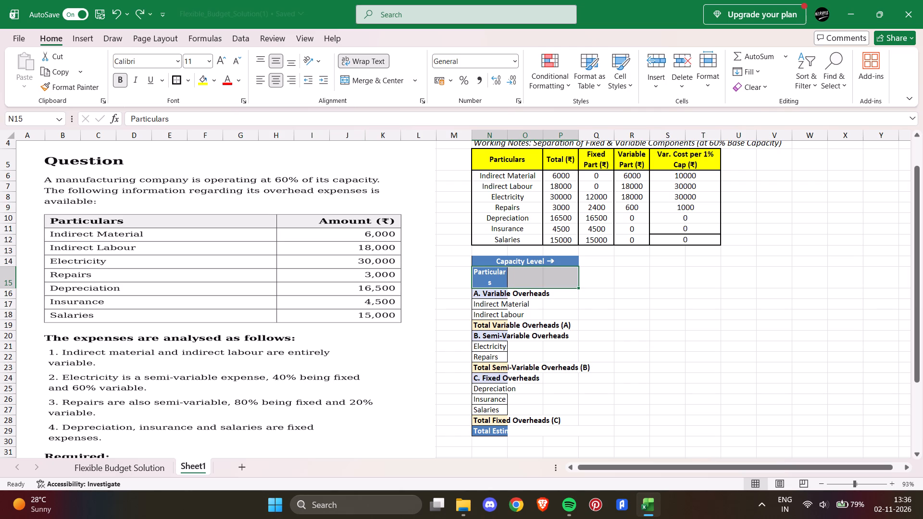
Merge and center the Particulars header across N15:O15.
drag(488, 275, 528, 275)
drag(345, 84, 357, 91)
click(362, 79)
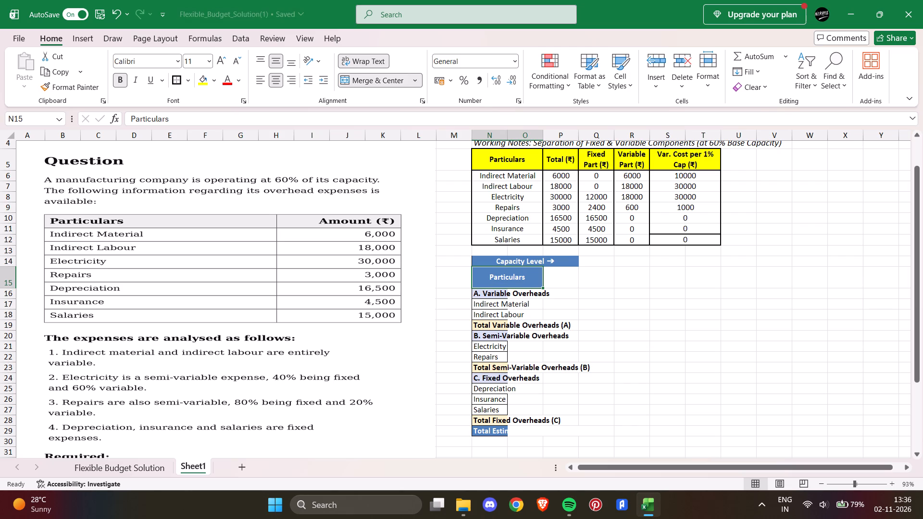
click(586, 288)
Clear the Capacity Level text from merged cell N14:P14 and fill the cell yellow.
click(487, 261)
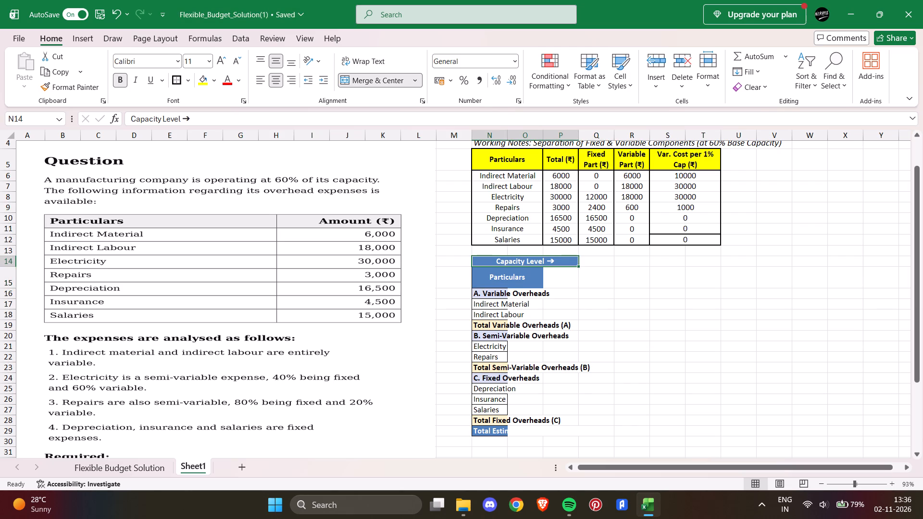
key(BackSpace)
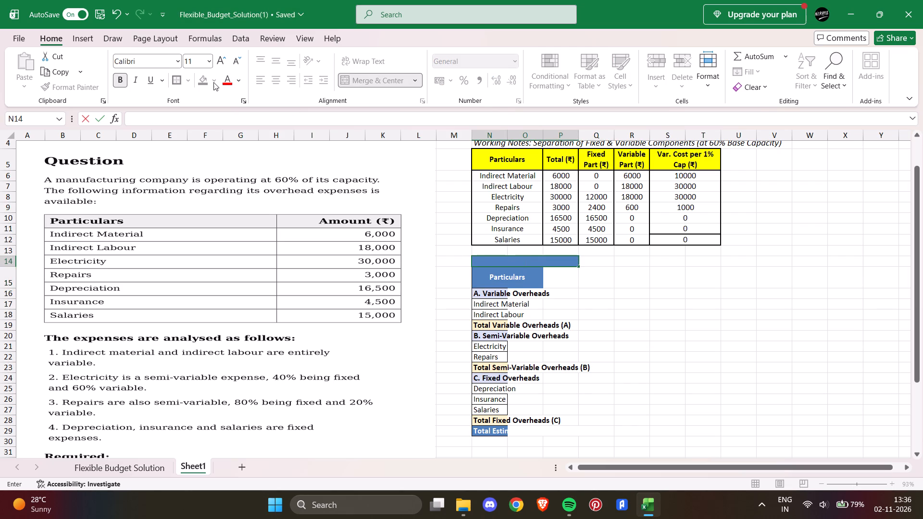
click(543, 264)
click(492, 262)
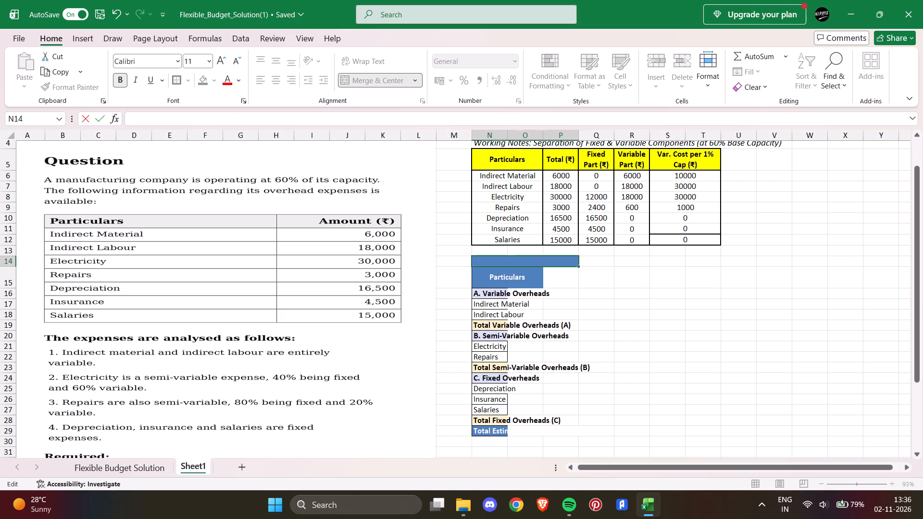
click(606, 276)
click(551, 261)
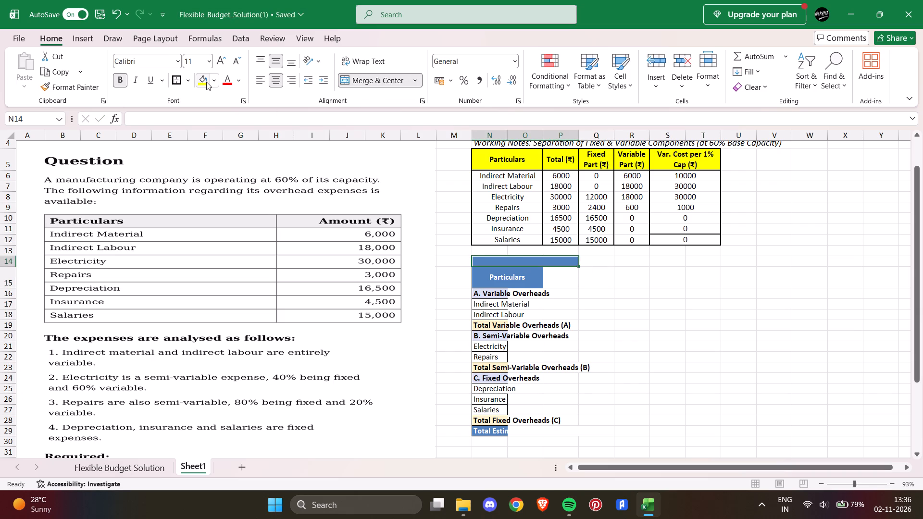
click(206, 82)
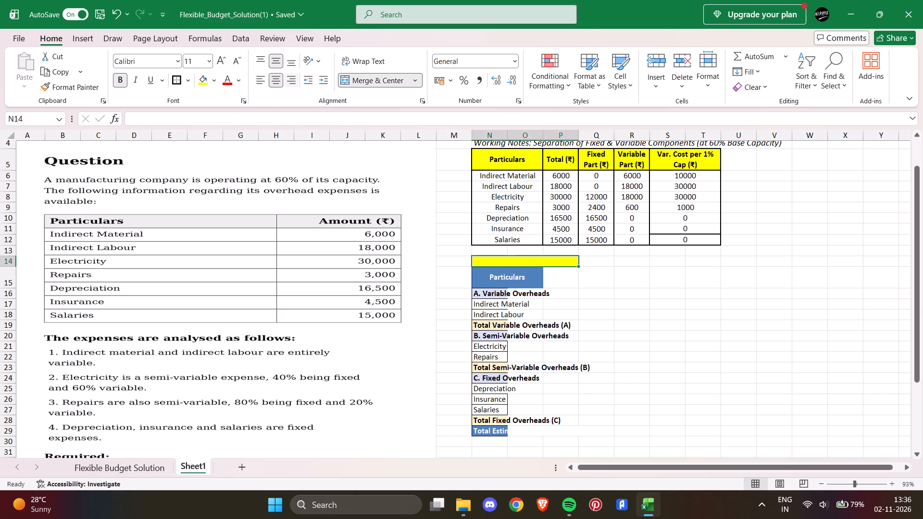
Cut the empty yellow merged cell N14:P14 from Sheet1 and paste it at T12 on the Flexible Budget Solution sheet.
key(ctrl+x)
scroll(515, 325, down, 1)
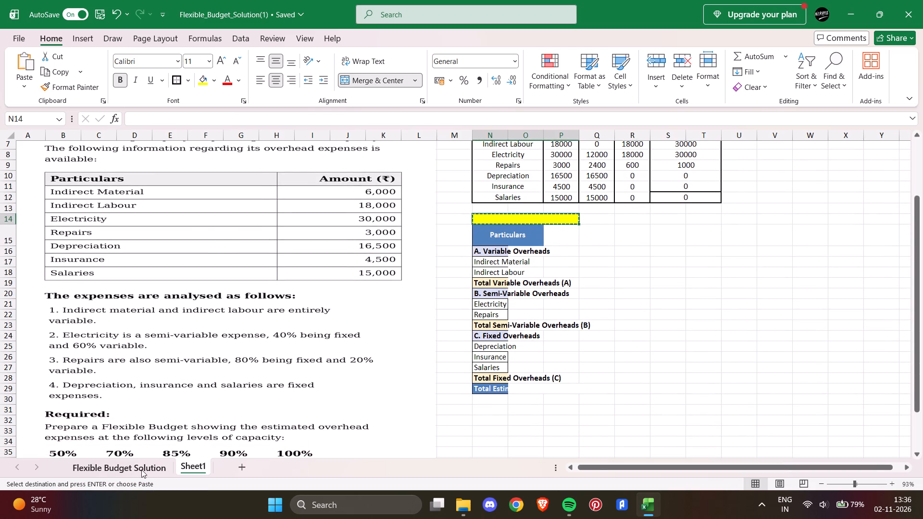
click(133, 467)
click(742, 241)
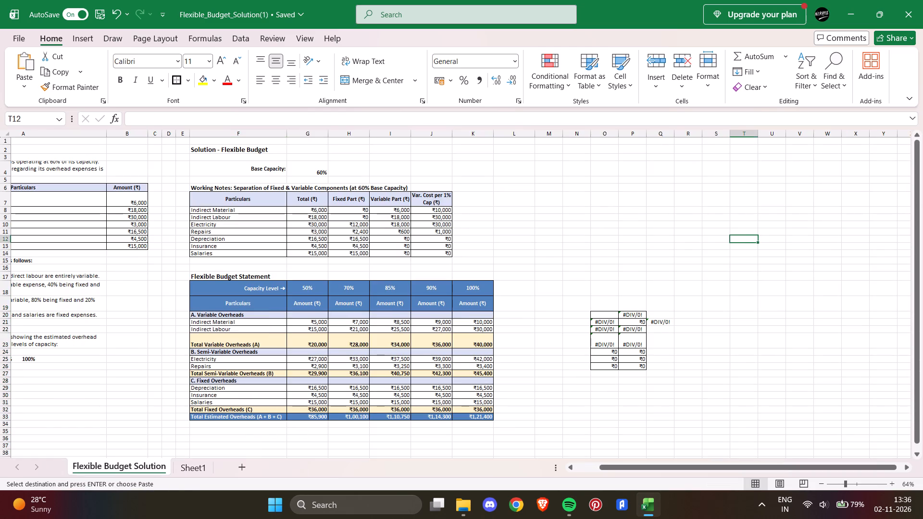
key(ctrl+v)
Enter "Capacity Level" in cell N14 of Sheet1, above the Particulars header.
click(201, 463)
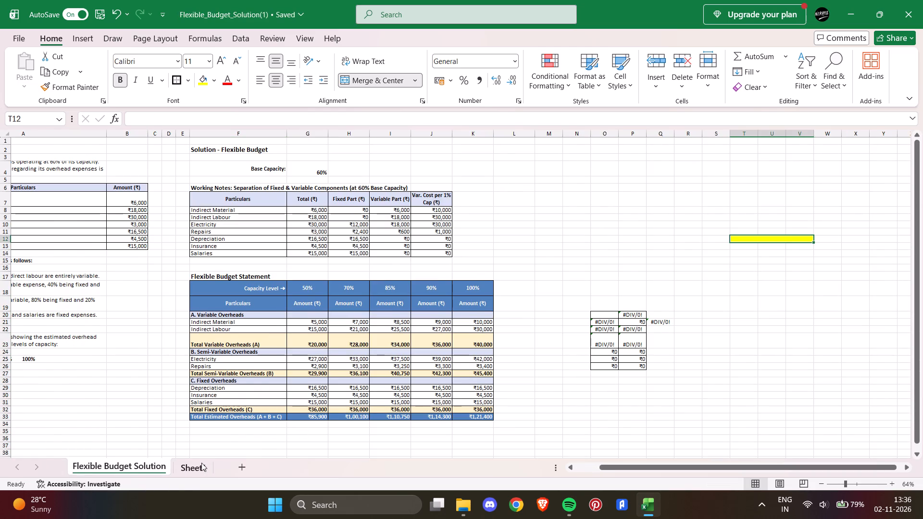
click(497, 221)
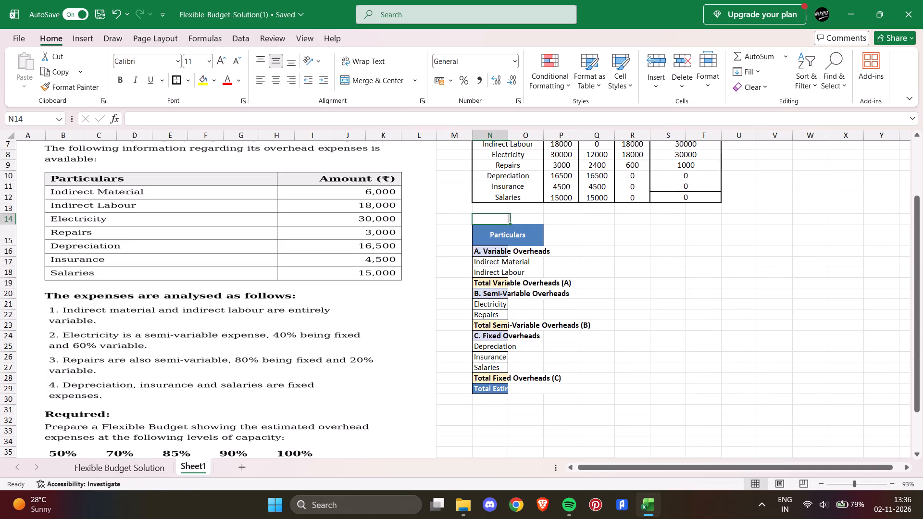
key(c)
text(apa)
text(city)
key(space)
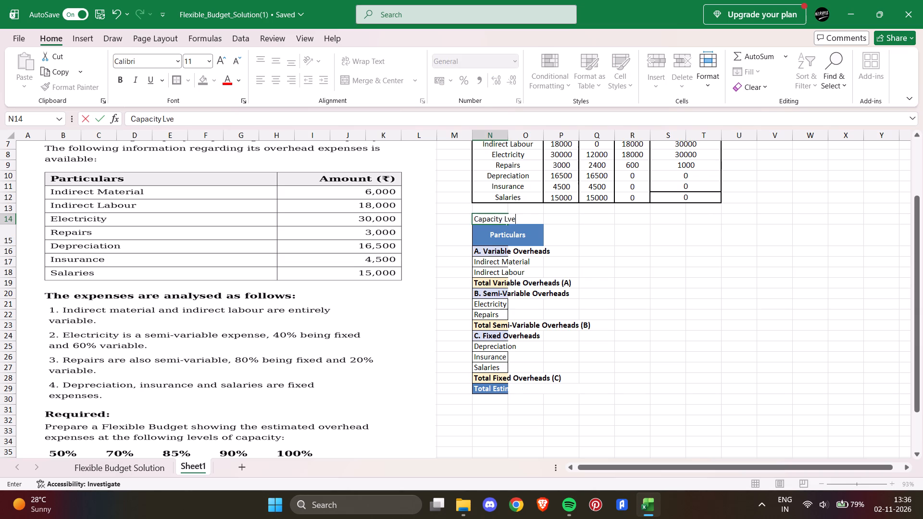
key(BackSpace)
key(BackSpace)
key(BackSpace)
key(BackSpace)
text(evel)
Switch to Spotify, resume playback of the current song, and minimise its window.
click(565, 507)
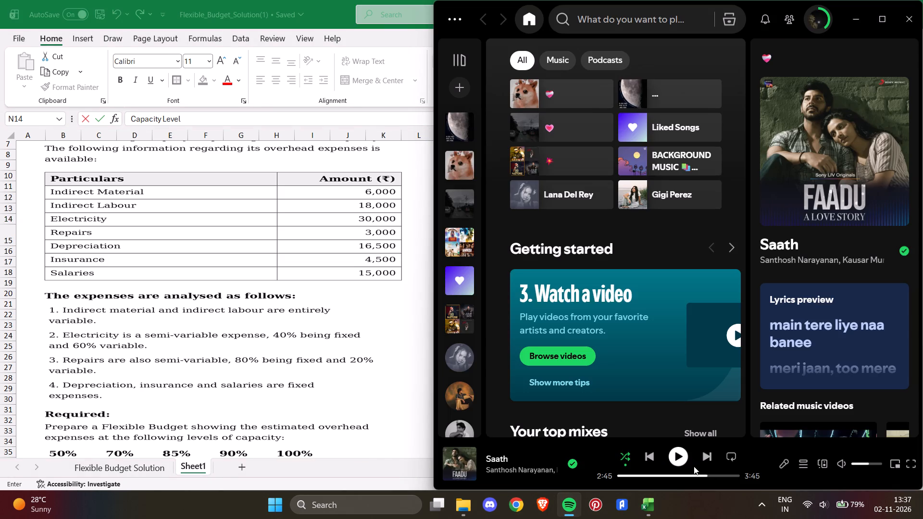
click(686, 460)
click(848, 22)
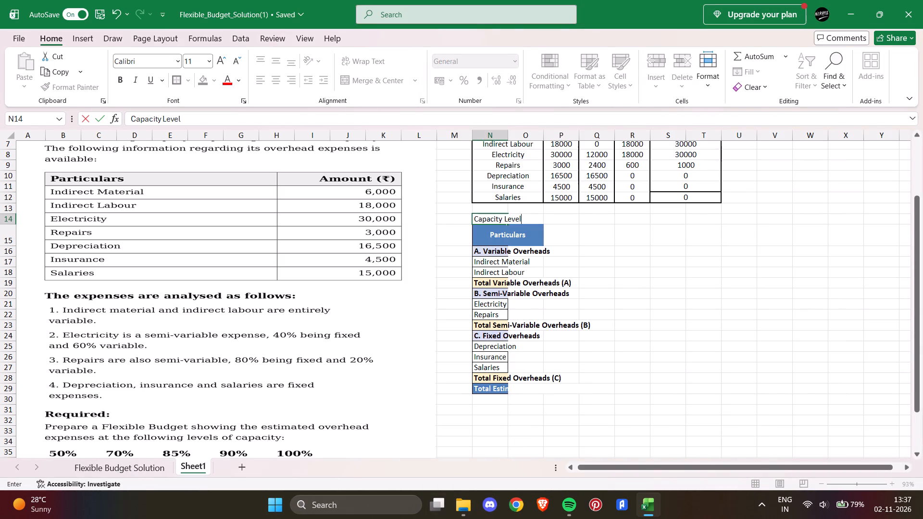
Merge and center Capacity Level across N14:O14, make it bold, and fill it yellow.
click(561, 226)
drag(483, 220, 526, 218)
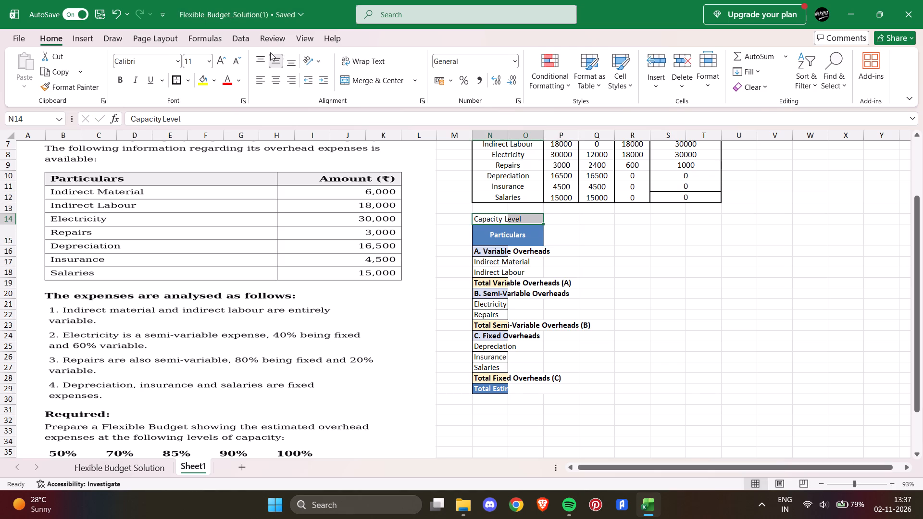
click(368, 81)
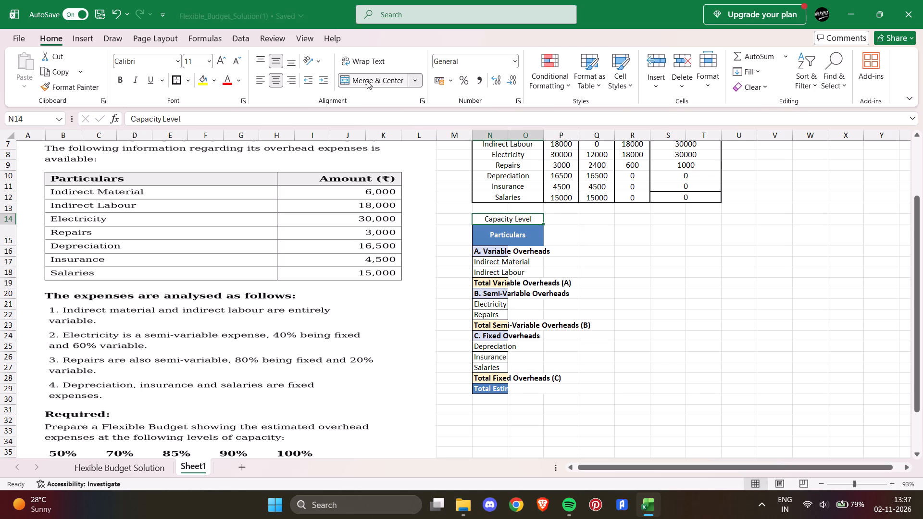
click(124, 80)
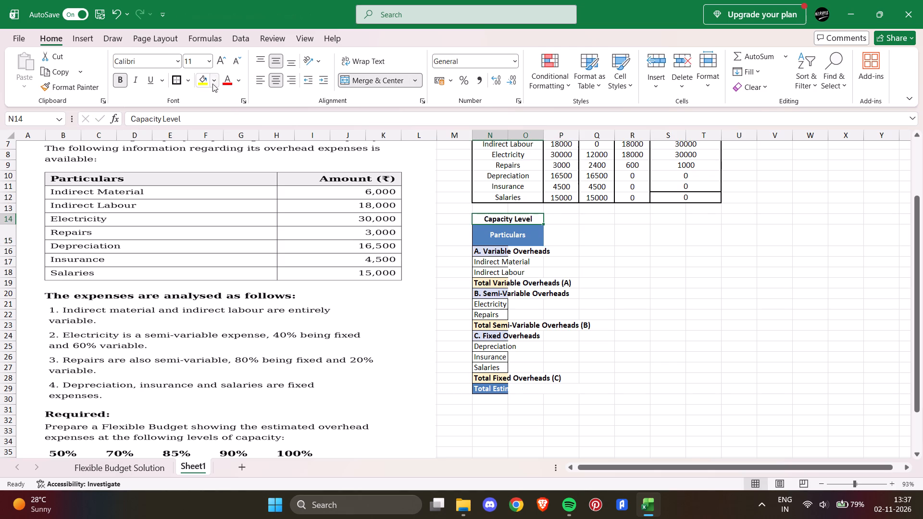
click(204, 81)
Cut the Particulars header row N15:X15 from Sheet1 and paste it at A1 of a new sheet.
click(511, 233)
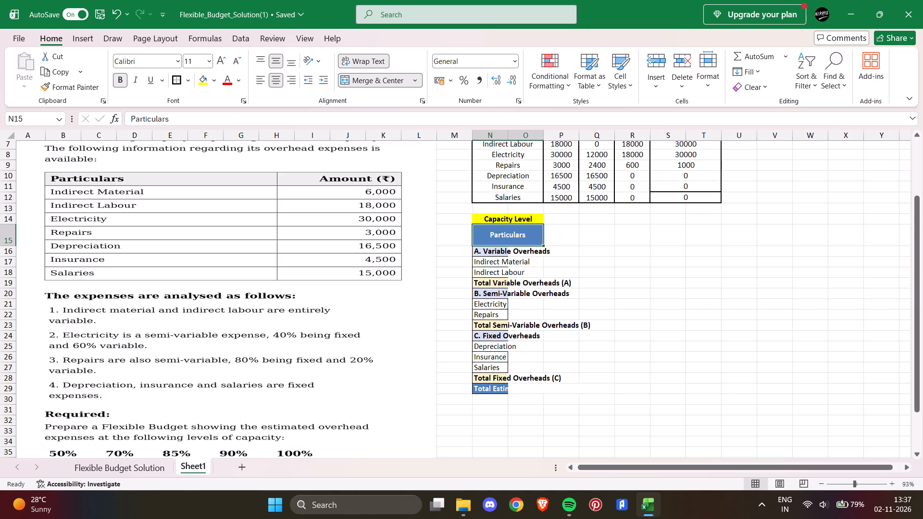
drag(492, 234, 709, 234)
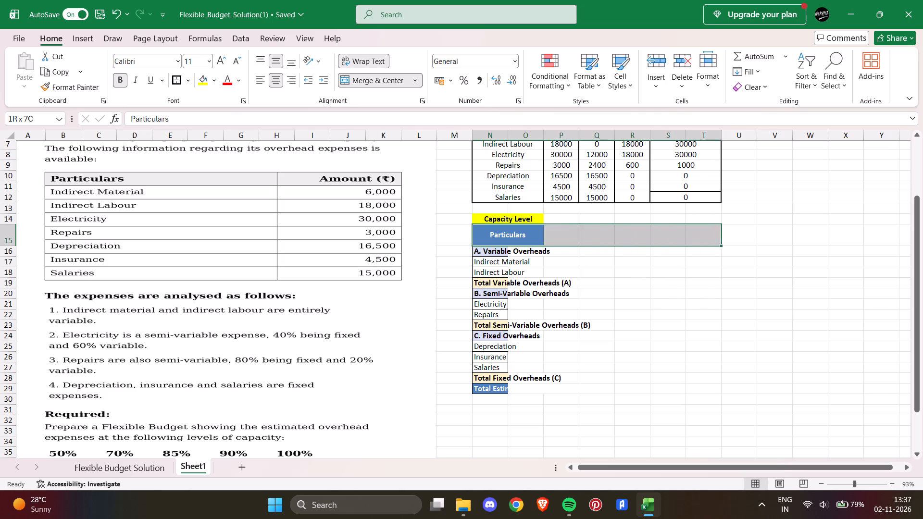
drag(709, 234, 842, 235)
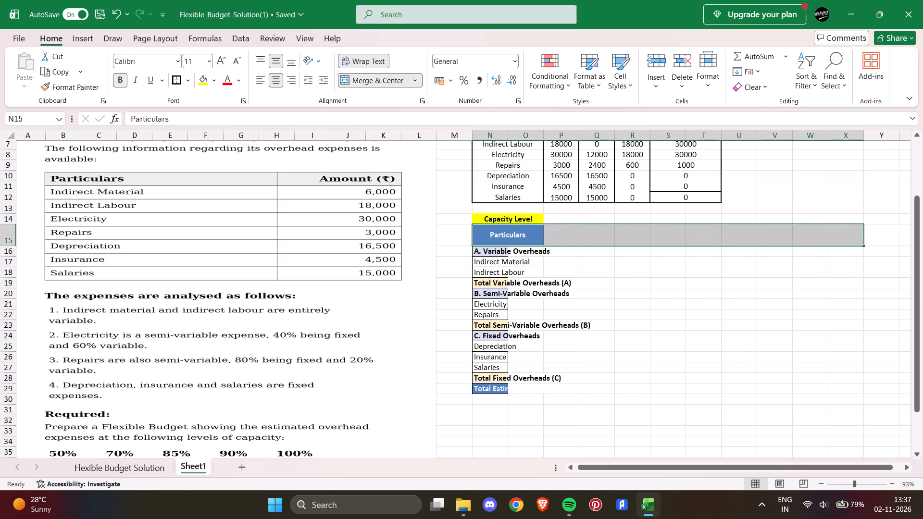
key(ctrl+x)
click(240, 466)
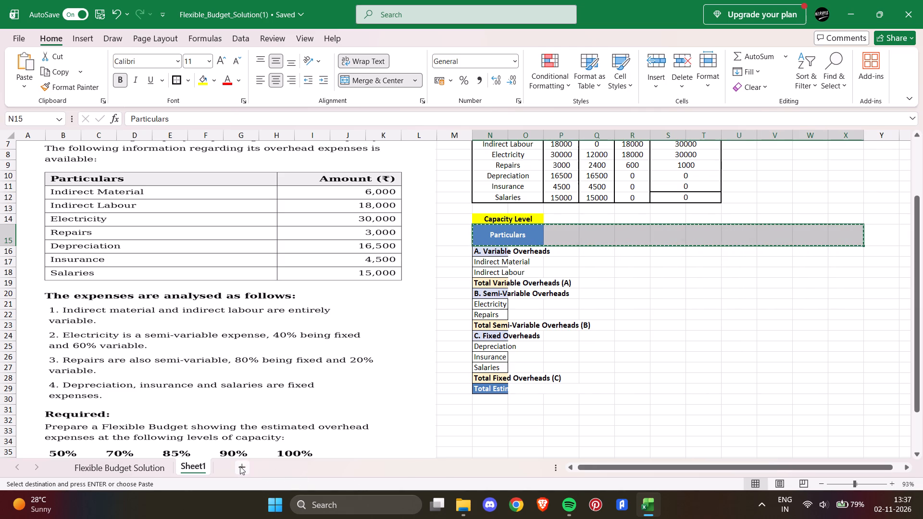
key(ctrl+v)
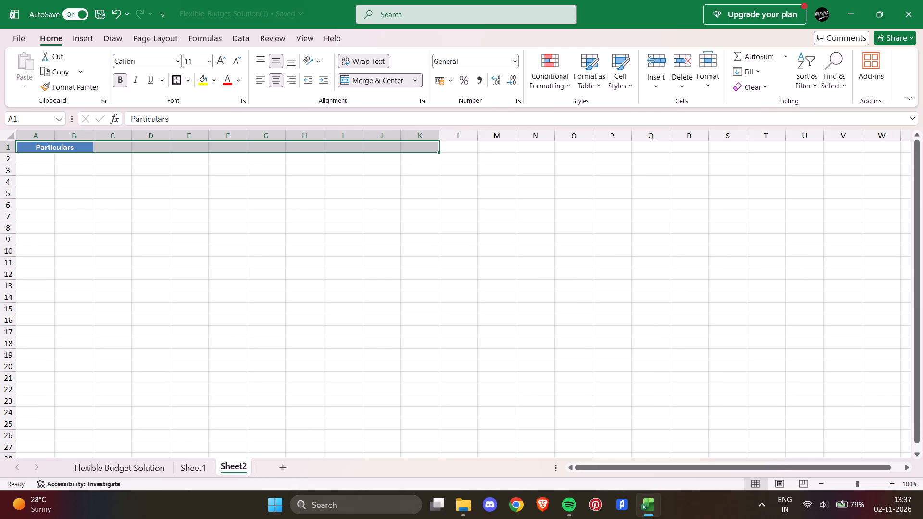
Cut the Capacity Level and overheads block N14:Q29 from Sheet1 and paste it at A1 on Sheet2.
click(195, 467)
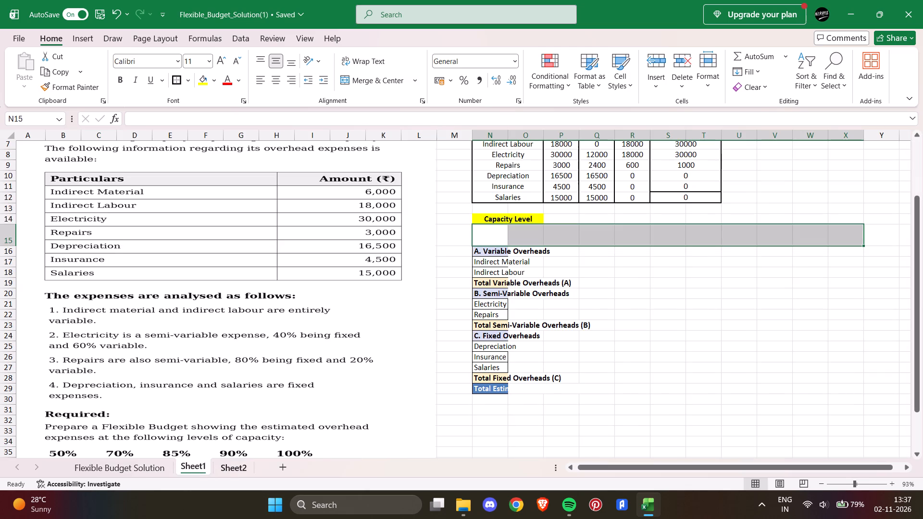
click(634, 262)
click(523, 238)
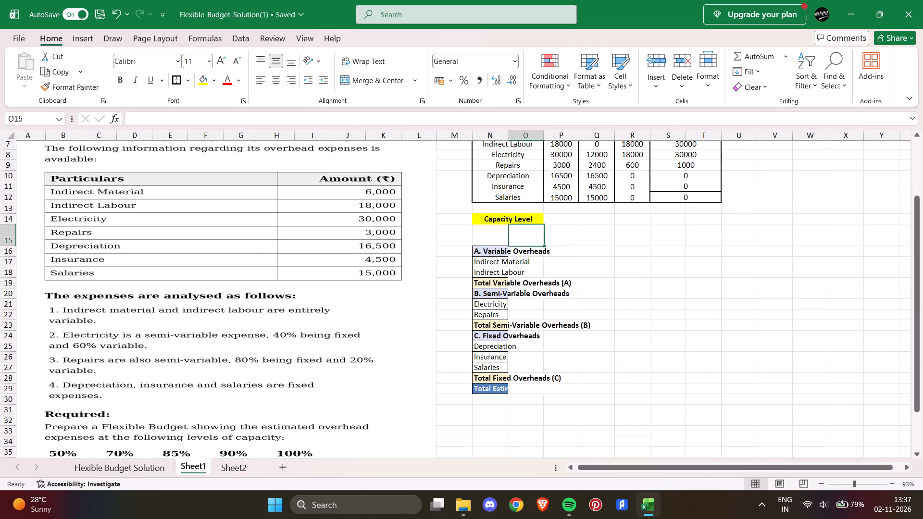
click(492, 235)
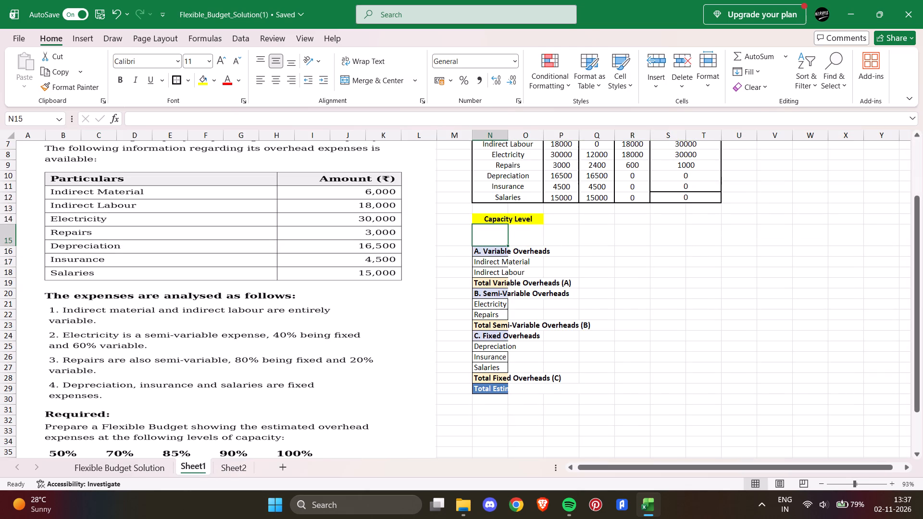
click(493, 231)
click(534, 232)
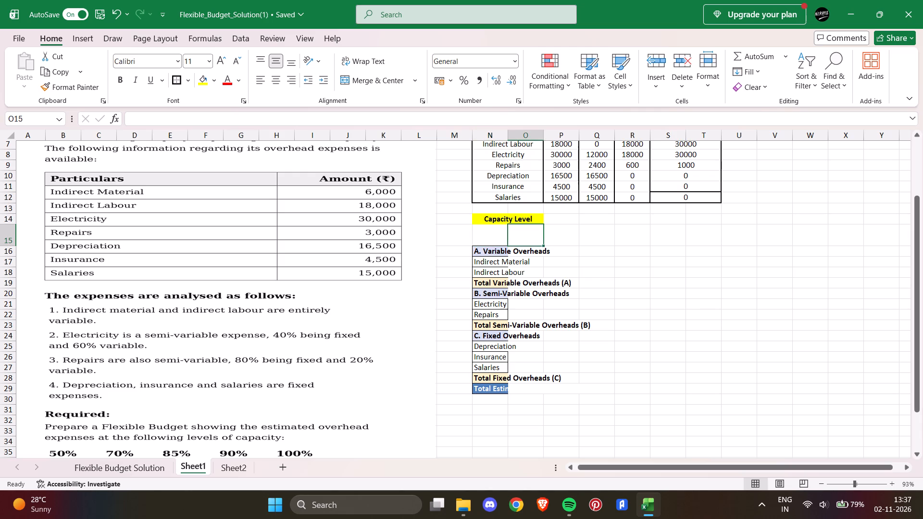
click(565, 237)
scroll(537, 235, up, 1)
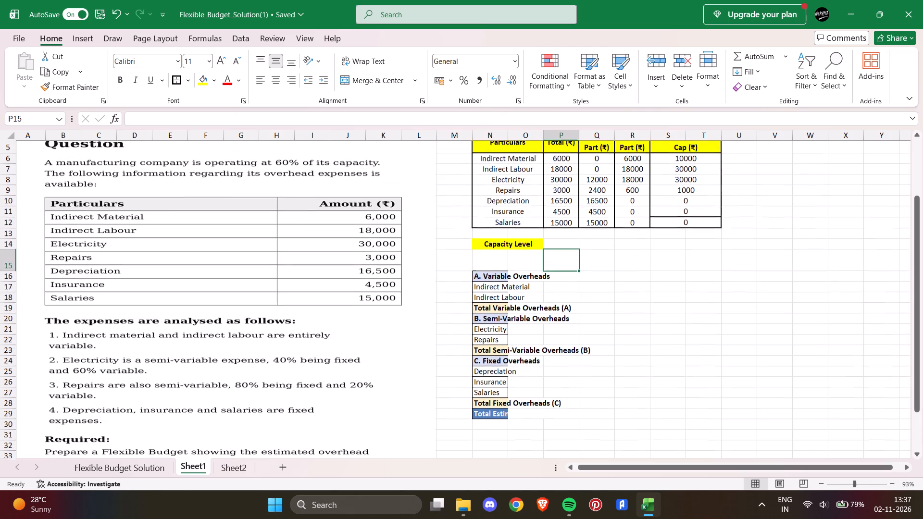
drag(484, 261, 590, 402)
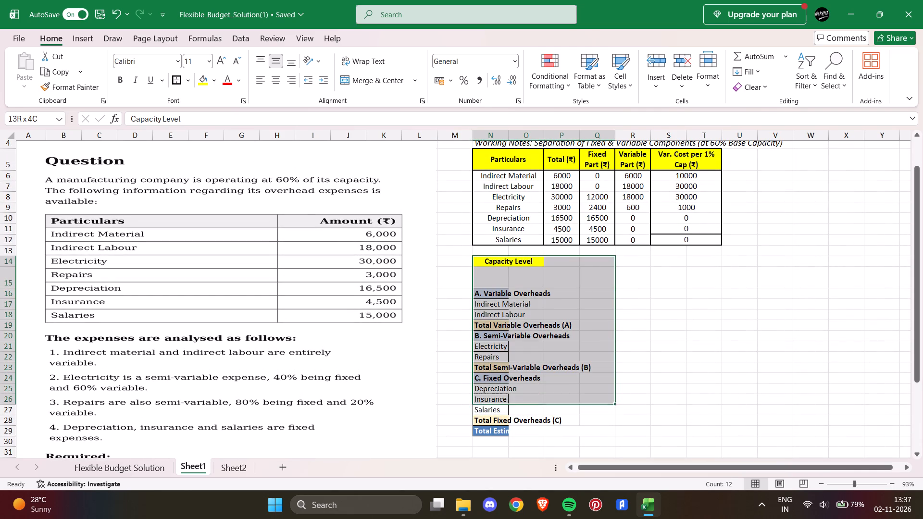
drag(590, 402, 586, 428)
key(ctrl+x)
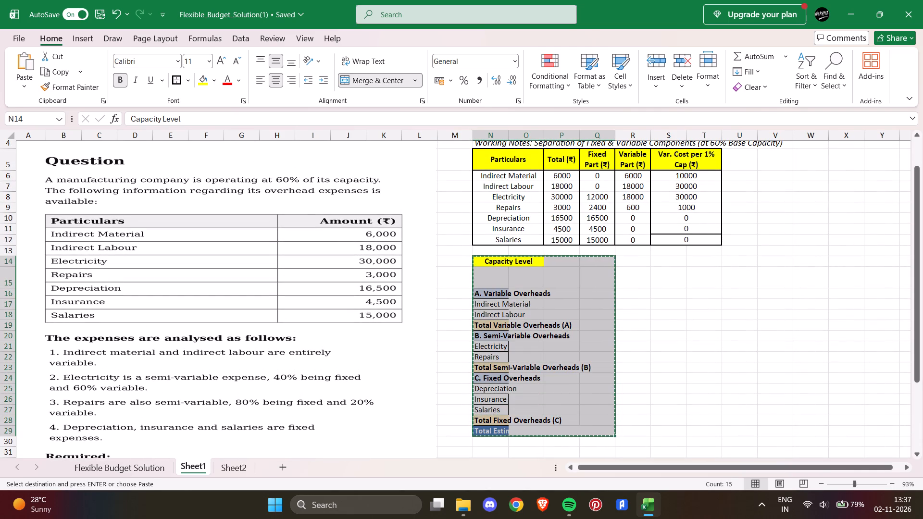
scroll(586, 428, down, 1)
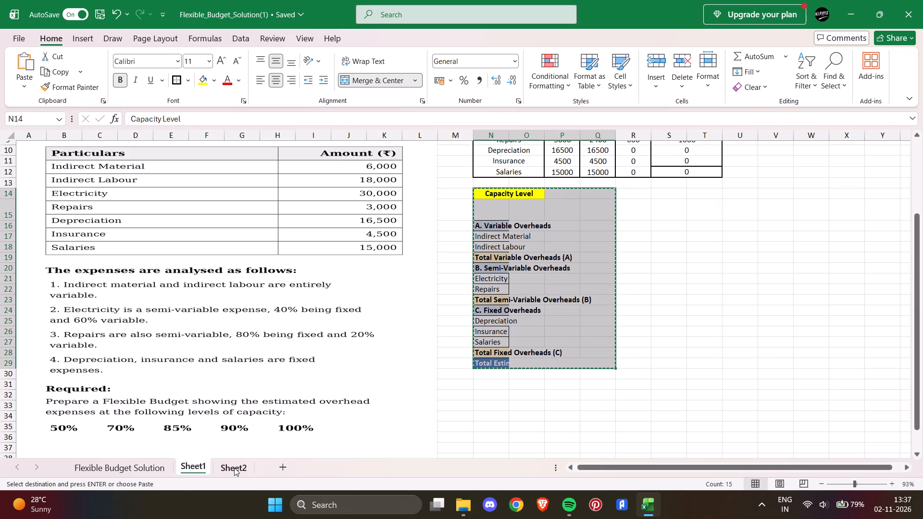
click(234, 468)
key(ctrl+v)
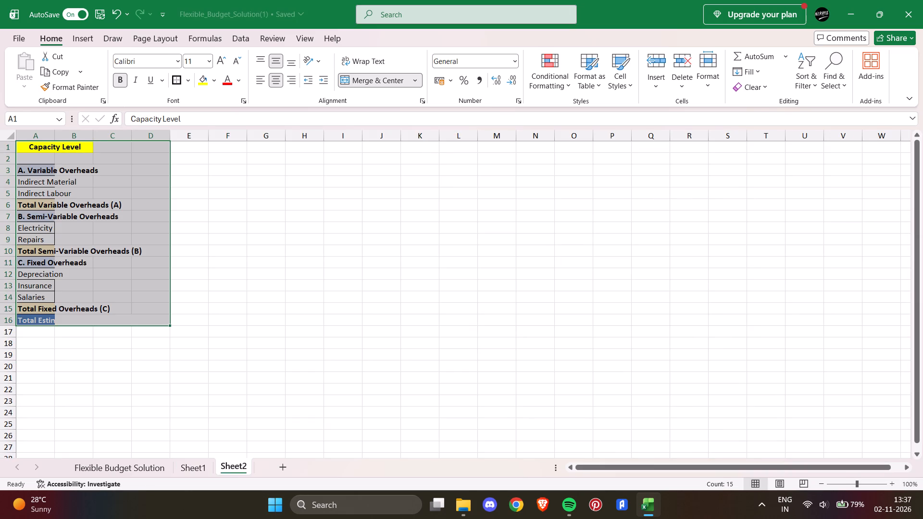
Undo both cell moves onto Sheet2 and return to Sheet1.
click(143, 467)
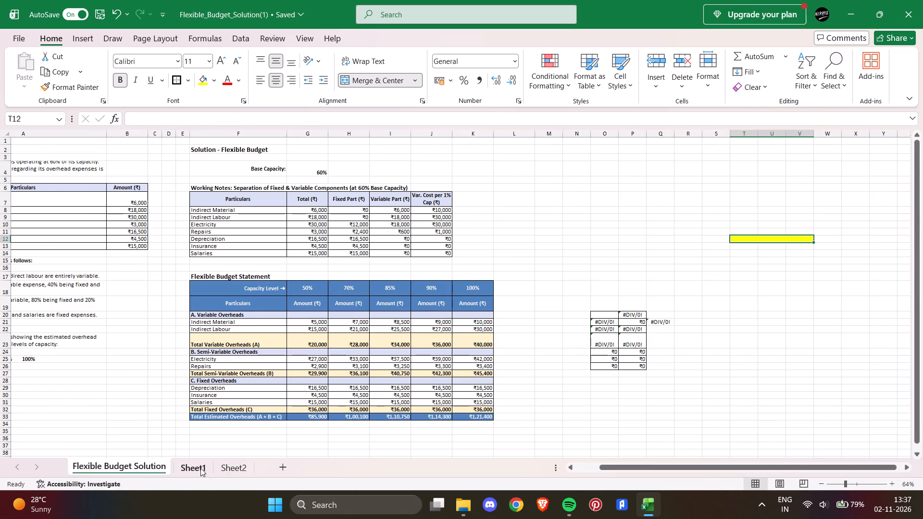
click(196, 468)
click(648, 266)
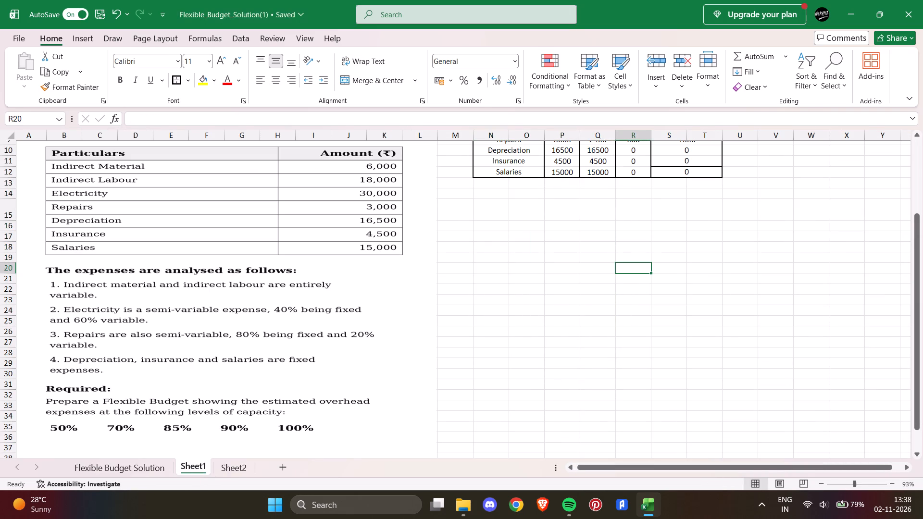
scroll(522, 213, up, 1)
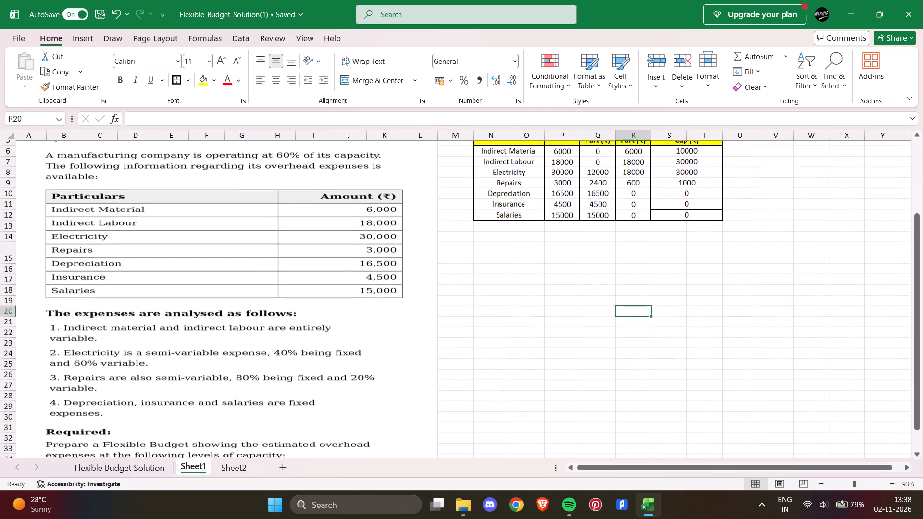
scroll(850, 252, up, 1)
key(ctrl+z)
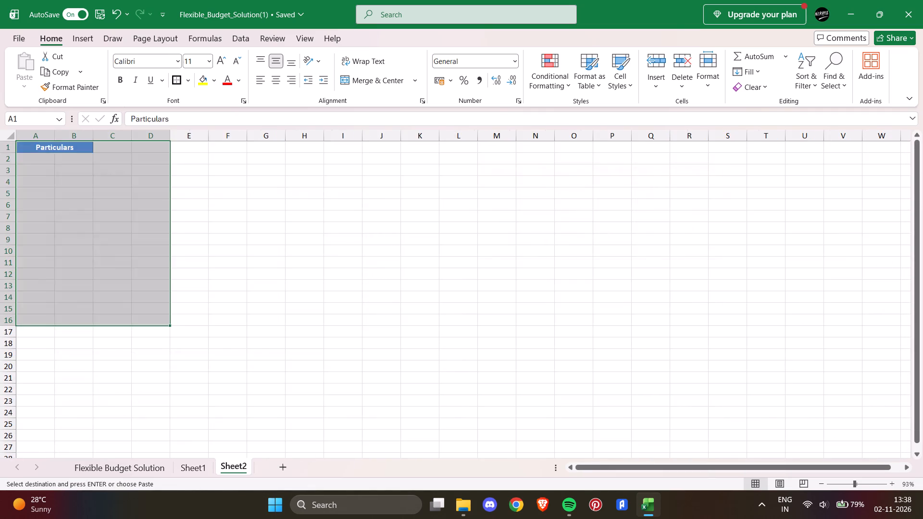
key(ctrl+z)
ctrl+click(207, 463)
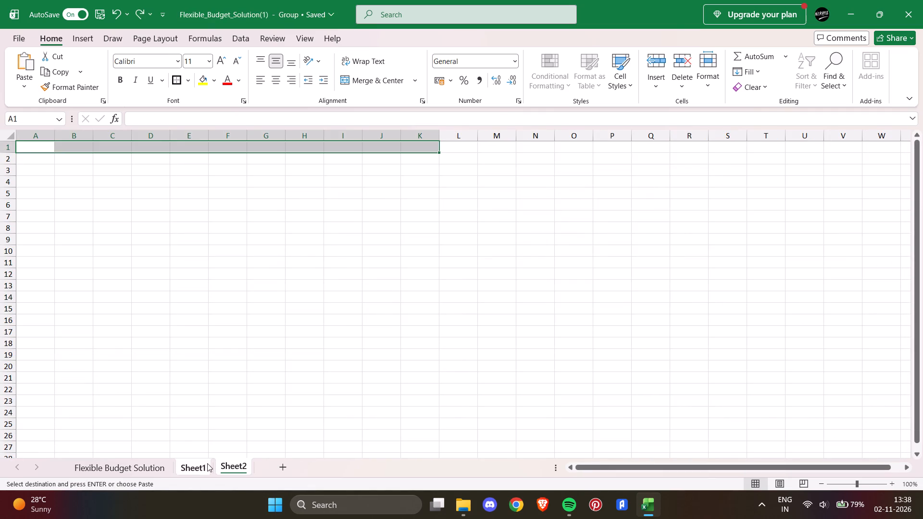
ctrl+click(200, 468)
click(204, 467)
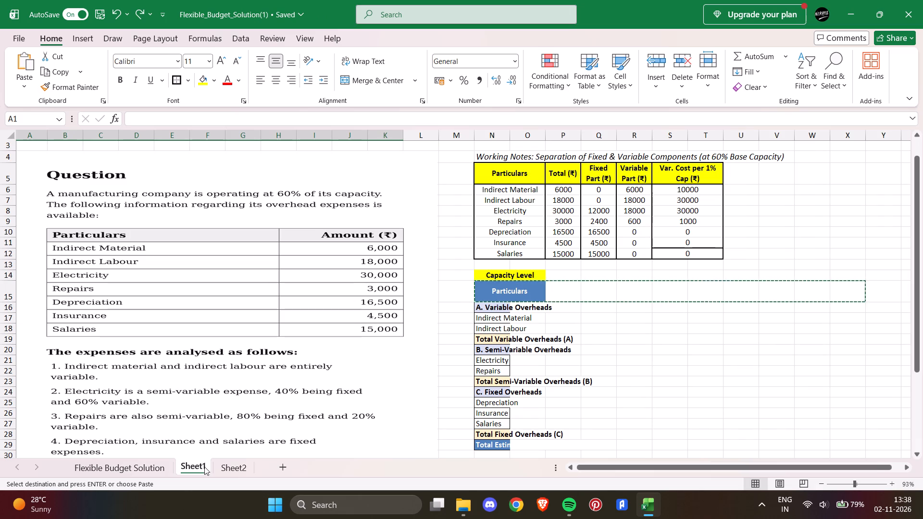
Undo the earlier Sheet1 edits back to before the particulars column was pasted below the working notes table.
key(ctrl+z)
key(ctrl+z)
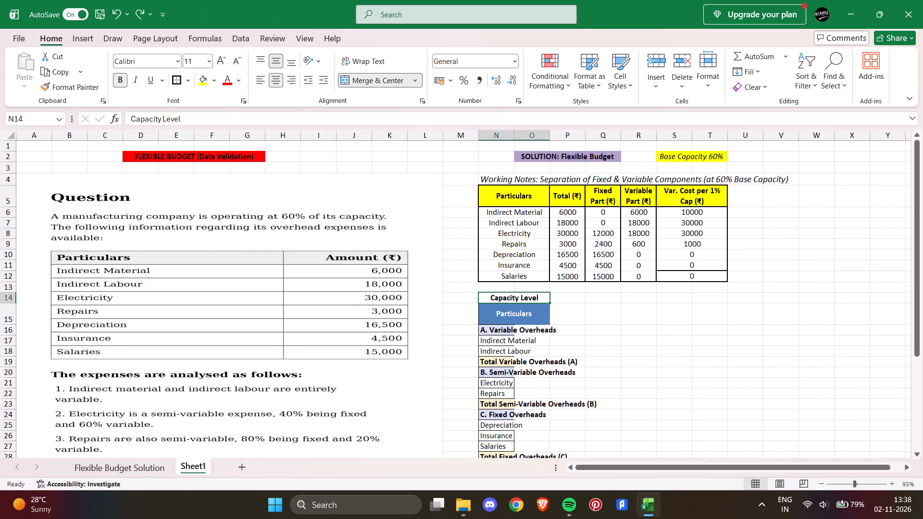
key(ctrl+z)
key(ctrl+z)
key(ctrl+z)
key(ctrl+z)
key(ctrl+z)
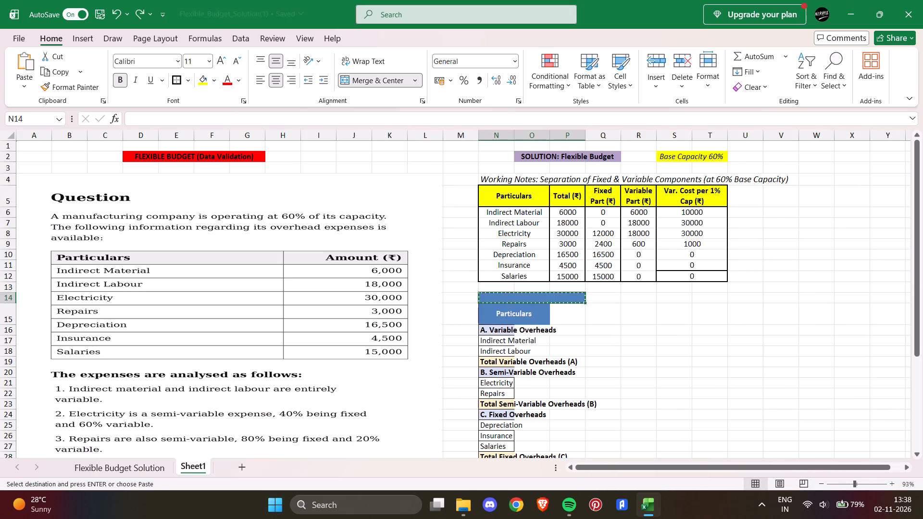
key(ctrl+z)
key(ctrl+z)
key(ctrl+z)
key(ctrl+z)
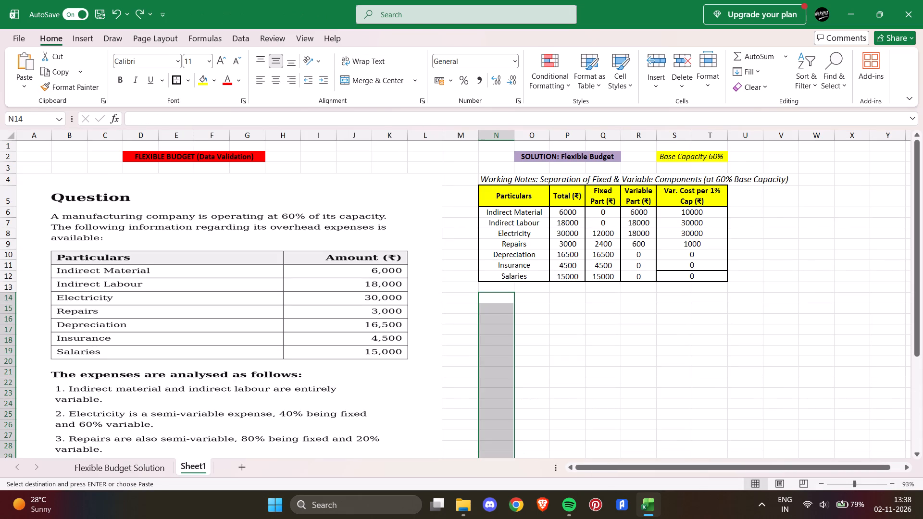
Begin a label in cell N14 of Sheet1, below the working notes table, with "Cap".
click(528, 301)
click(501, 302)
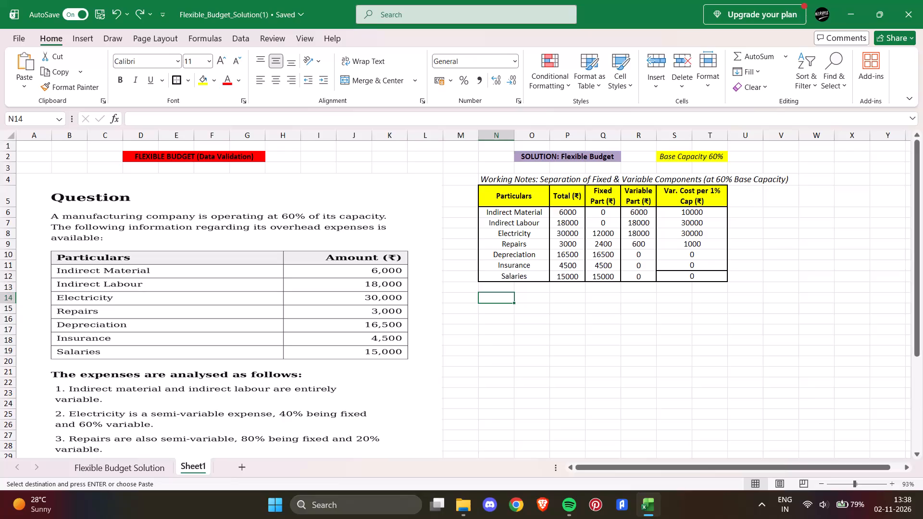
key(c)
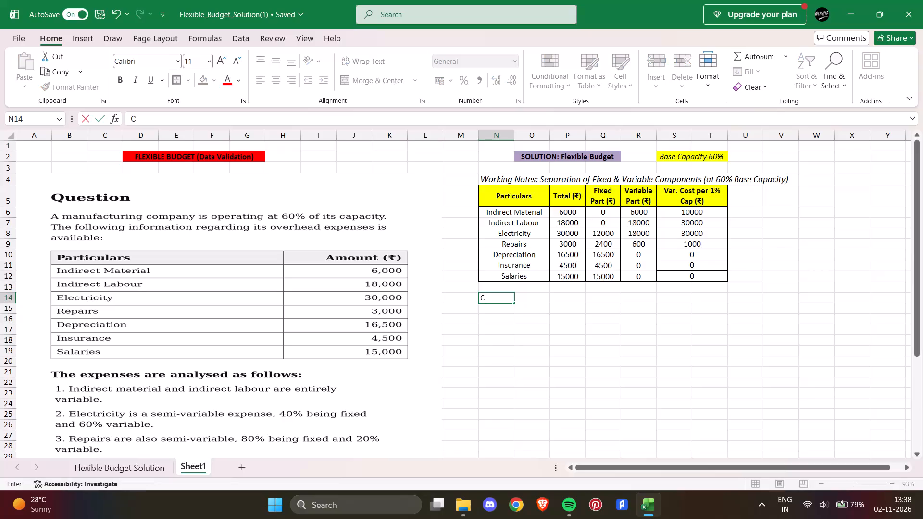
text(ap)
Switch to Spotify, adjust the playback volume, and minimise its window.
click(562, 510)
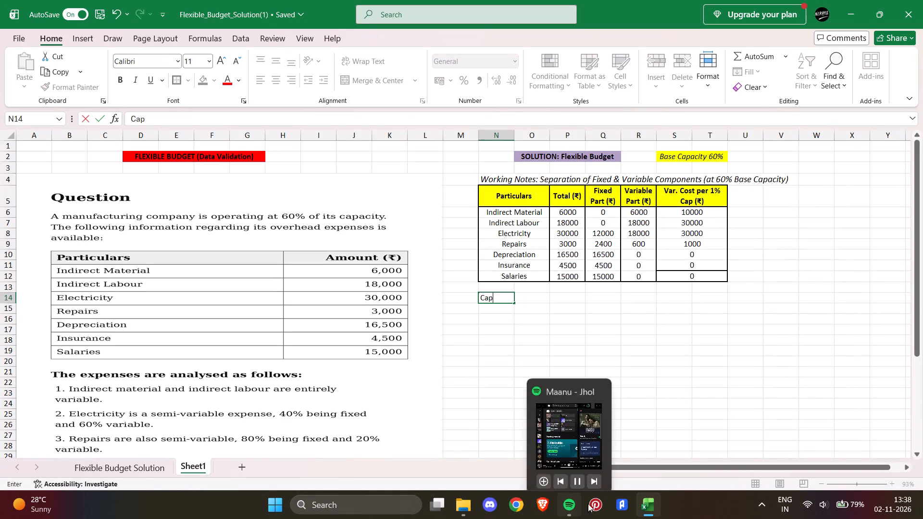
drag(871, 459, 873, 467)
click(871, 467)
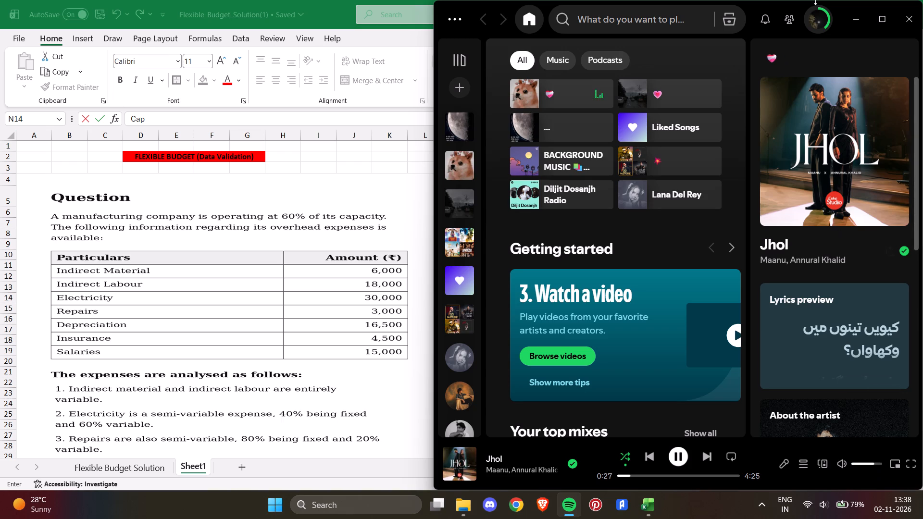
click(860, 16)
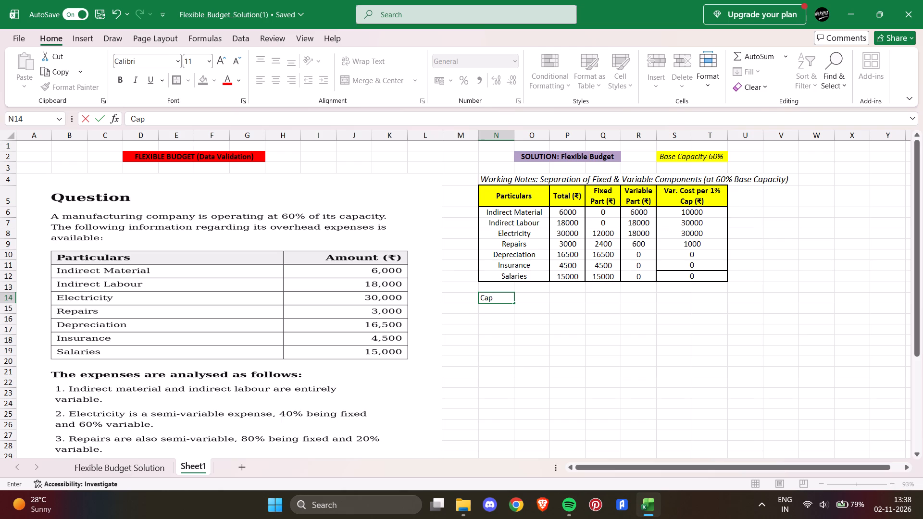
Complete the label in cell N14 as "Capacity Level".
text(acity)
key(space)
text(ve)
key(BackSpace)
key(BackSpace)
text(evel)
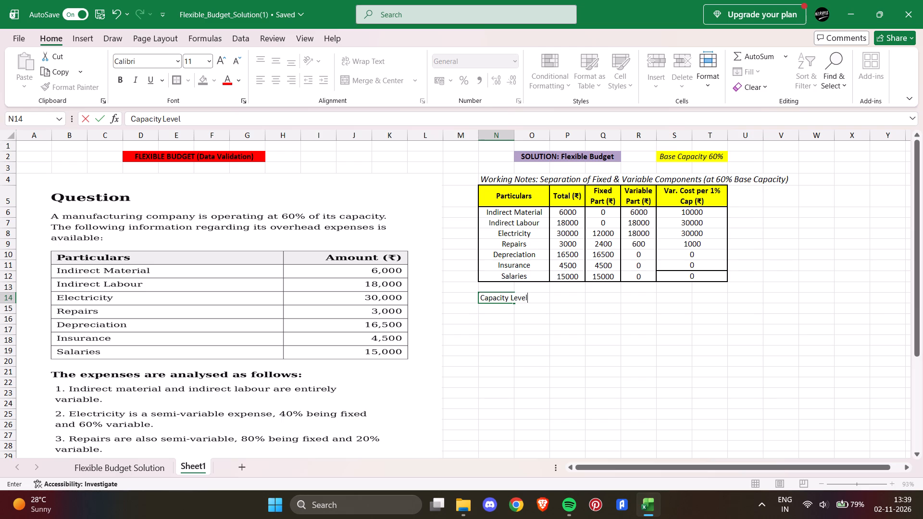
click(498, 311)
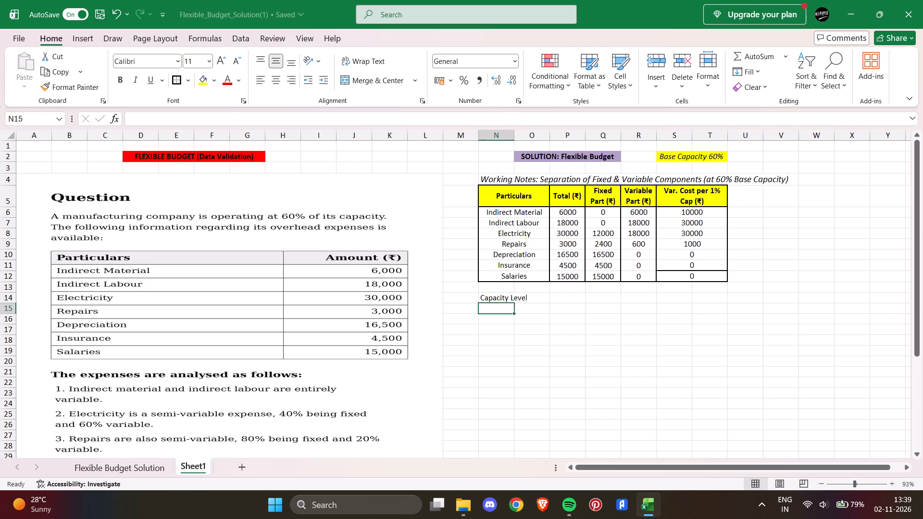
Merge and centre the "Capacity Level" label across cells N14:O14.
drag(488, 297, 528, 297)
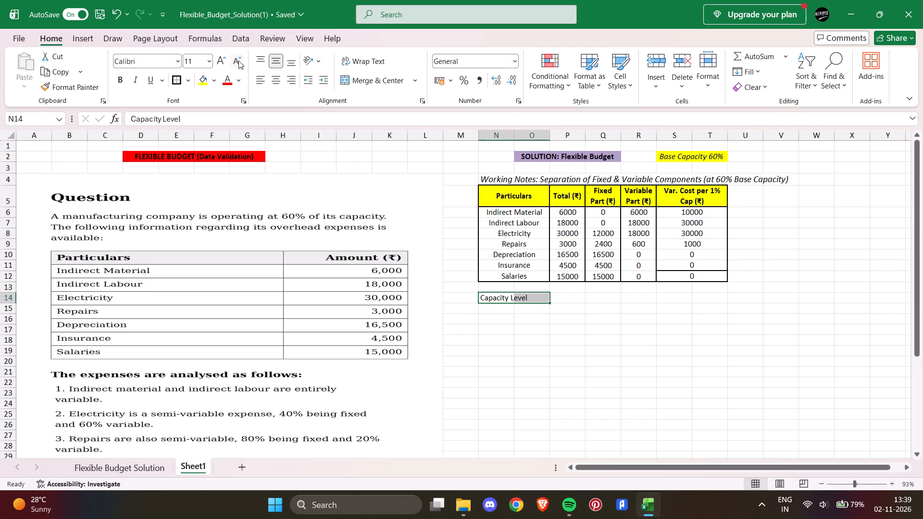
click(367, 80)
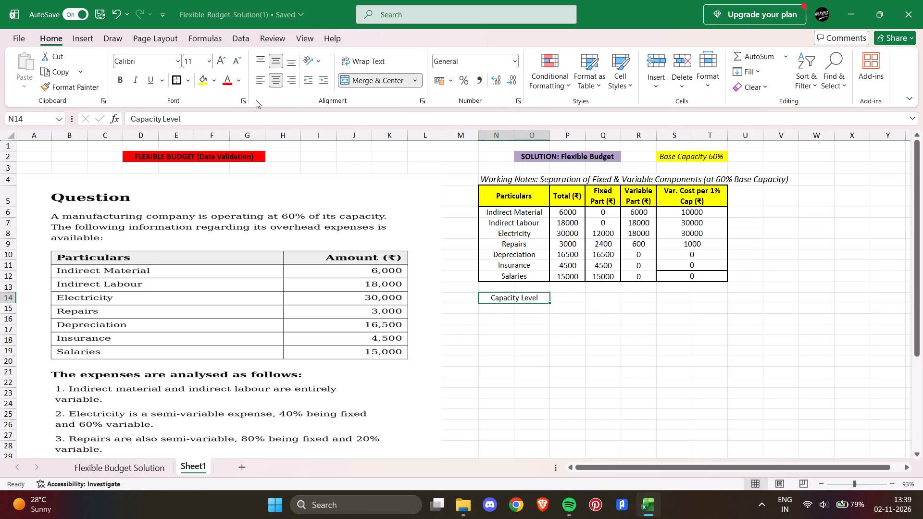
Enter "Particulars" in cell N15 under the "Capacity Level" label, and merge and centre it across N15:O15.
click(504, 310)
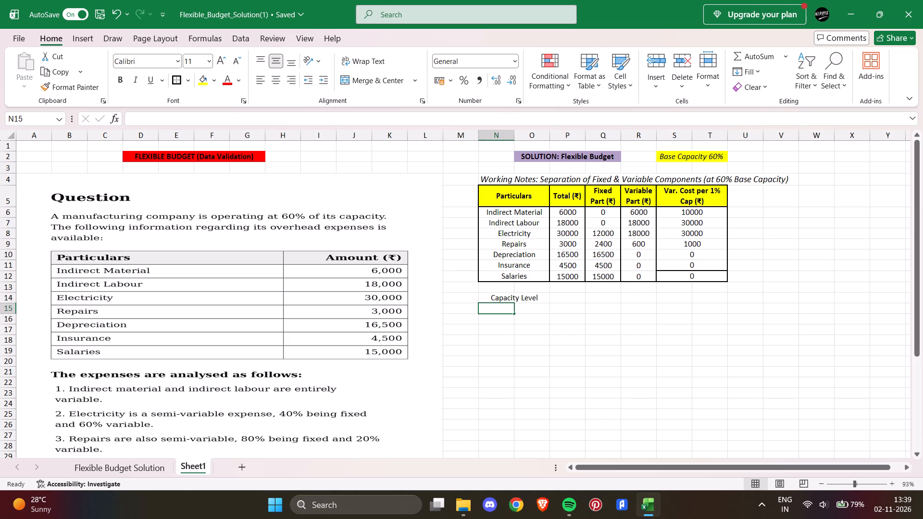
text(articulars)
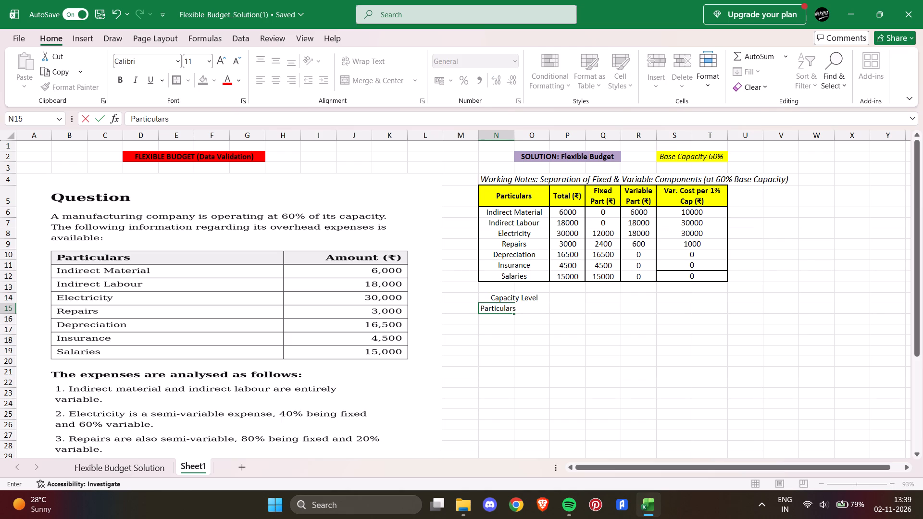
click(473, 321)
drag(481, 309, 542, 308)
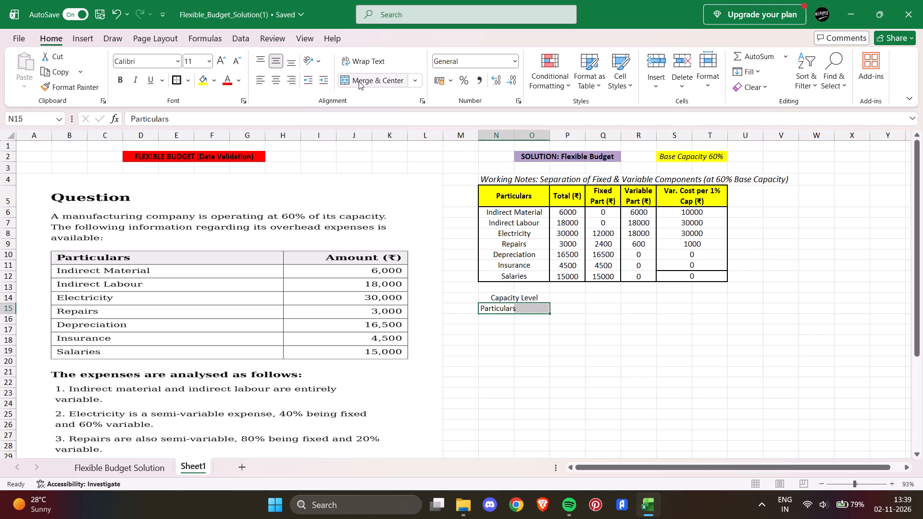
click(361, 81)
Make the "Capacity Level" and "Particulars" labels in rows 14 and 15 bold.
drag(493, 300, 509, 313)
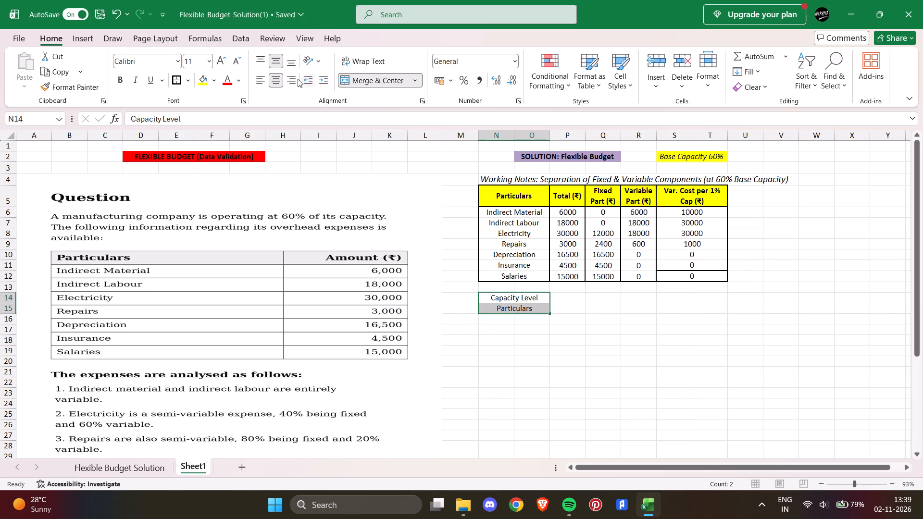
click(119, 84)
click(499, 316)
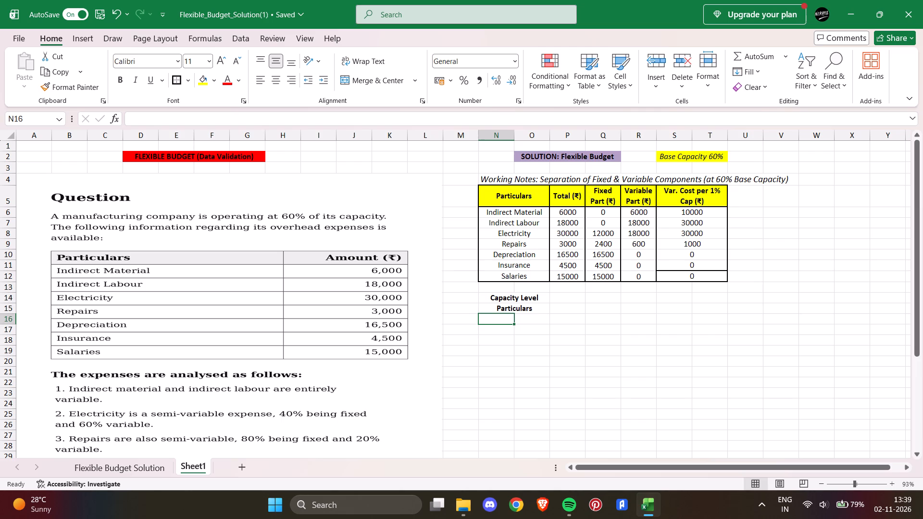
Enter the capacity levels 50%, 70%, 85%, 90% and 100% in cells P14 to T14.
click(568, 299)
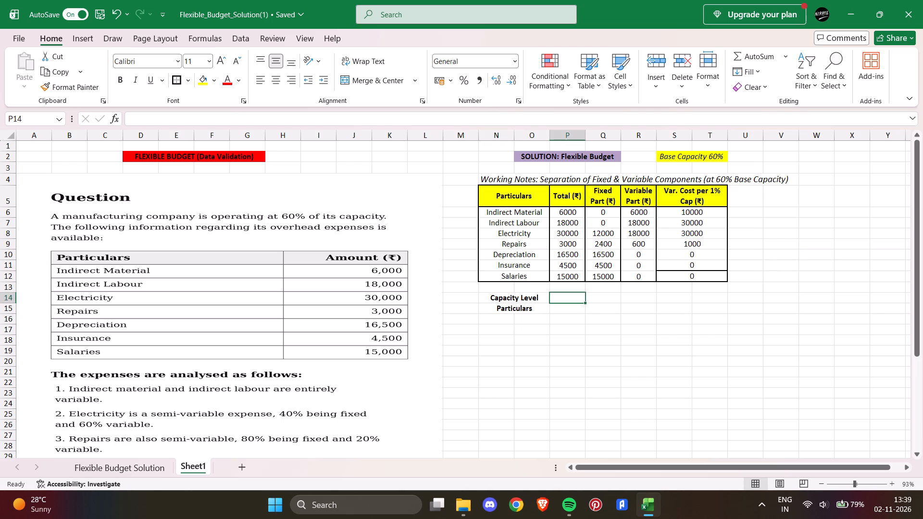
text(50)
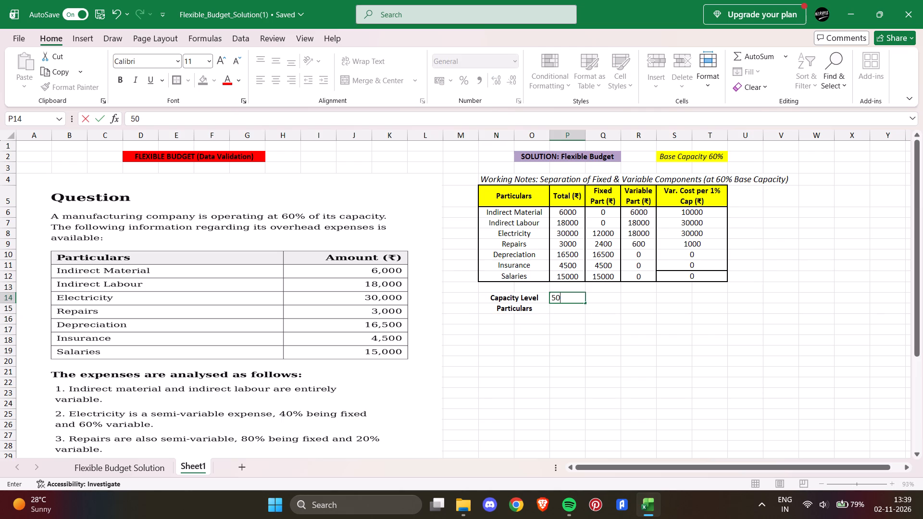
key(shift+percent)
key(Right)
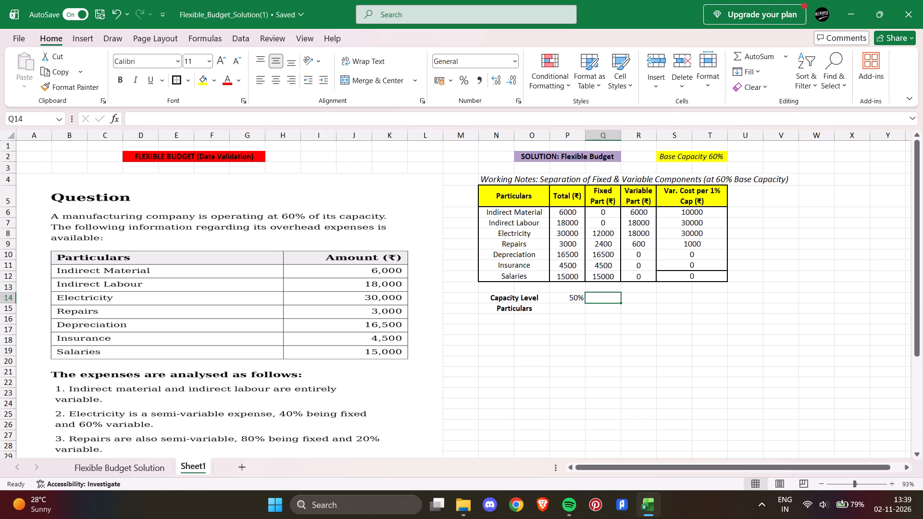
text(70)
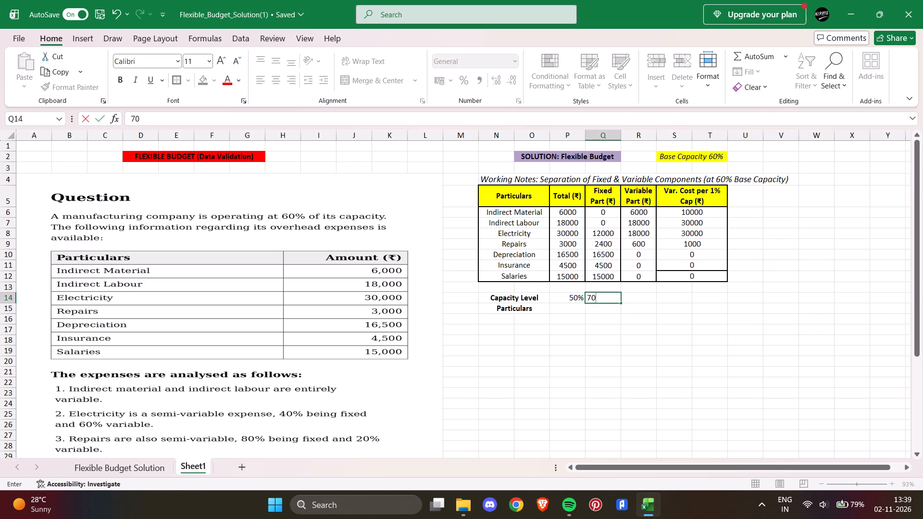
key(shift+percent)
key(Right)
text(85)
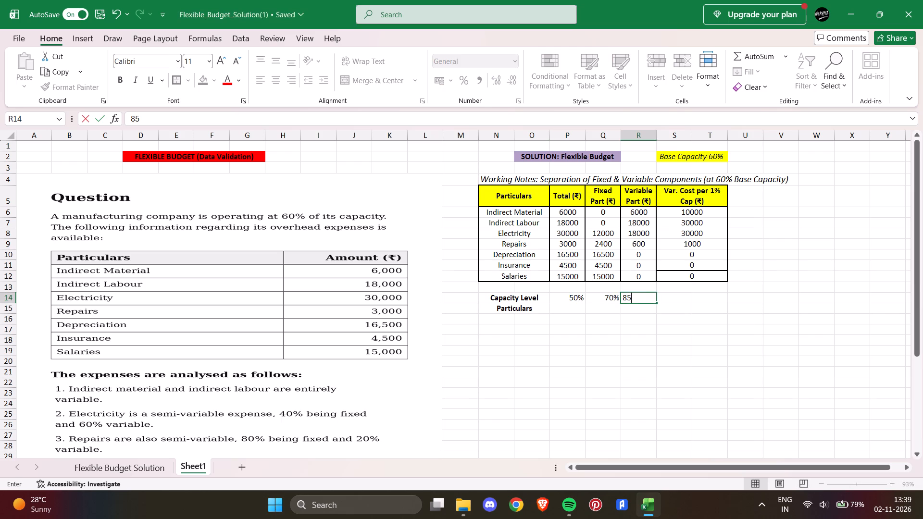
key(shift+percent)
key(Right)
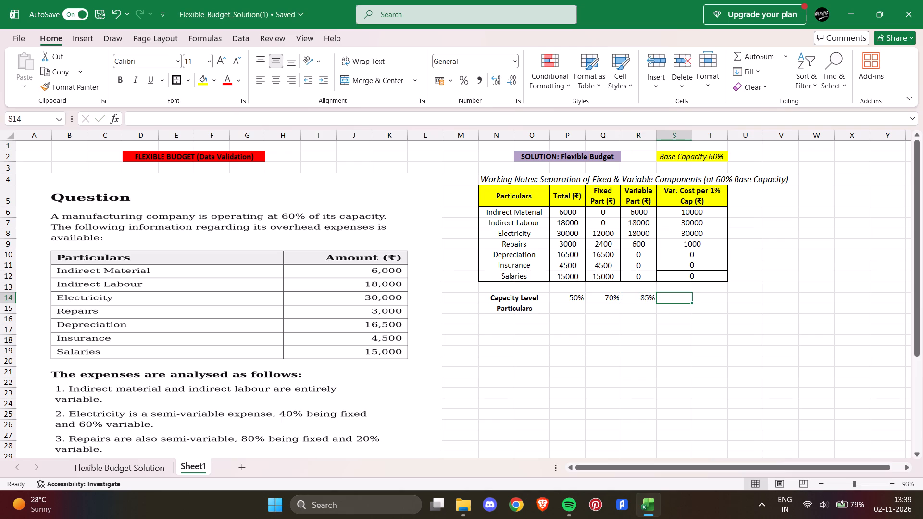
text(90)
key(shift+percent)
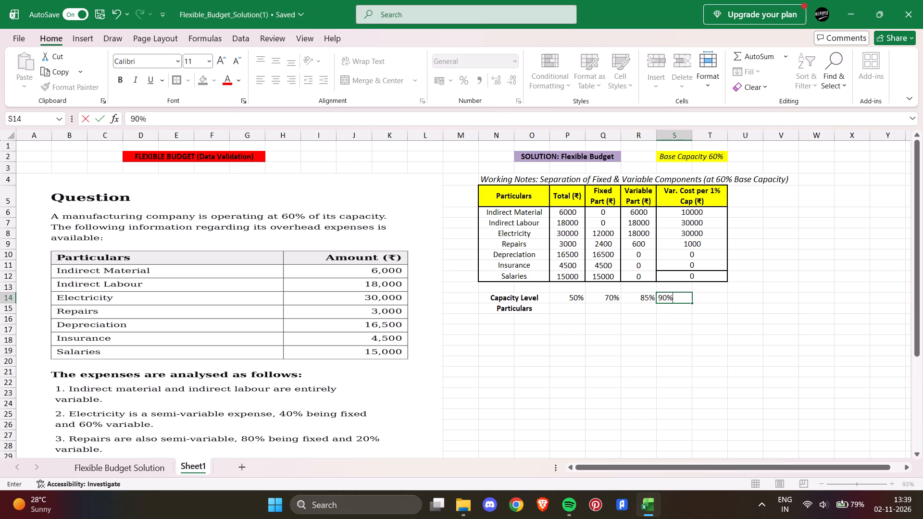
key(Right)
text(100)
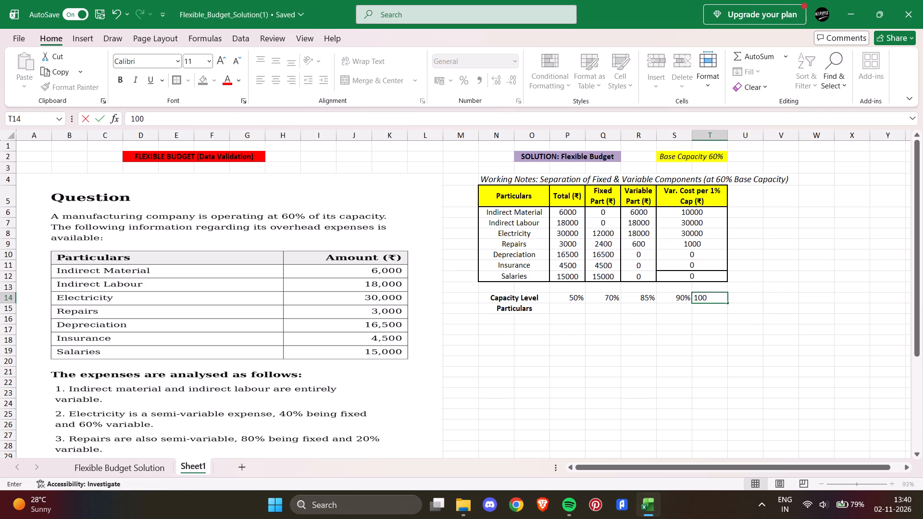
key(shift+percent)
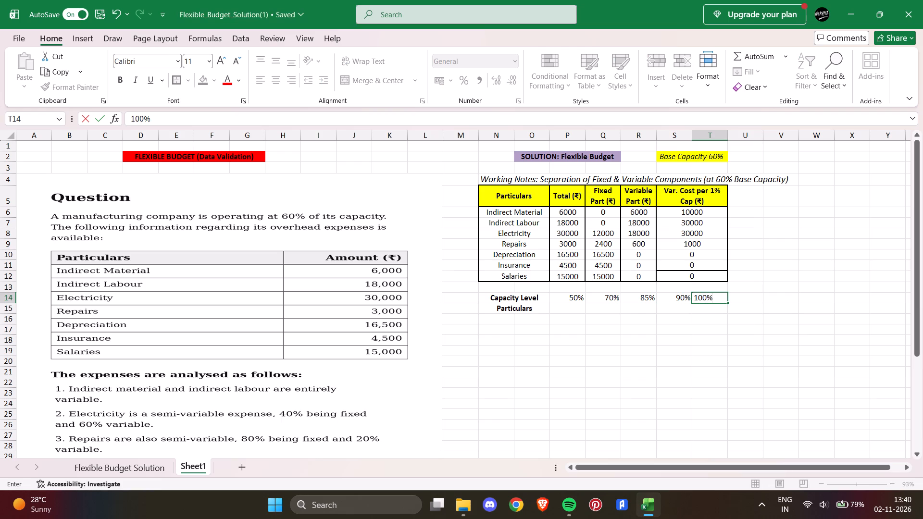
click(576, 309)
Centre the capacity percentages in P14:T14 and make them bold.
drag(568, 298, 738, 297)
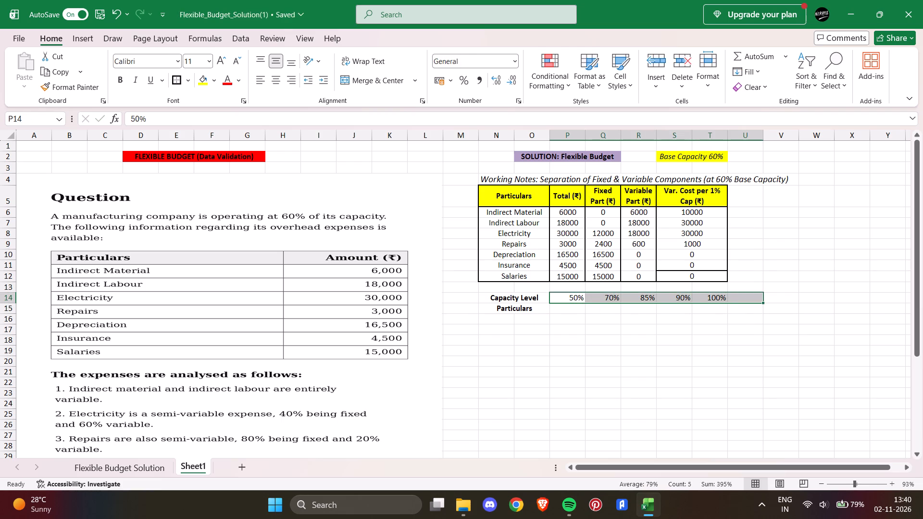
drag(553, 296, 689, 300)
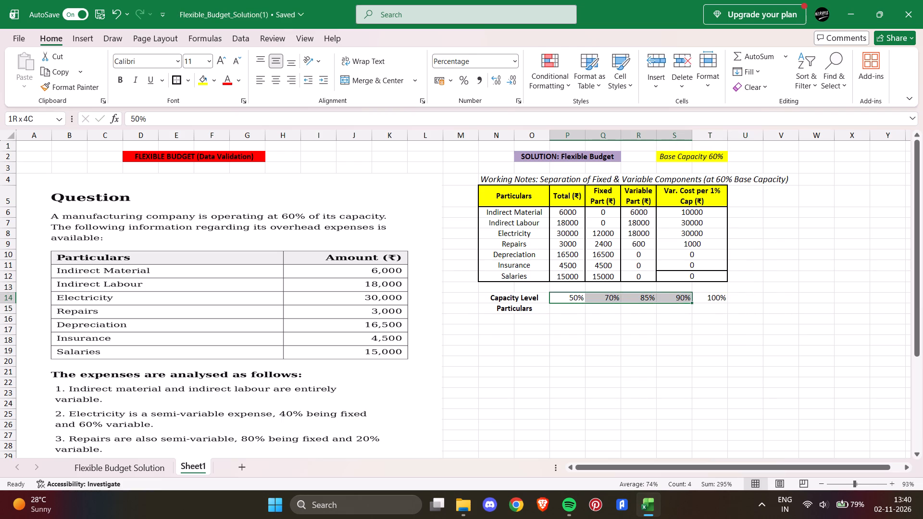
drag(689, 300, 703, 300)
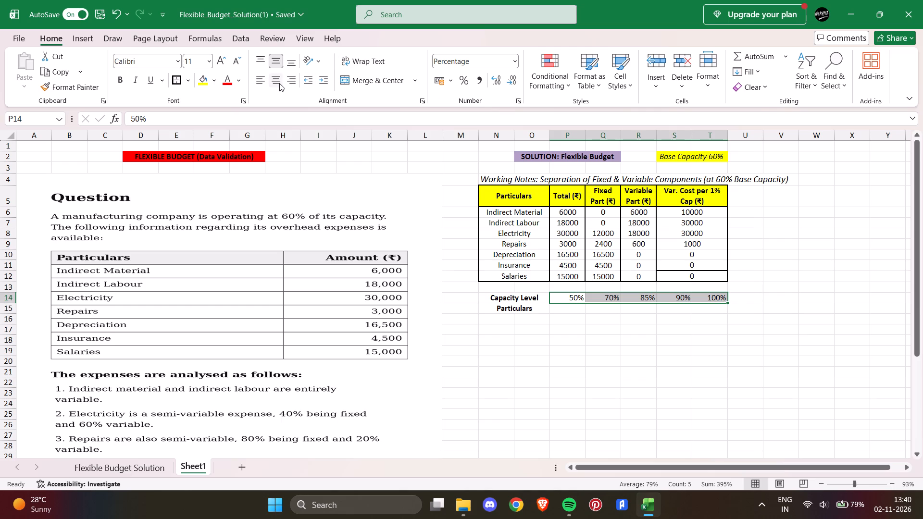
click(279, 83)
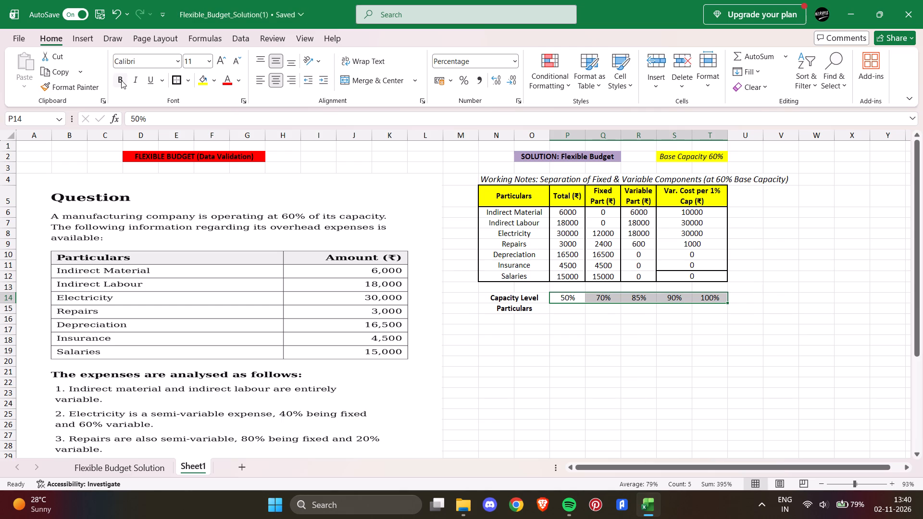
click(121, 80)
Enter the column heading "Amount (Rs.)" in cell P15 under the 50% capacity level.
click(561, 306)
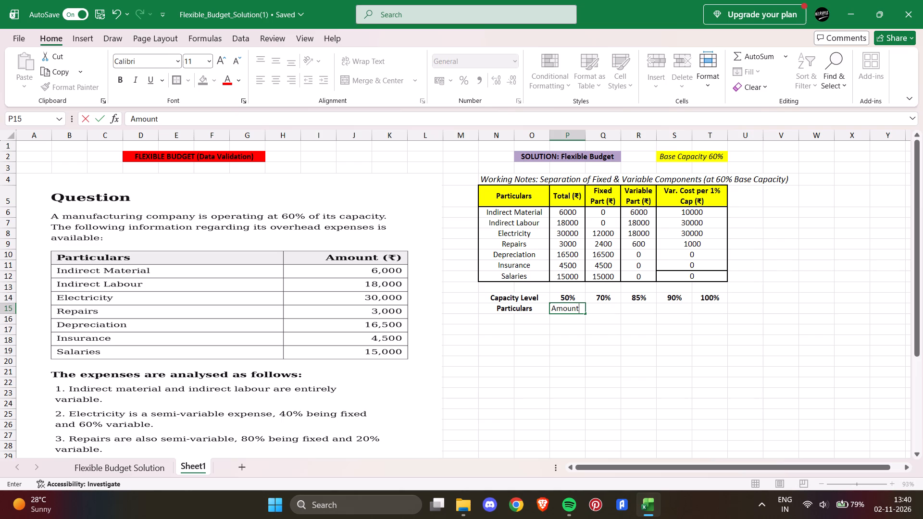
key(space)
key(shift+parenleft)
key(shift+parenright)
click(619, 318)
Format the "Amount (Rs.)" heading in P15 with font size 8 and bold.
click(567, 310)
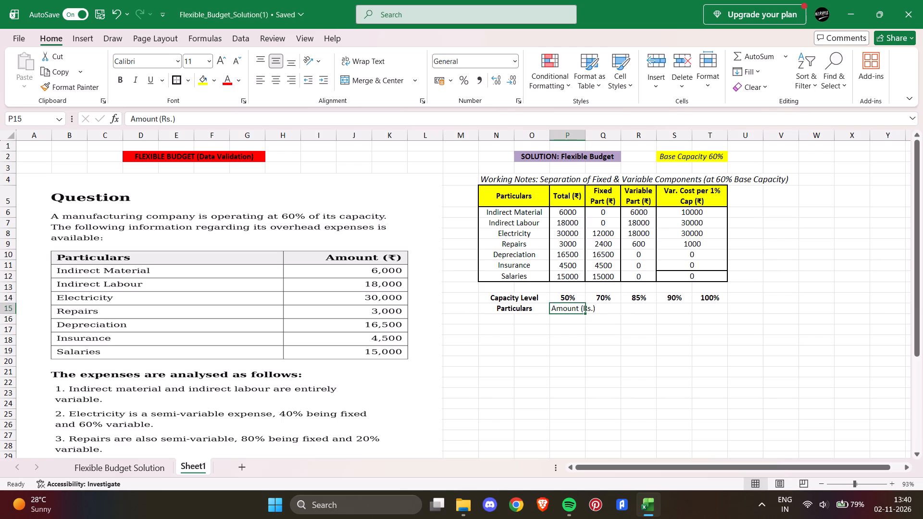
click(208, 61)
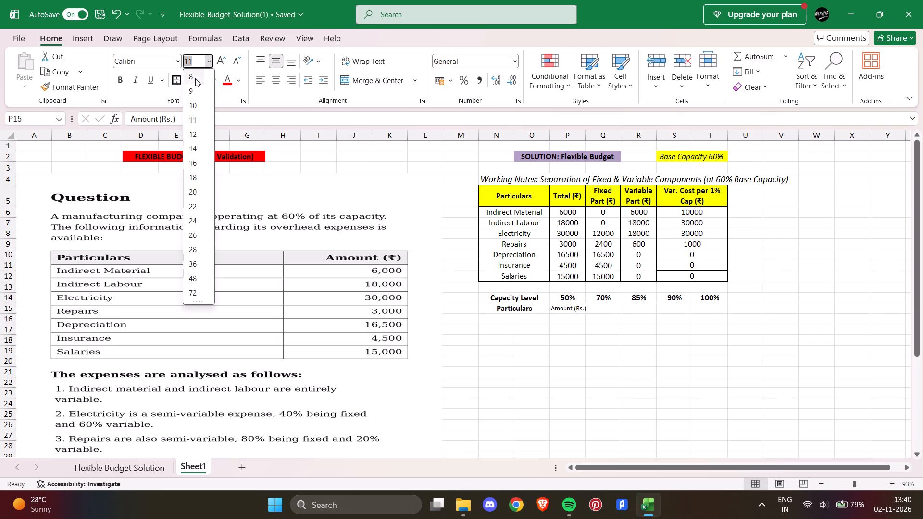
click(195, 78)
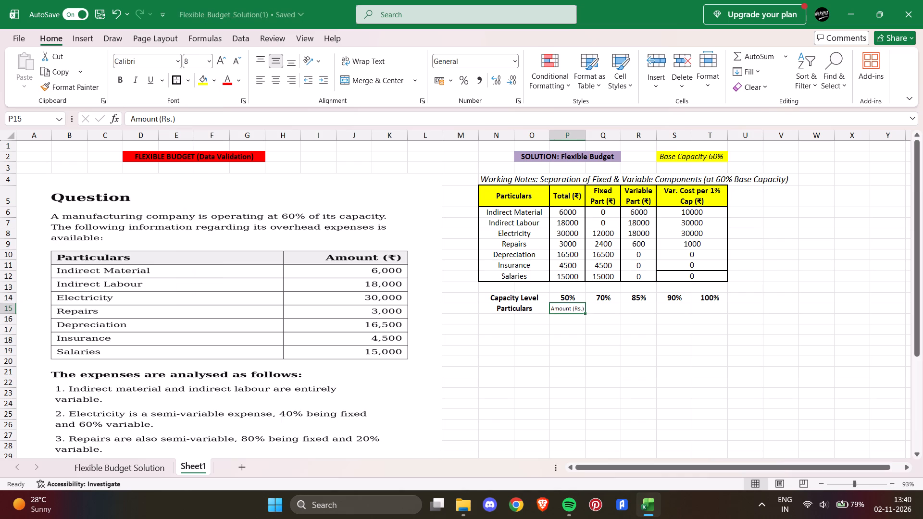
click(119, 80)
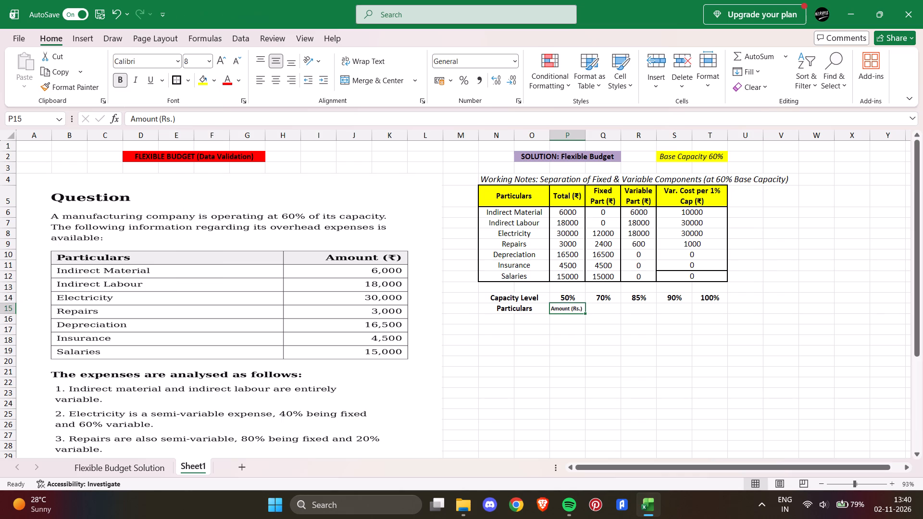
Copy the "Amount (Rs.)" heading from P15 into Q15, R15, S15 and T15 under the other capacity levels.
drag(560, 310, 583, 309)
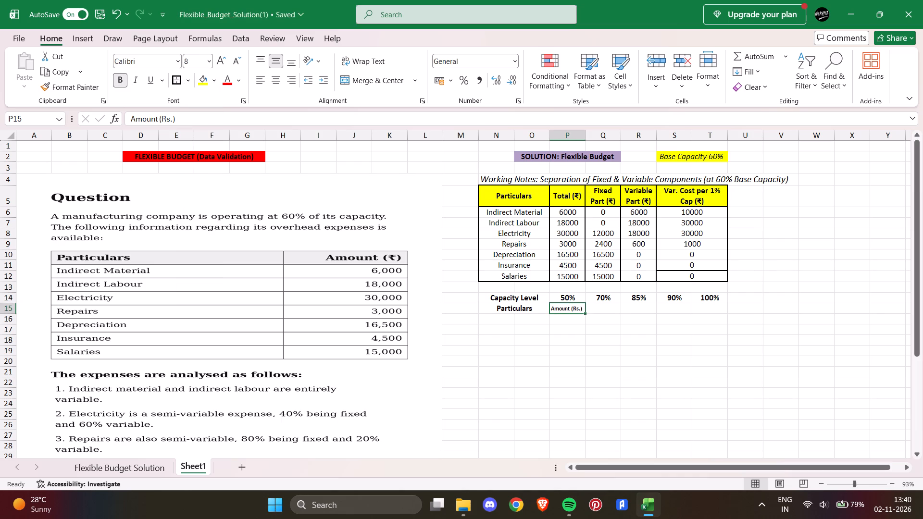
drag(583, 309, 712, 308)
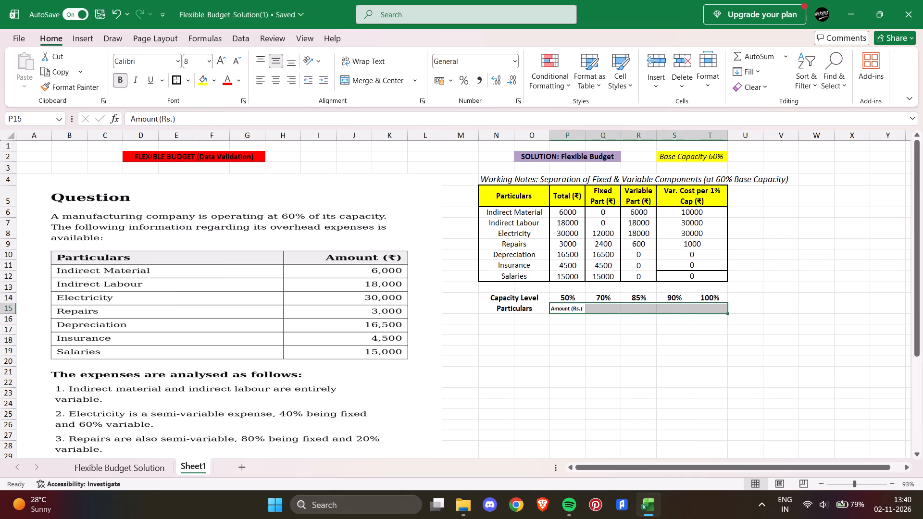
click(562, 309)
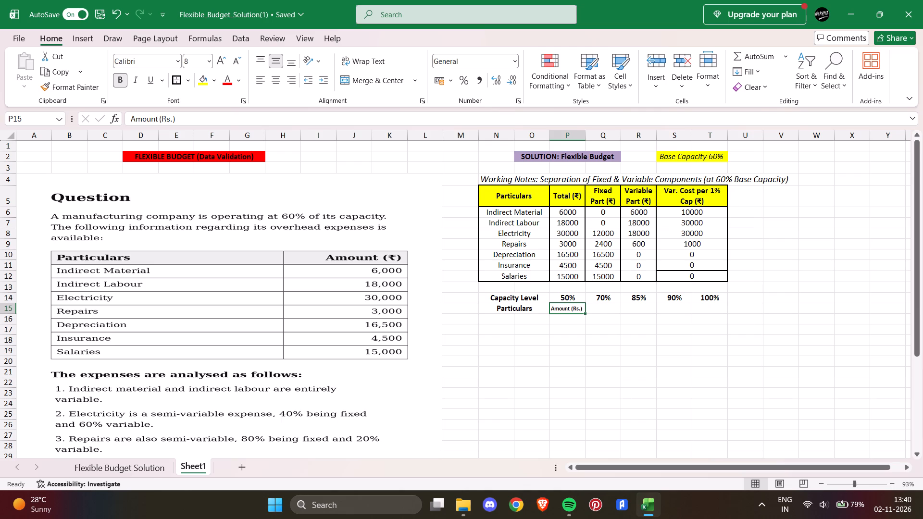
key(ctrl+c)
click(599, 309)
key(ctrl+v)
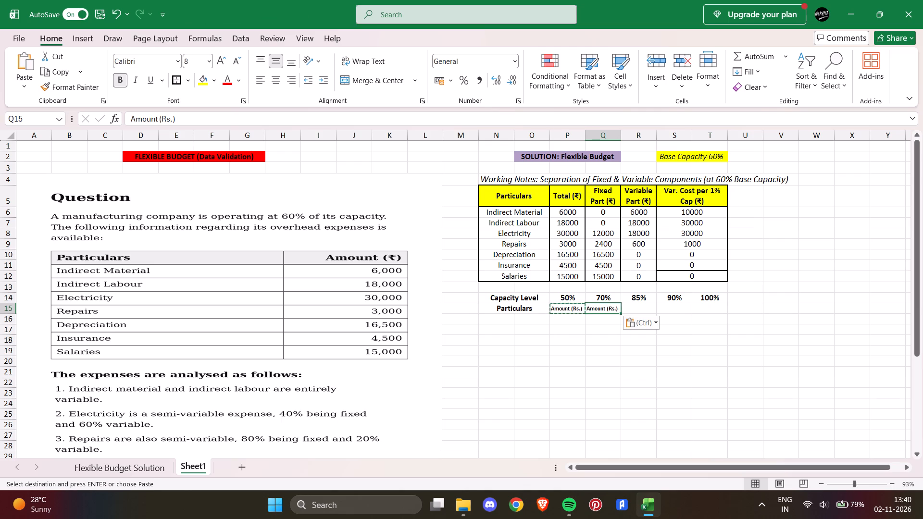
click(630, 309)
key(ctrl+v)
click(675, 310)
key(ctrl+v)
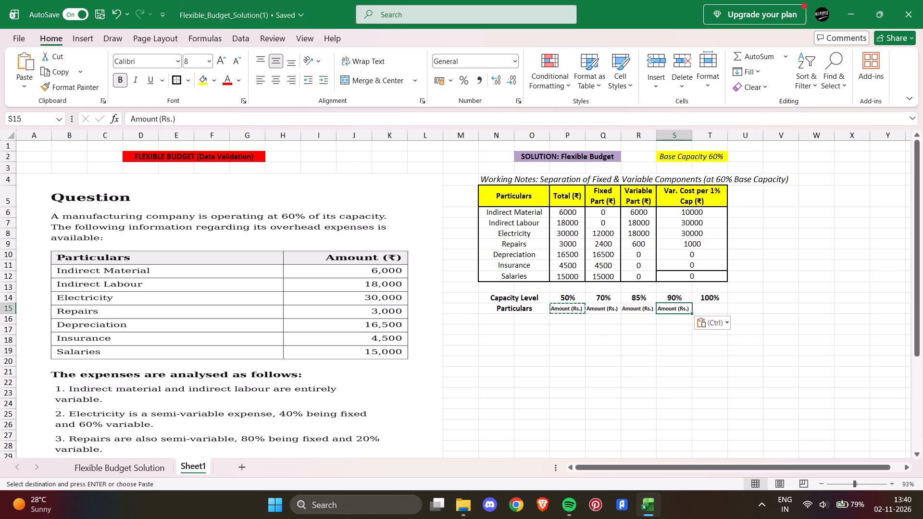
click(706, 309)
key(ctrl+v)
Left-align the "Capacity Level" and "Particulars" labels in rows 14 and 15.
click(568, 314)
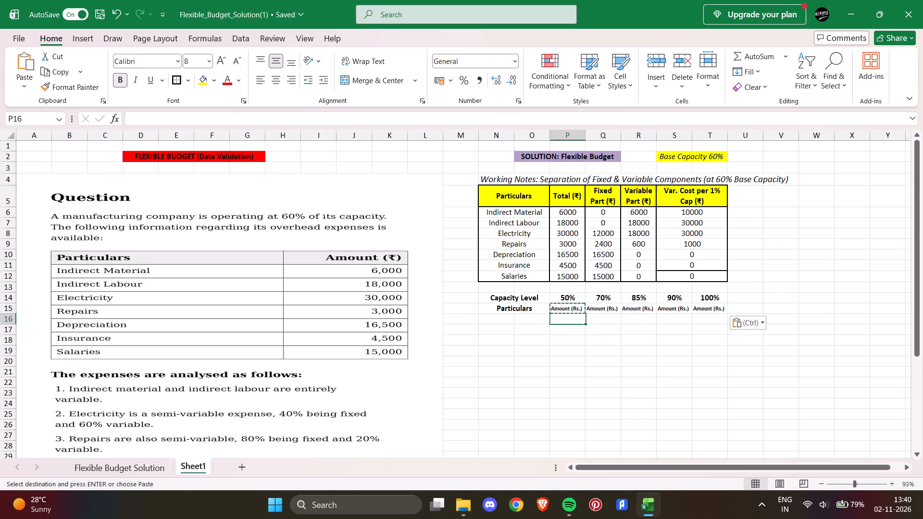
click(520, 320)
click(498, 318)
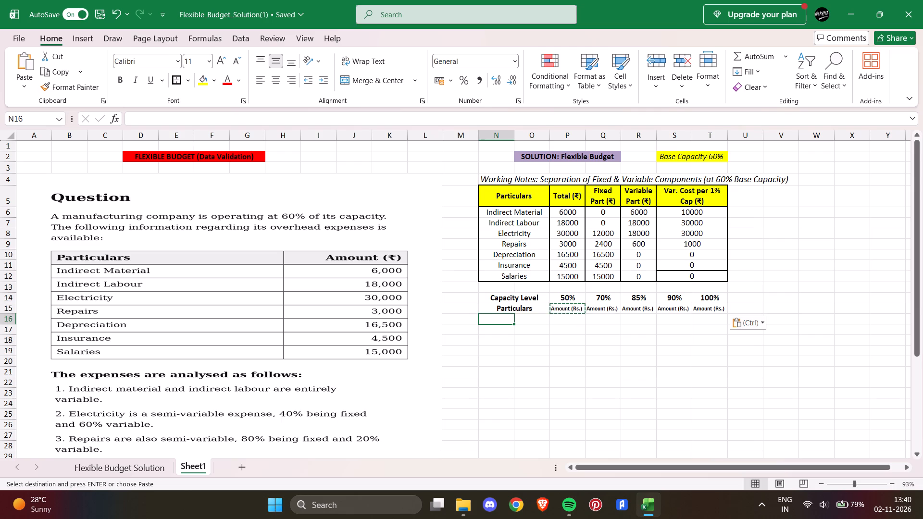
click(487, 297)
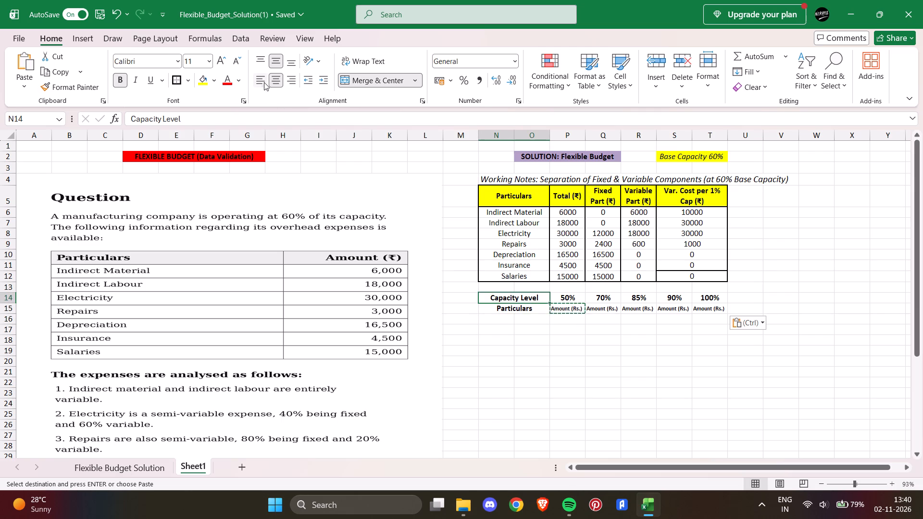
click(264, 82)
click(511, 309)
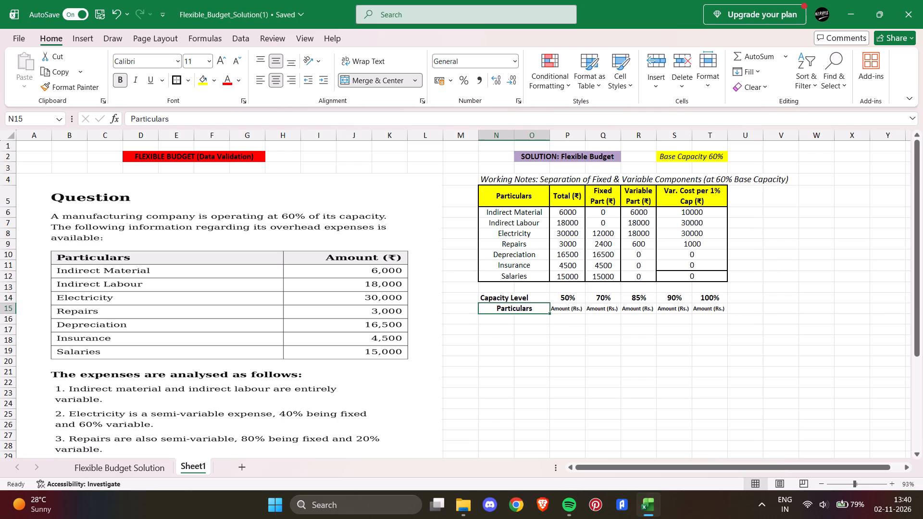
click(258, 80)
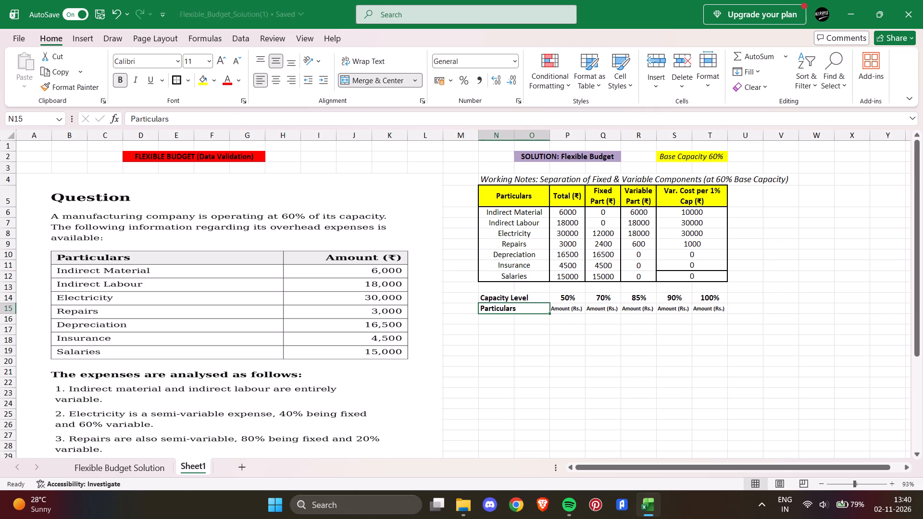
Copy the "A. Variable Overheads", "Indirect Material" and "Indirect Labour" labels from the Flexible Budget Solution sheet into N16:N18 on Sheet1.
click(496, 319)
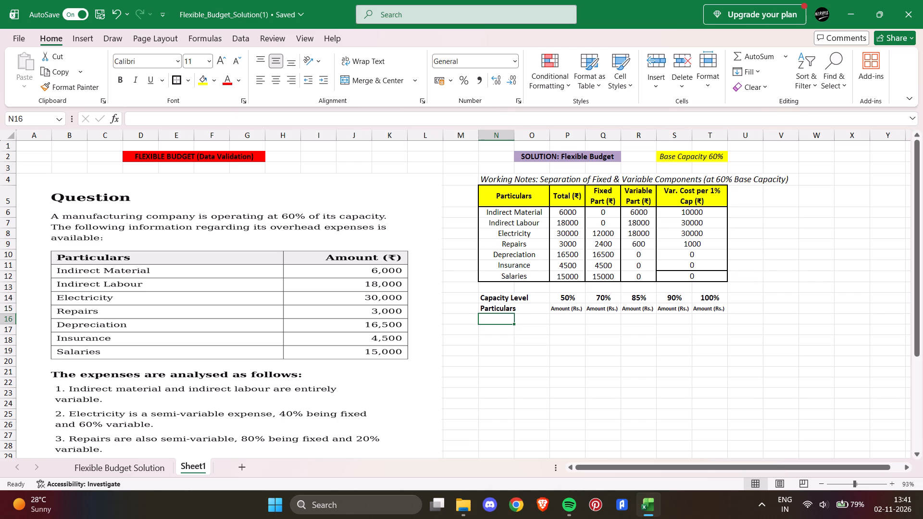
click(153, 468)
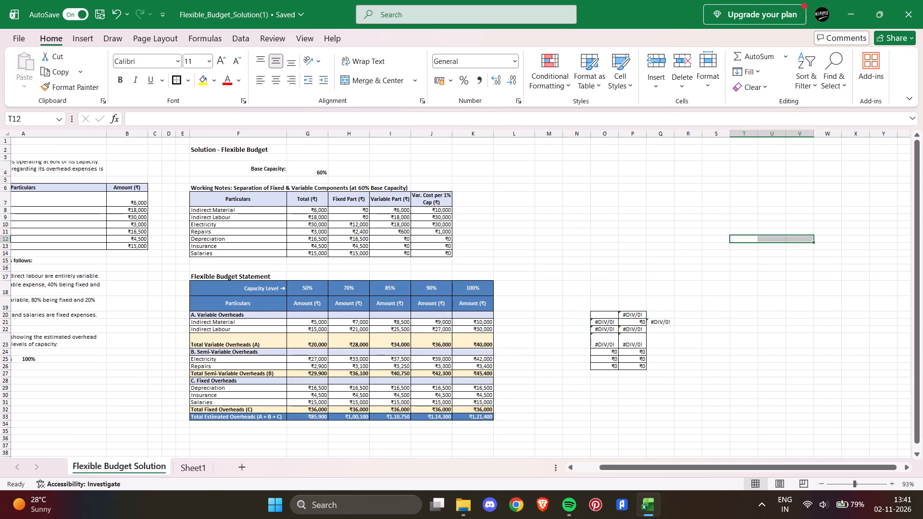
click(209, 466)
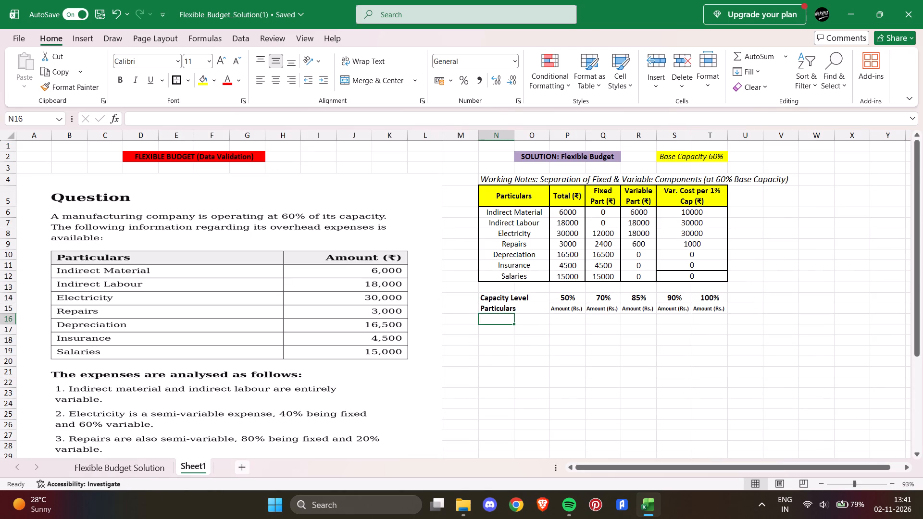
click(129, 469)
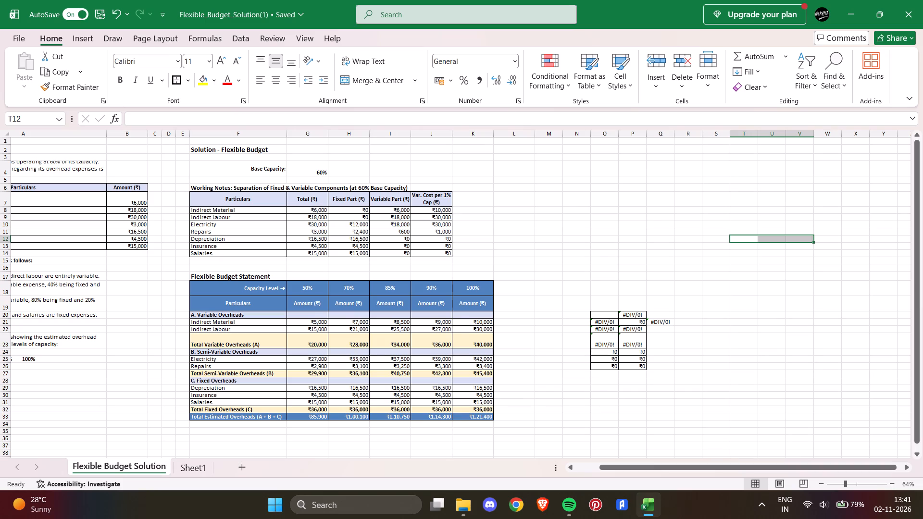
drag(203, 314, 233, 408)
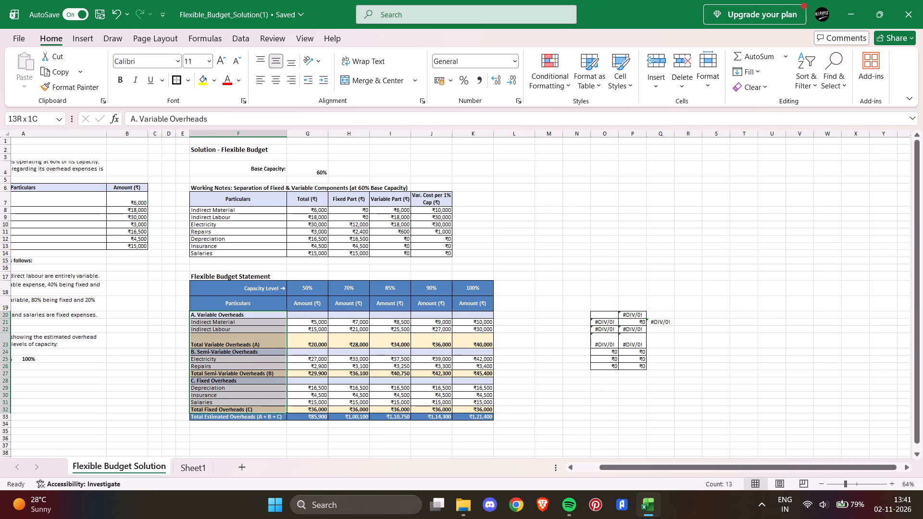
drag(233, 408, 239, 416)
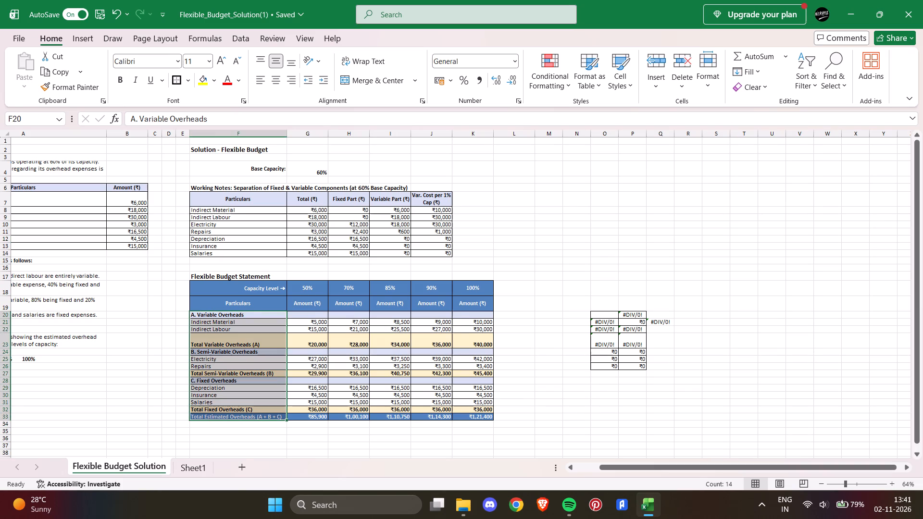
key(ctrl+c)
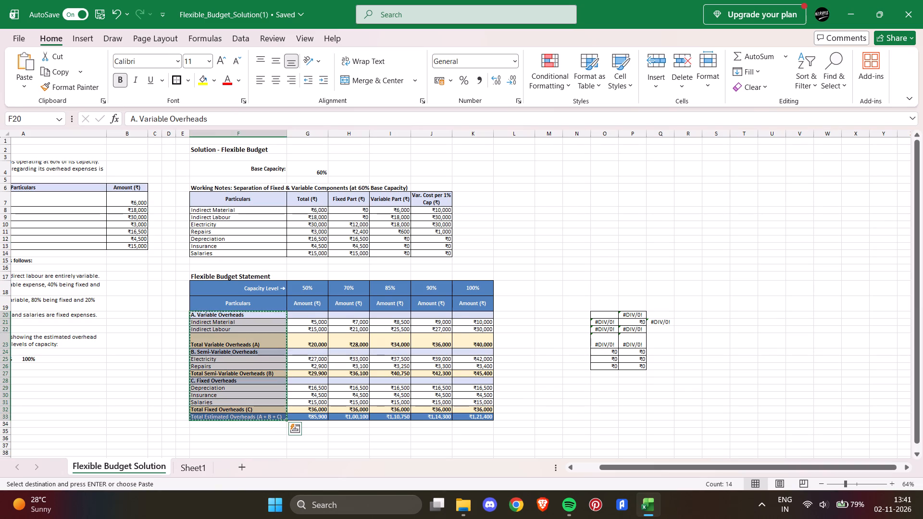
click(532, 349)
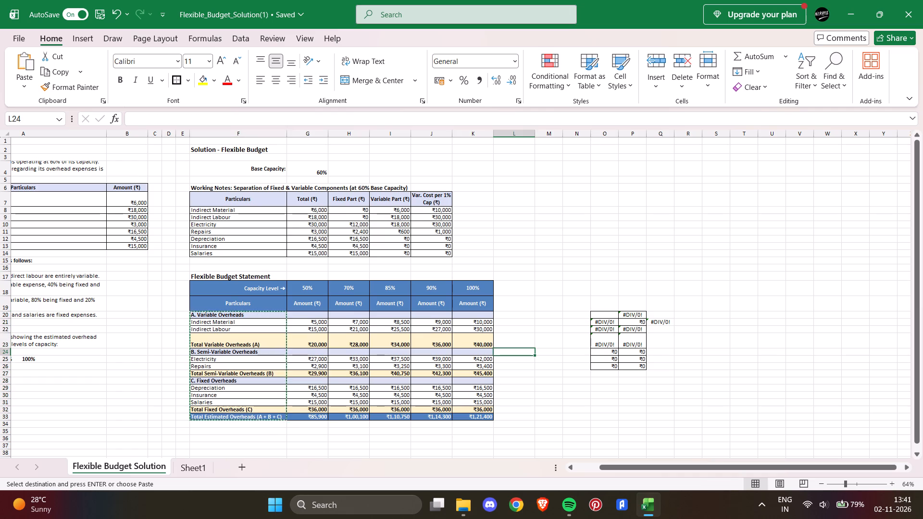
drag(198, 314, 222, 331)
key(ctrl+c)
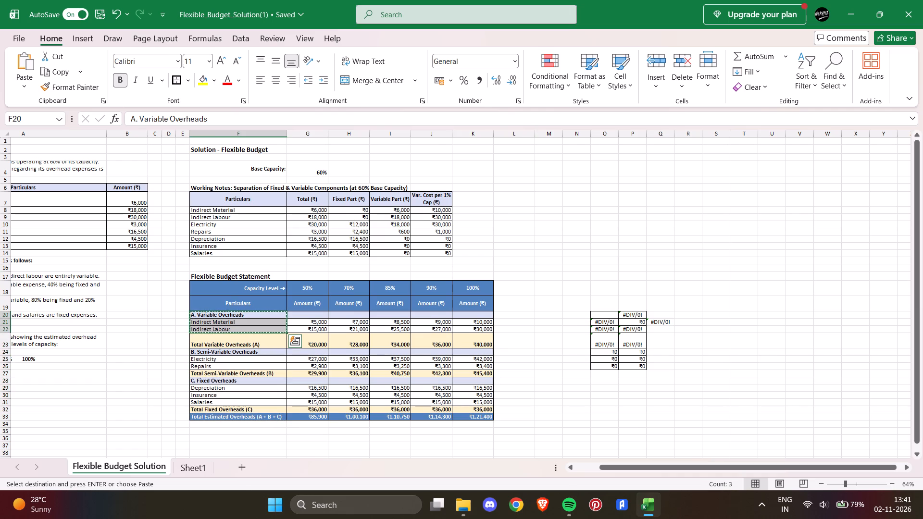
click(181, 465)
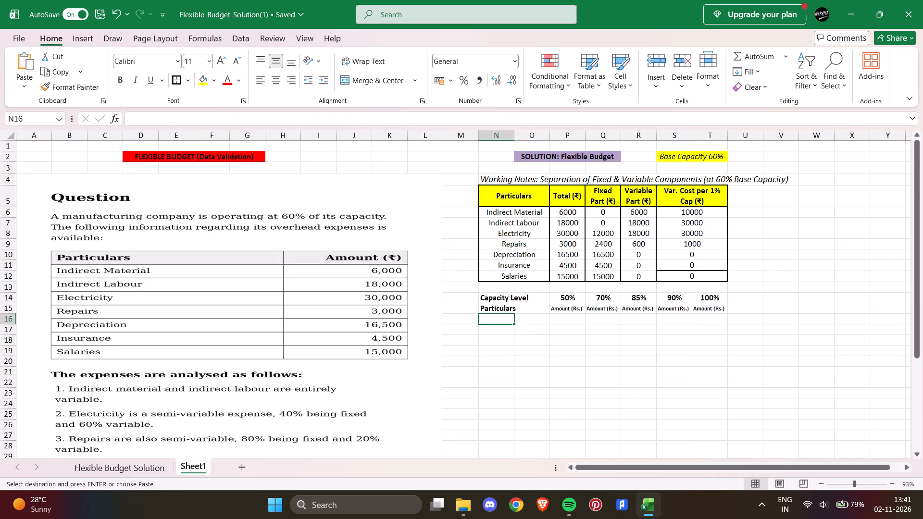
key(ctrl+v)
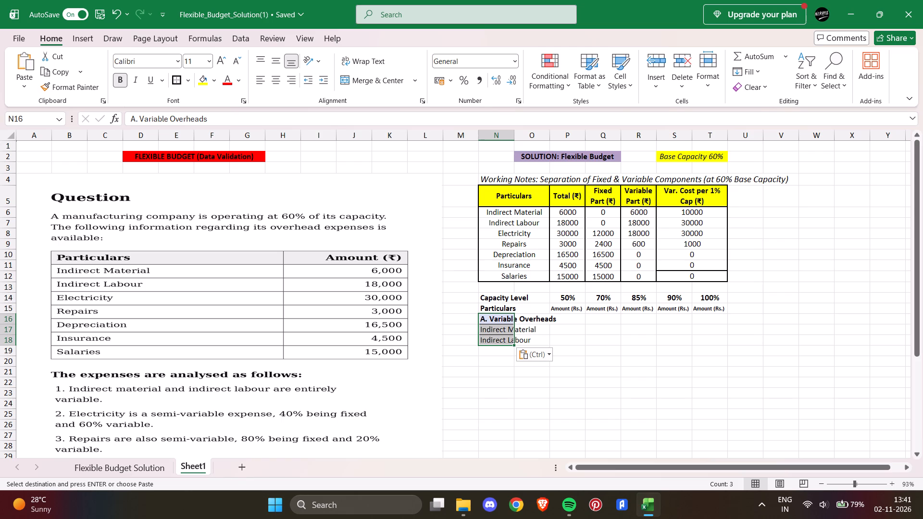
Move the capacity percentages and "Amount (Rs.)" headings from P14:T15 one column over to Q14:U15.
drag(555, 298, 626, 306)
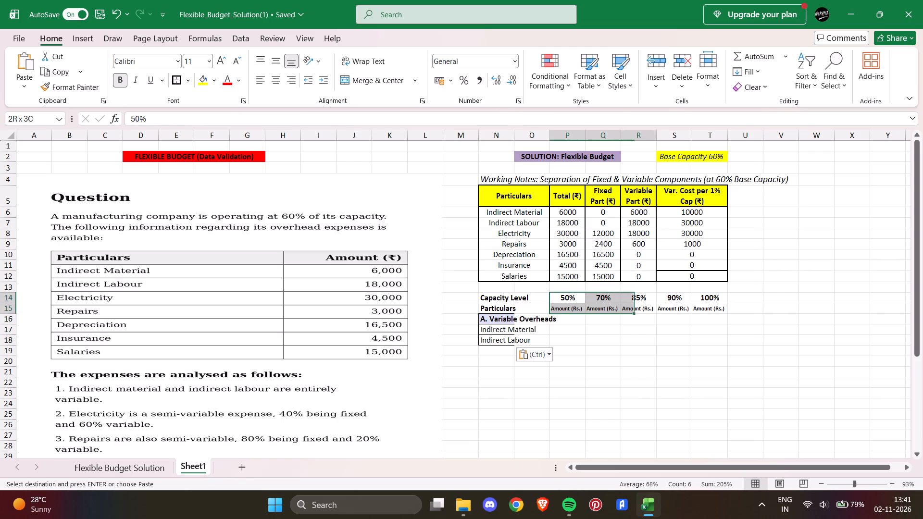
drag(626, 306, 703, 305)
key(ctrl+x)
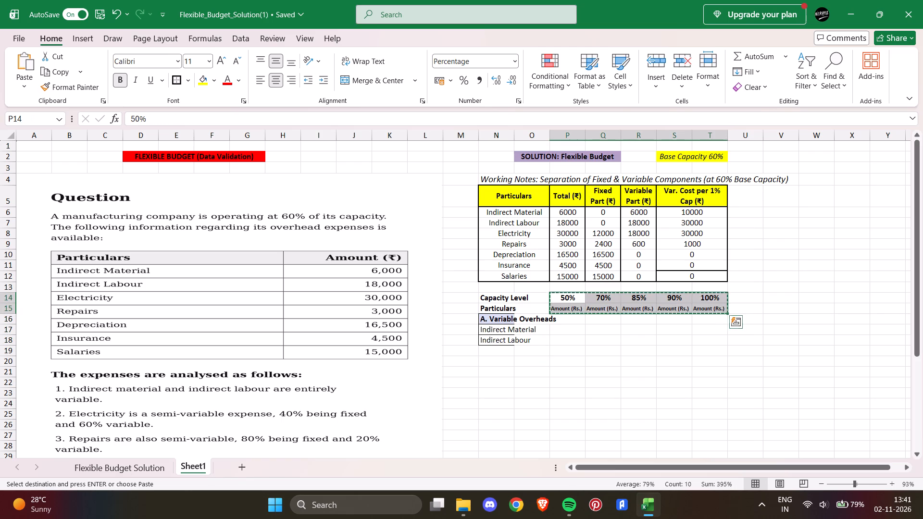
click(593, 300)
key(ctrl+v)
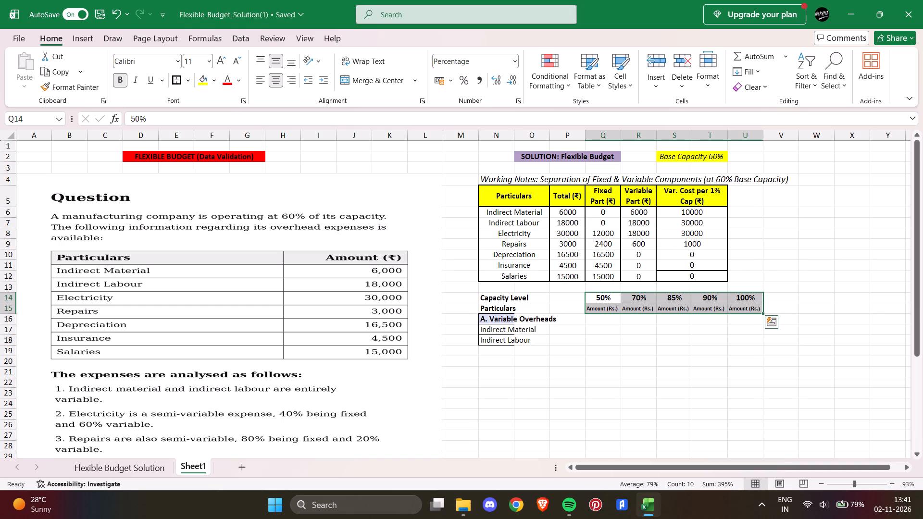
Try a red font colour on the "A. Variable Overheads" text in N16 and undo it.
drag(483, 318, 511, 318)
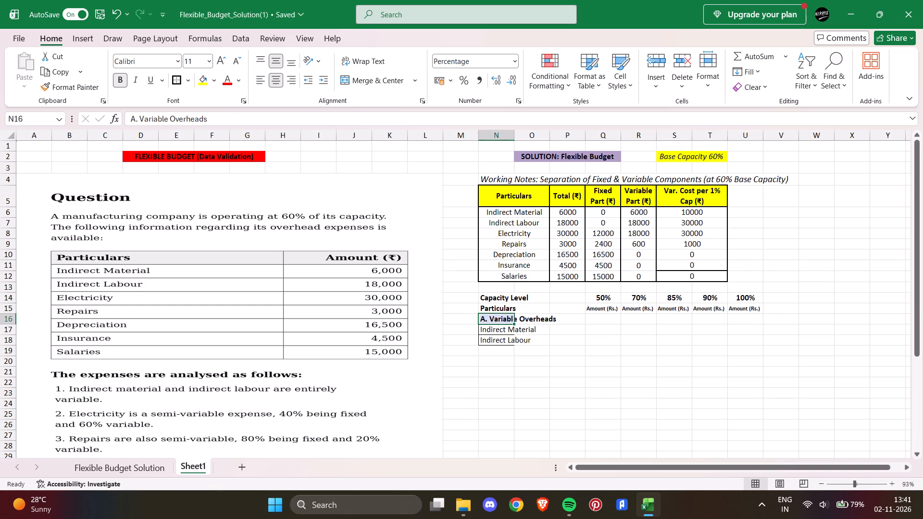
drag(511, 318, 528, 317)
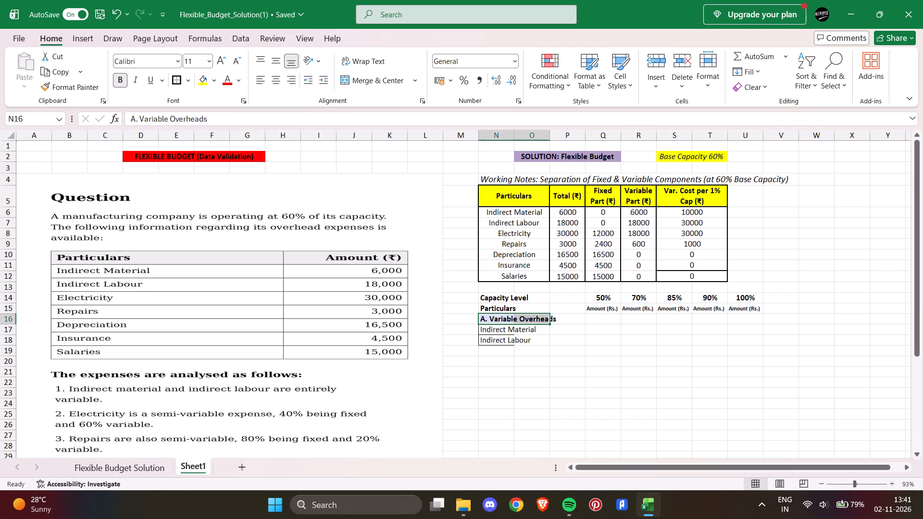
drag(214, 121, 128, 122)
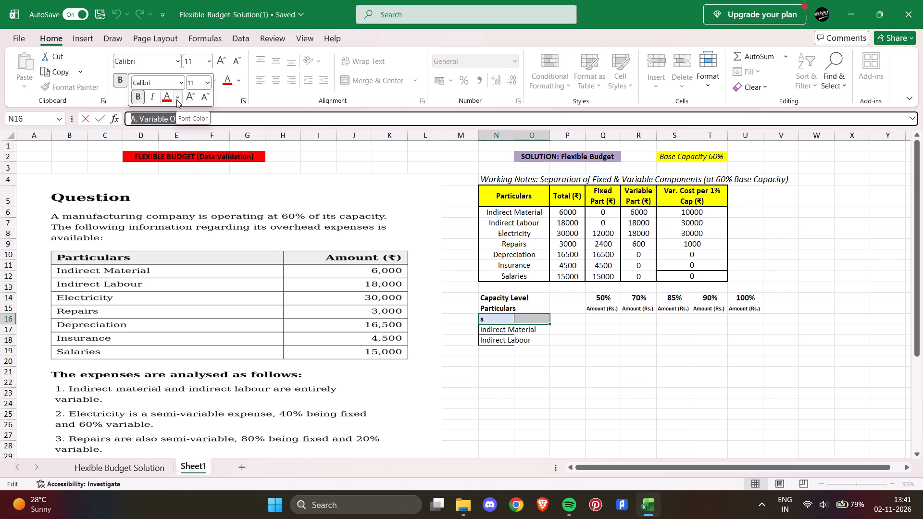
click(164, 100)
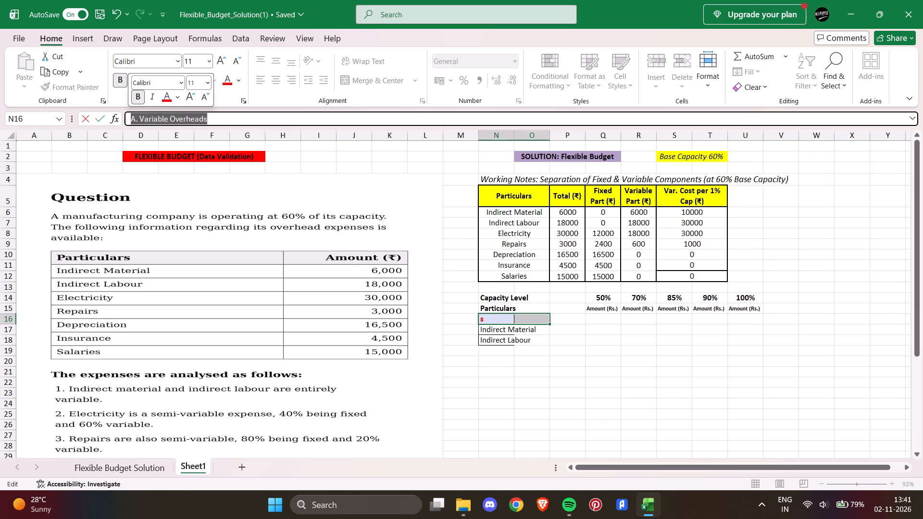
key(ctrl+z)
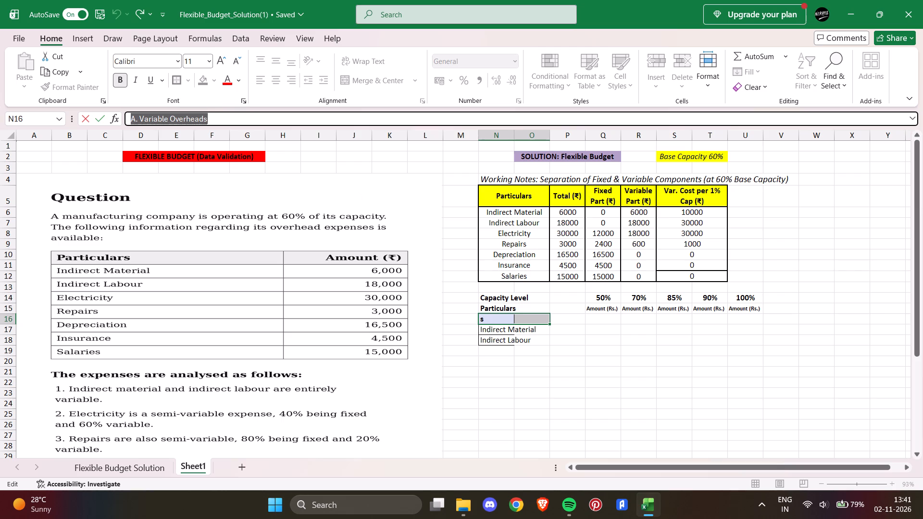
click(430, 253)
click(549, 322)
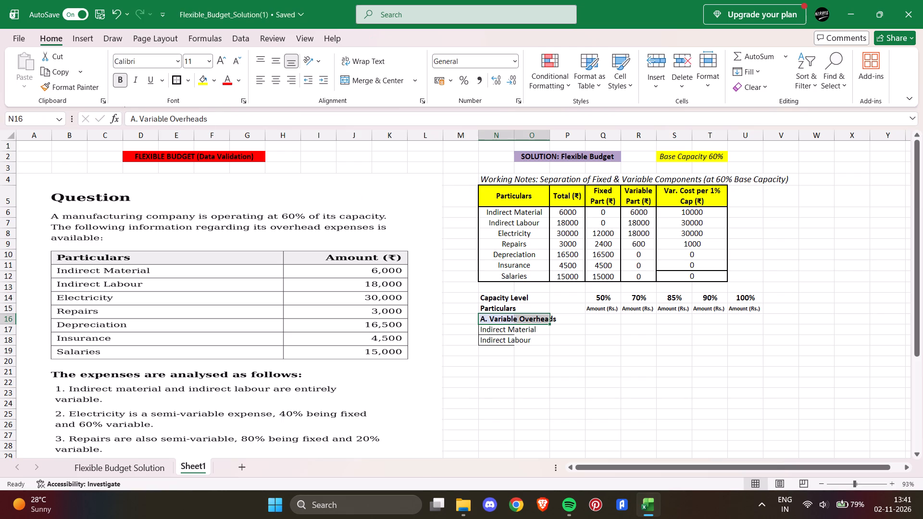
Set the font colour of the "A. Variable Overheads" heading in N16 to red.
drag(221, 119, 155, 119)
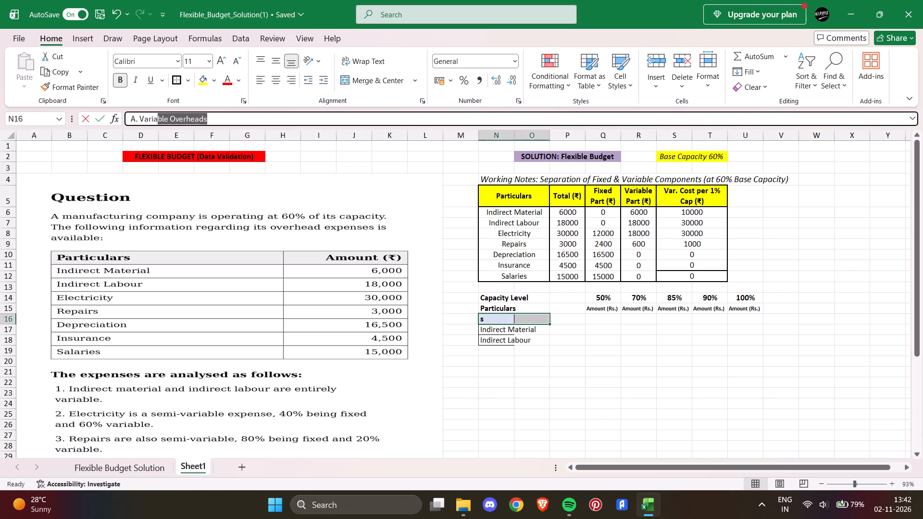
drag(155, 119, 132, 119)
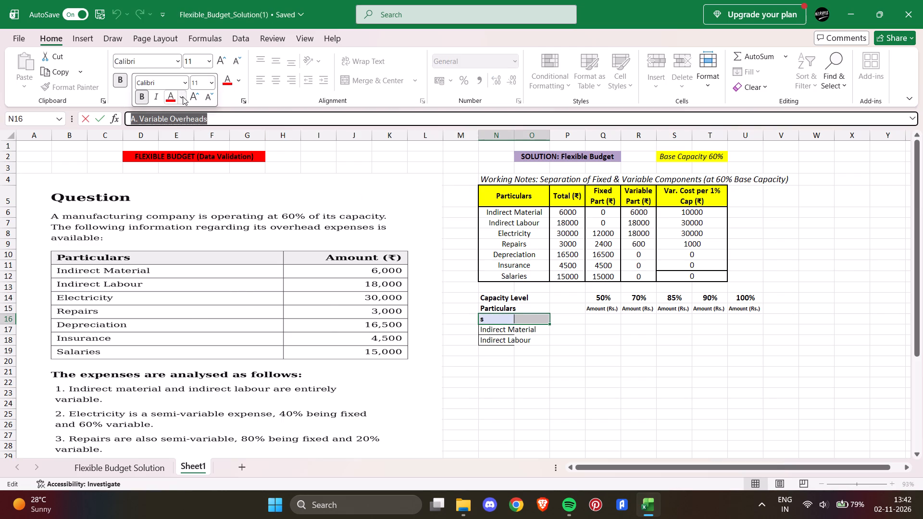
click(183, 97)
click(189, 299)
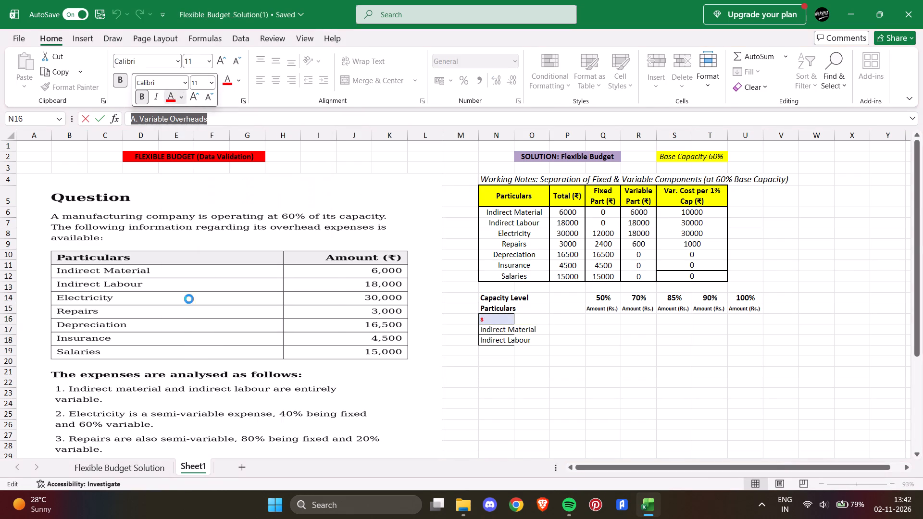
key(Return)
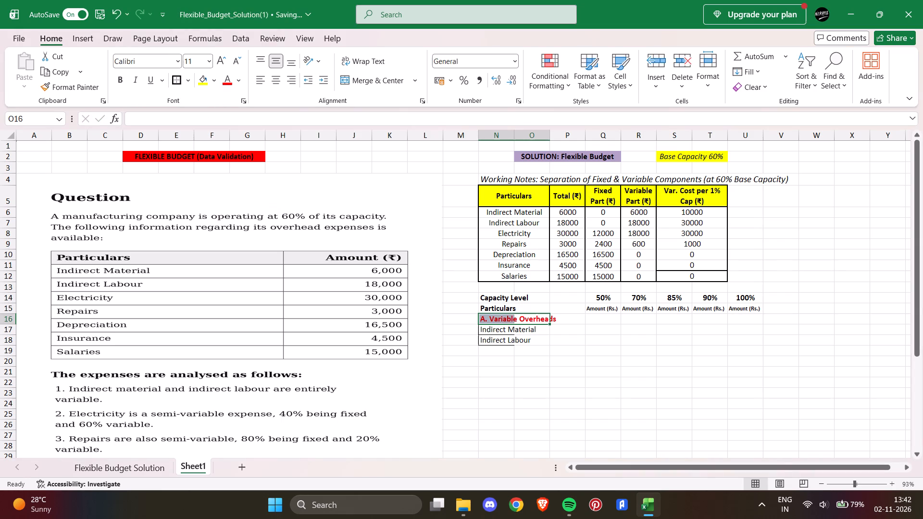
click(502, 352)
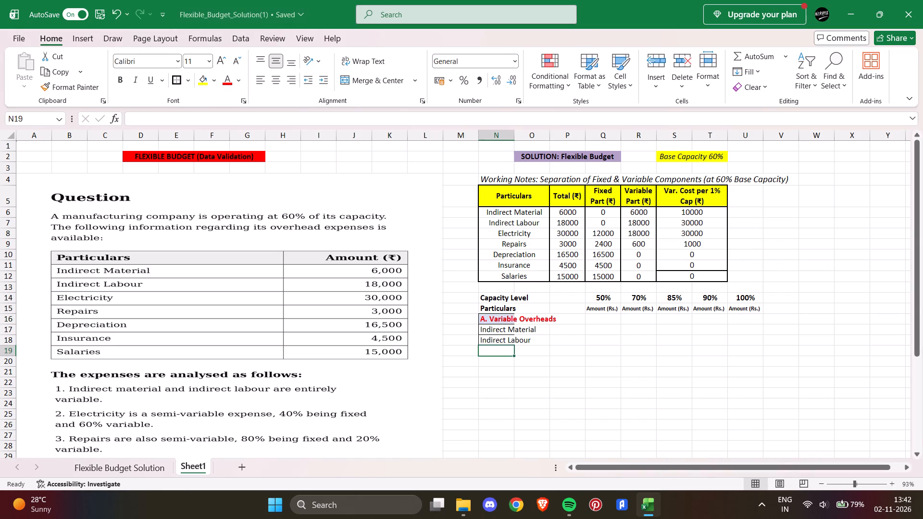
Copy the "Total Variable Overheads (A)" label text from the Flexible Budget Solution sheet into N19 on Sheet1.
click(139, 469)
click(257, 345)
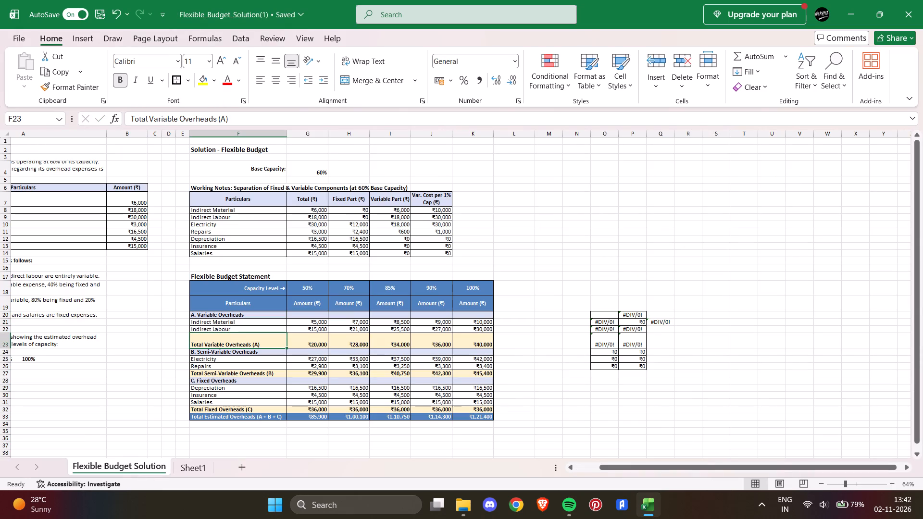
drag(230, 118, 115, 126)
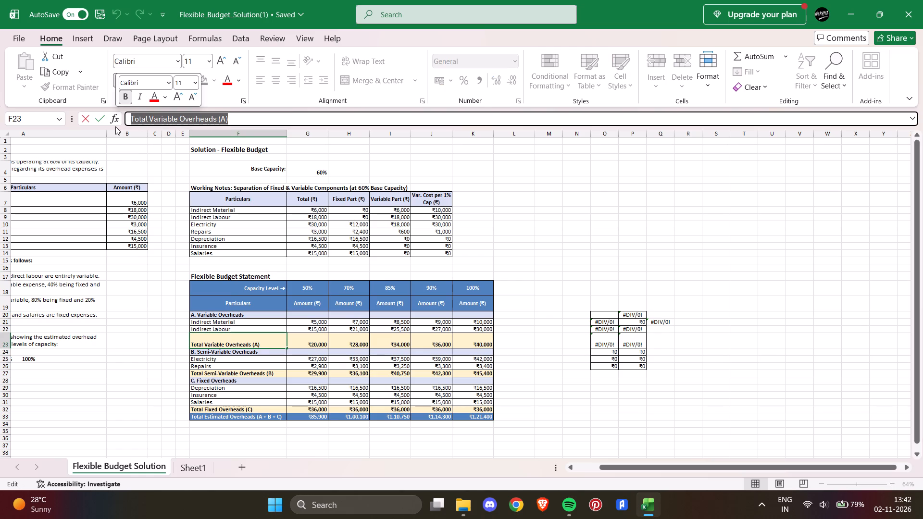
key(ctrl+c)
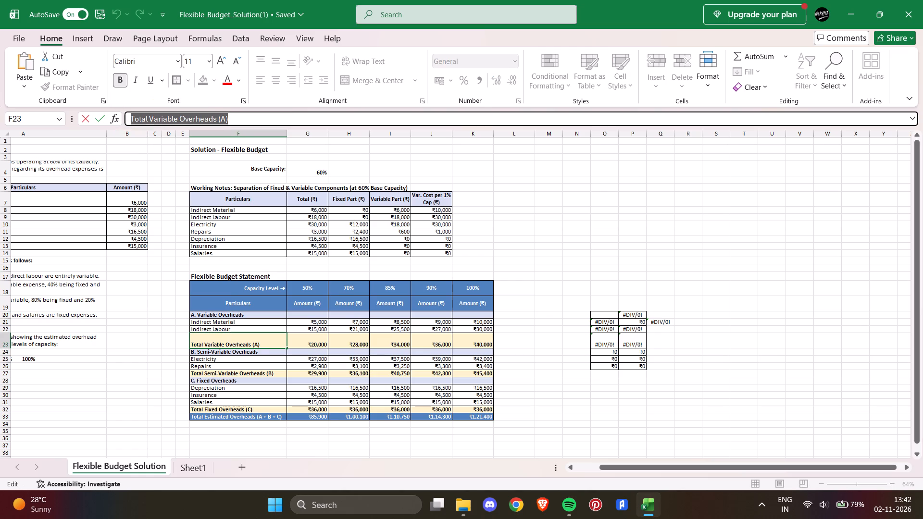
click(192, 466)
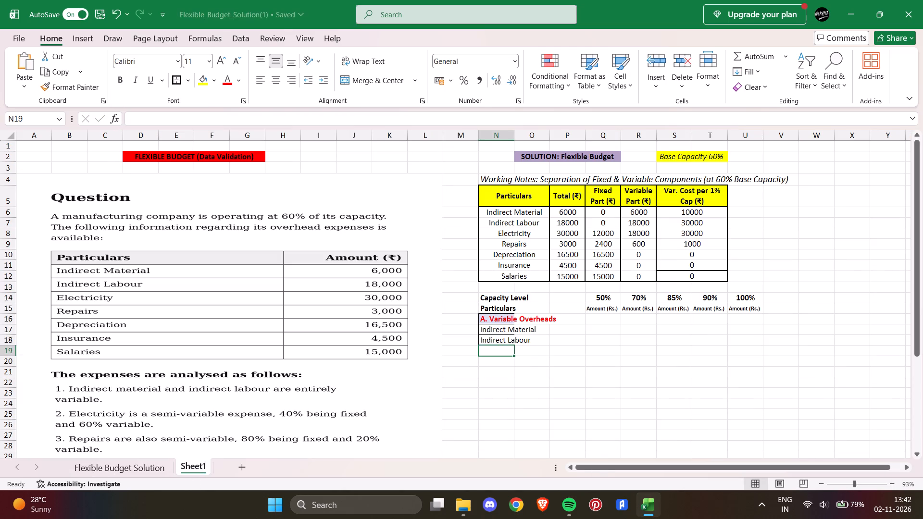
key(ctrl+v)
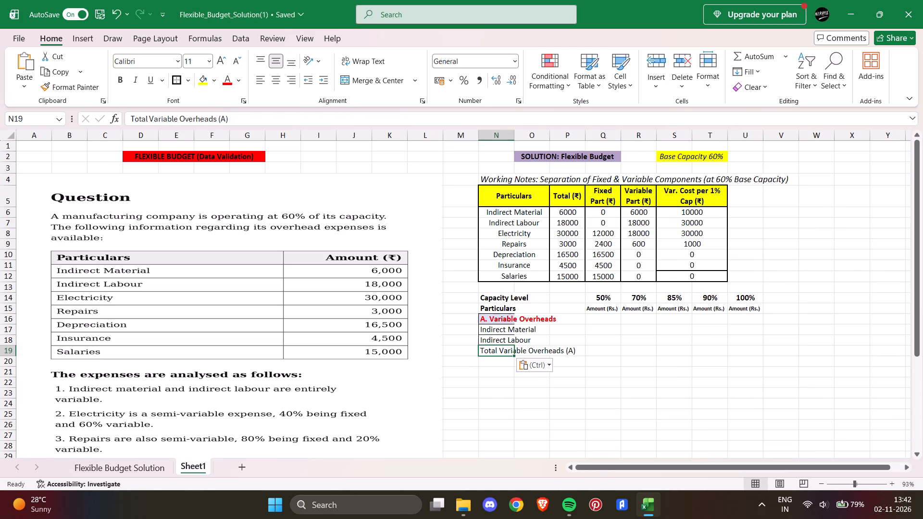
Format the "Total Variable Overheads (A)" label in N19 as bold with a red font colour.
click(577, 352)
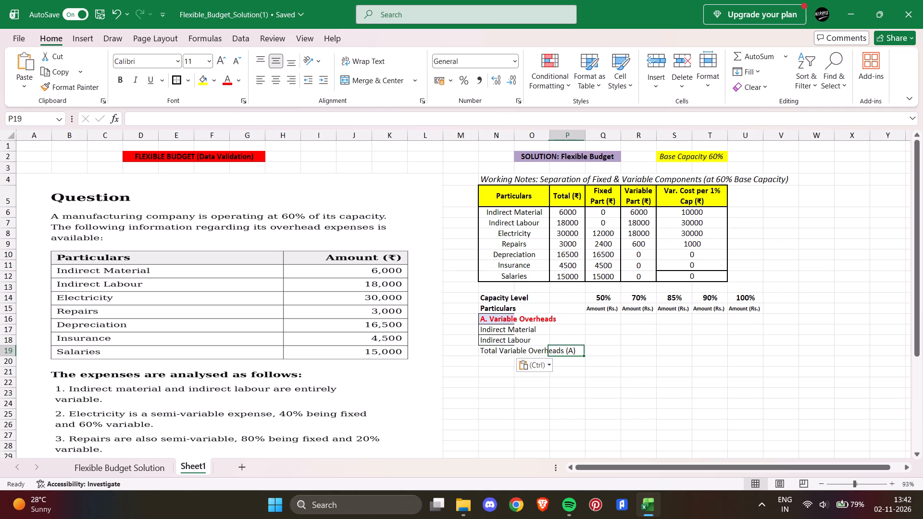
drag(483, 352, 561, 352)
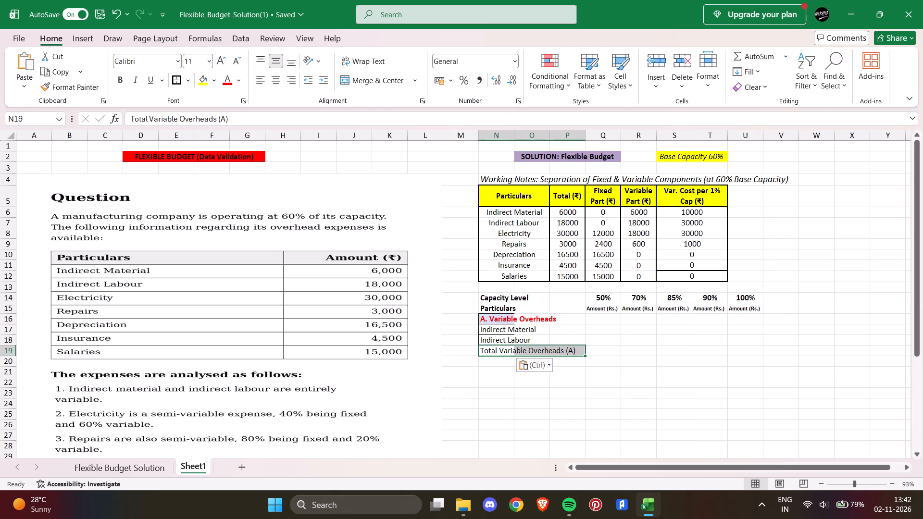
click(239, 84)
click(247, 278)
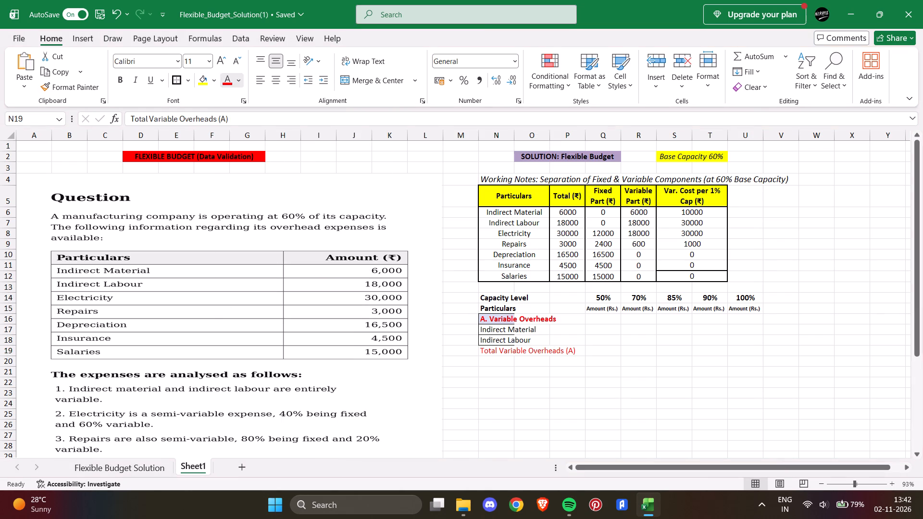
click(124, 74)
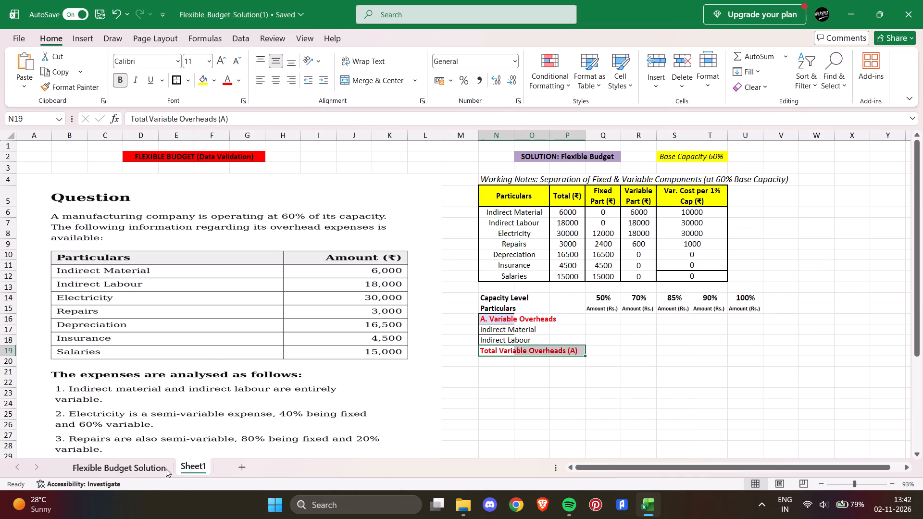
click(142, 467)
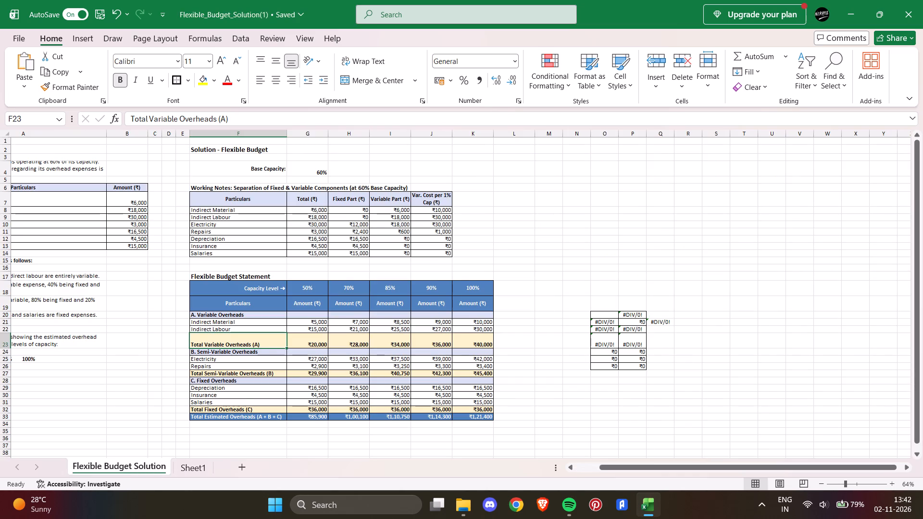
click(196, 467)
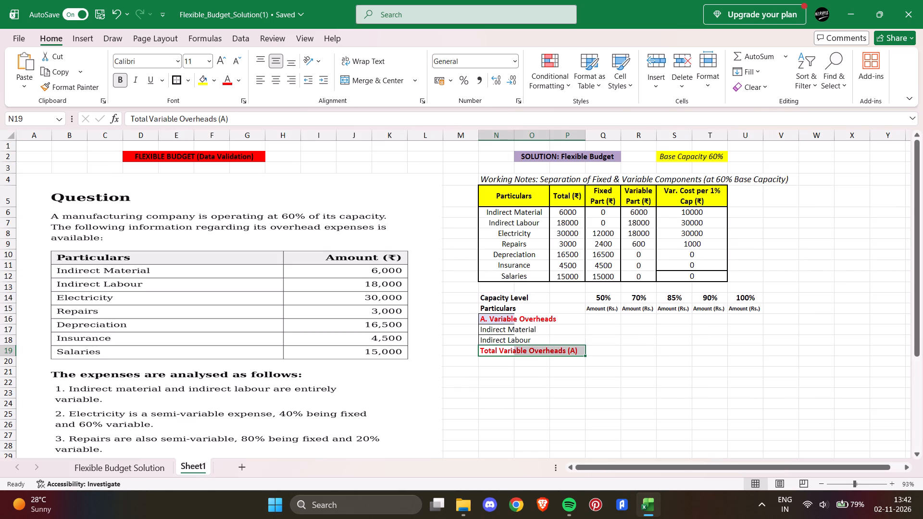
Remove the cell fill from the "A. Variable Overheads" heading in N16.
click(546, 322)
drag(488, 319, 515, 319)
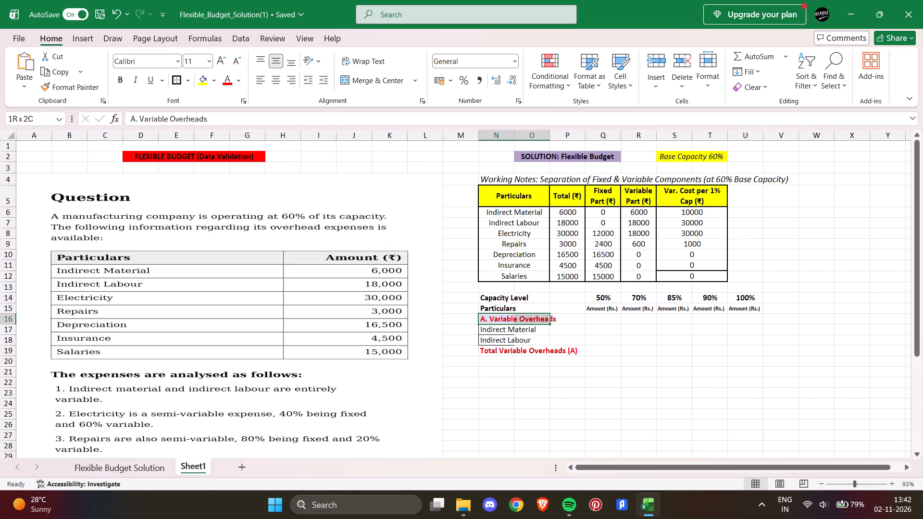
drag(515, 319, 497, 322)
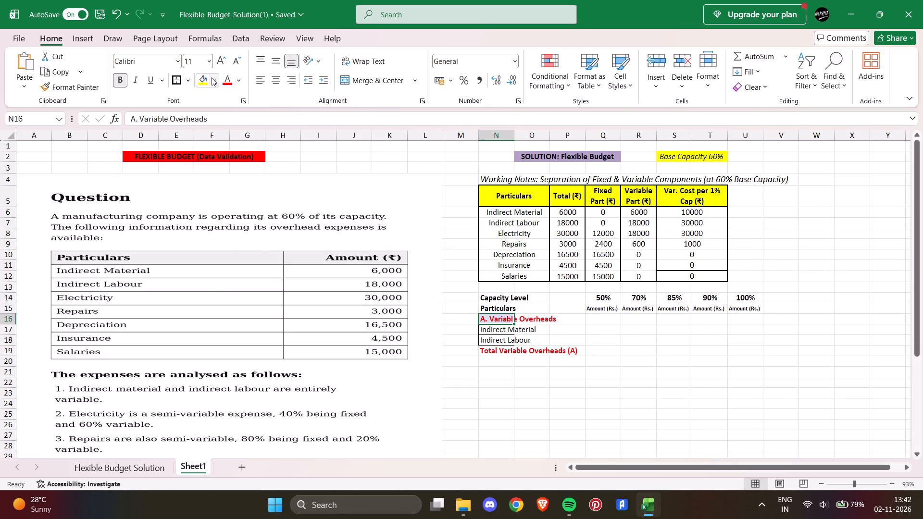
click(212, 77)
click(250, 284)
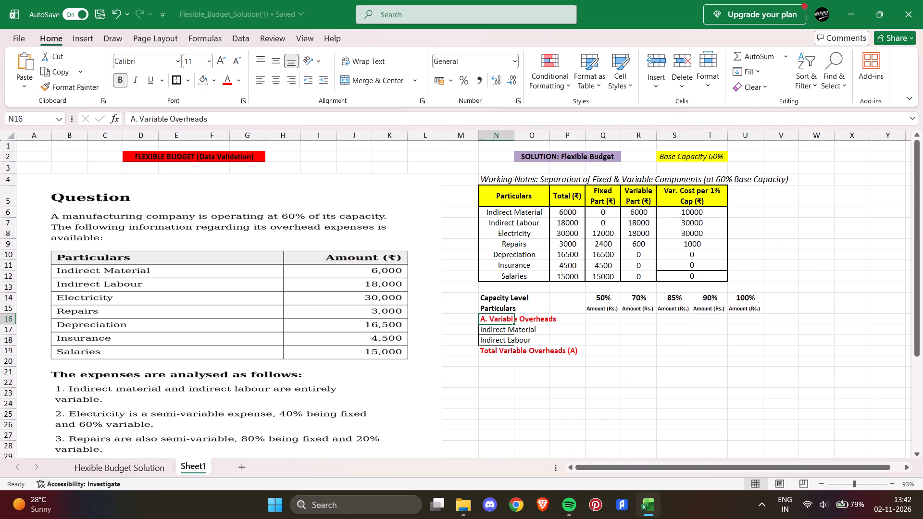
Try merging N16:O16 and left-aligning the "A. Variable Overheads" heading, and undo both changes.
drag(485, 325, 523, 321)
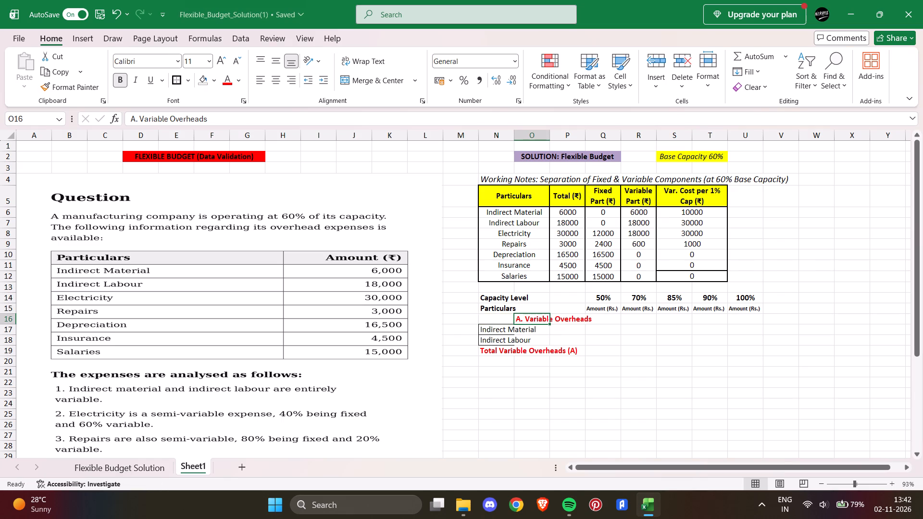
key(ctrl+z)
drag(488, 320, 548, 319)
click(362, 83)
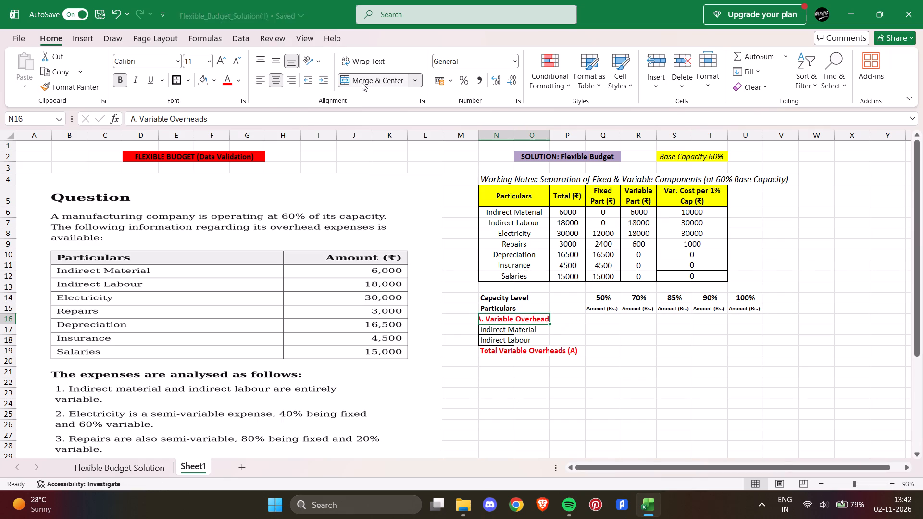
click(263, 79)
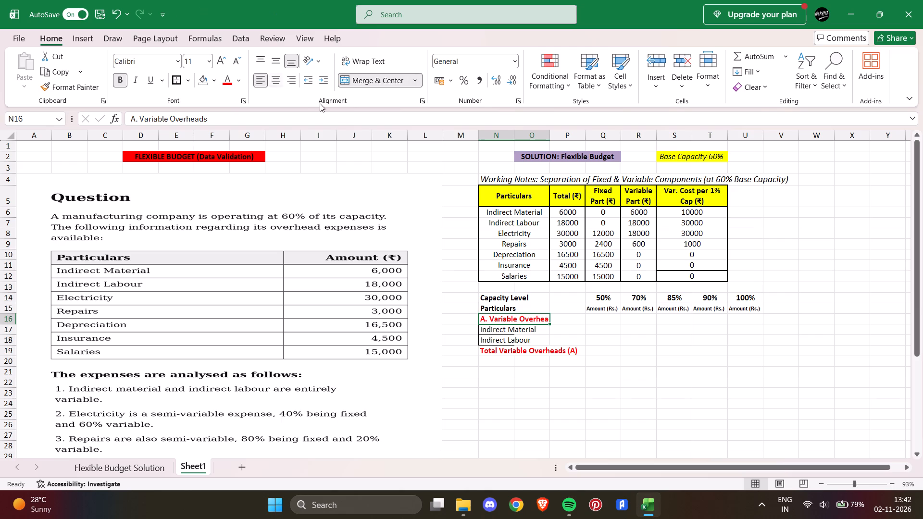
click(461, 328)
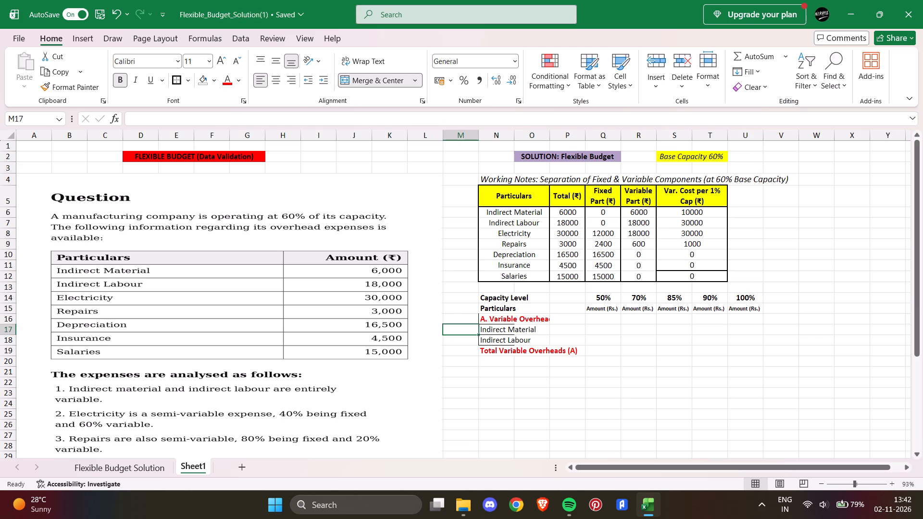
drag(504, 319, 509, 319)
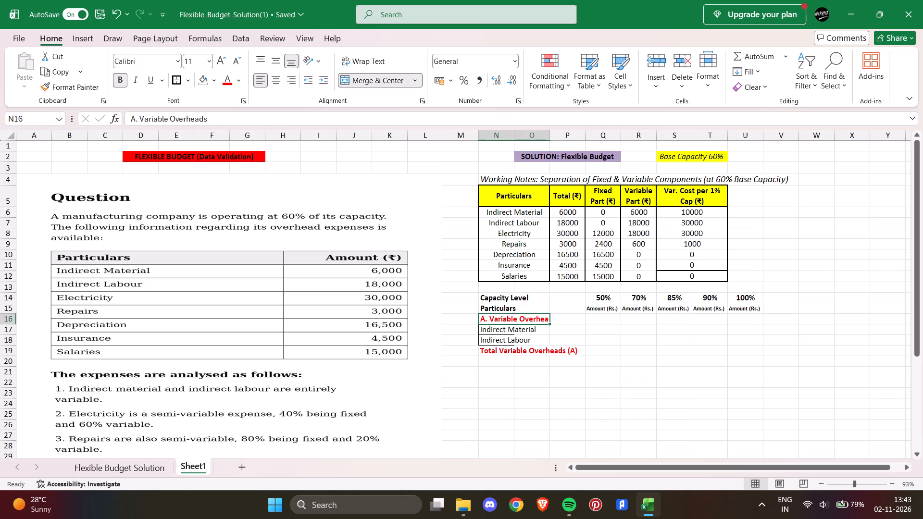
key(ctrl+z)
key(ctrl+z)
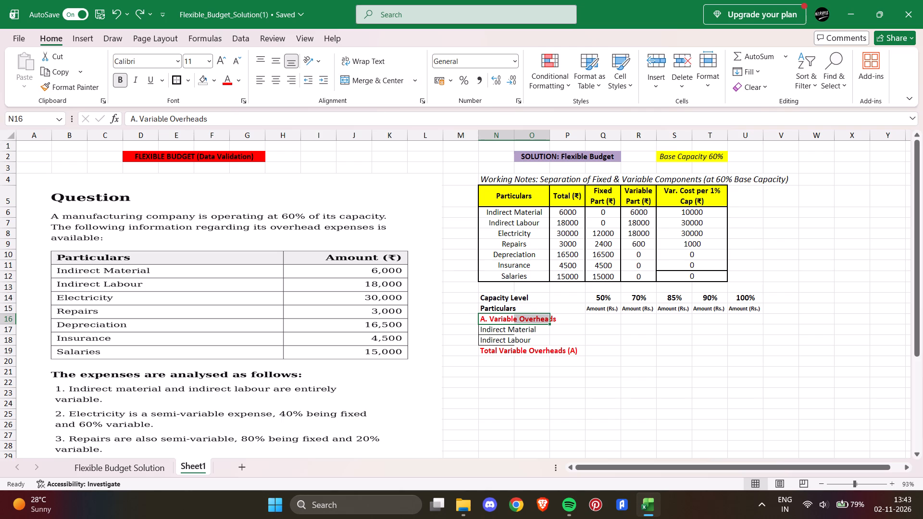
Set the font colour of the "A. Variable Overheads" heading in N16 to the standard blue.
click(216, 79)
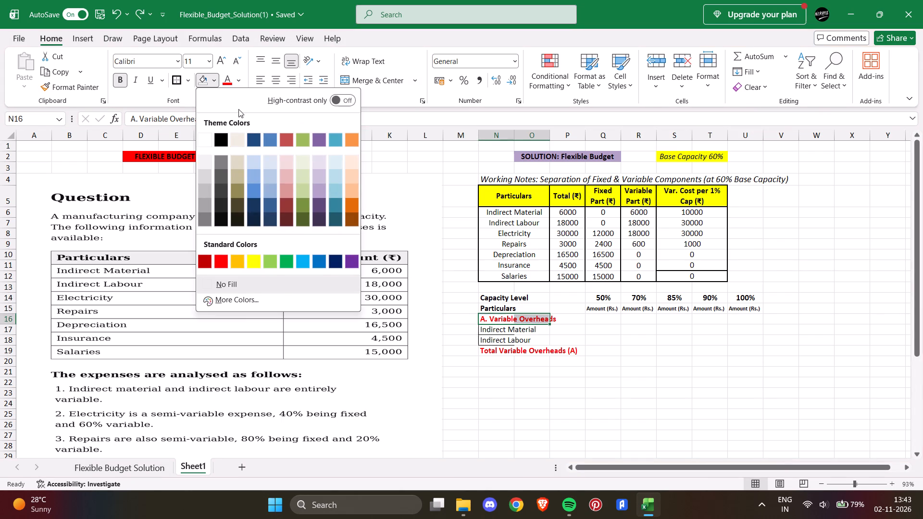
click(237, 83)
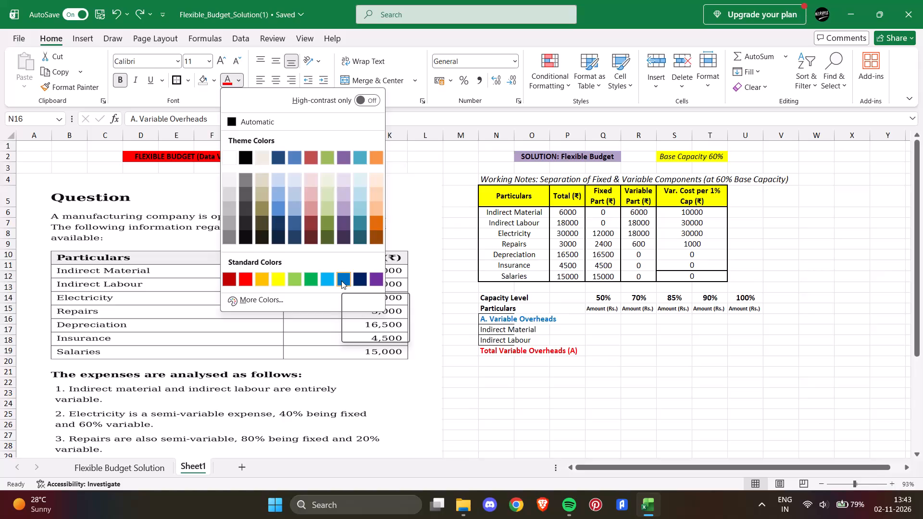
click(341, 281)
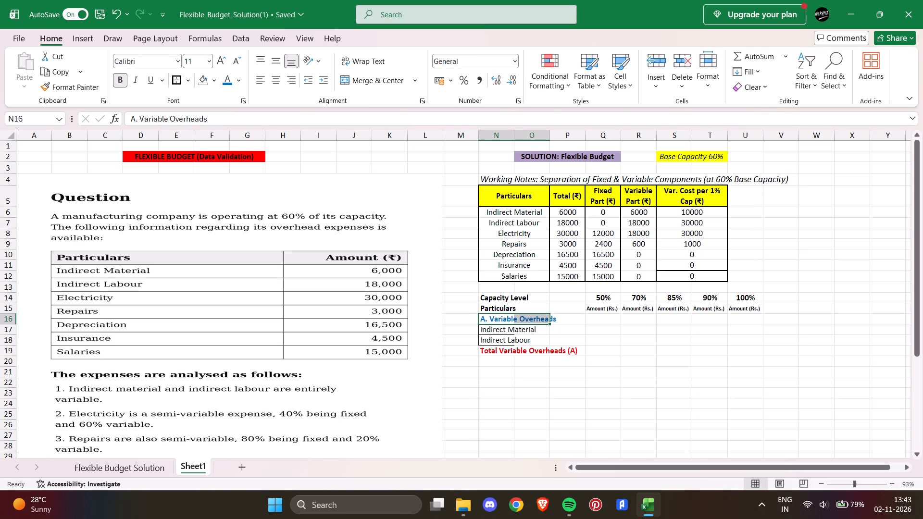
Copy the "B. Semi-Variable Overheads", "Electricity" and "Repairs" labels from the Flexible Budget Solution sheet into N20:N22 on Sheet1.
click(487, 361)
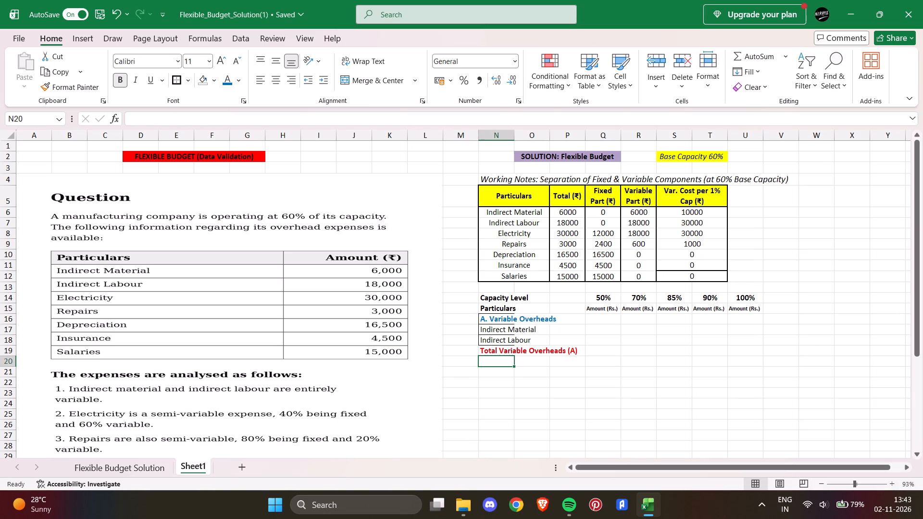
click(134, 467)
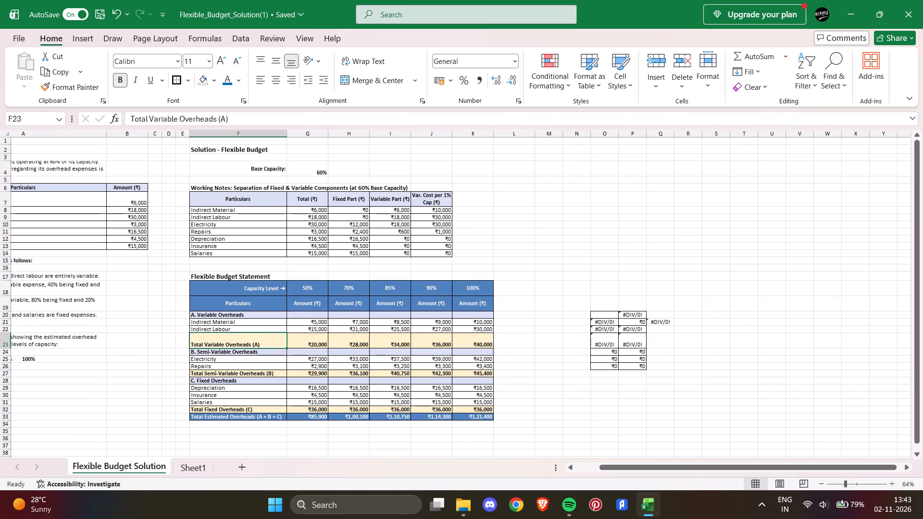
drag(201, 352, 226, 366)
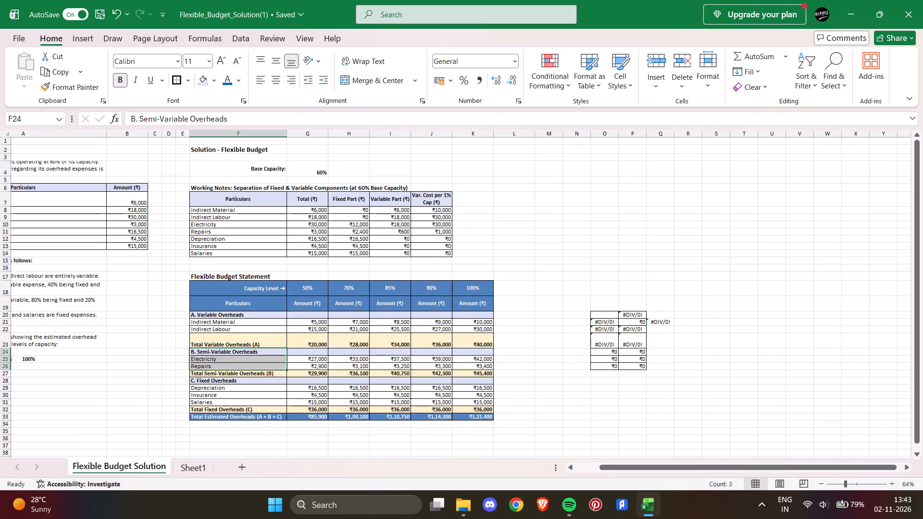
key(ctrl+c)
click(198, 470)
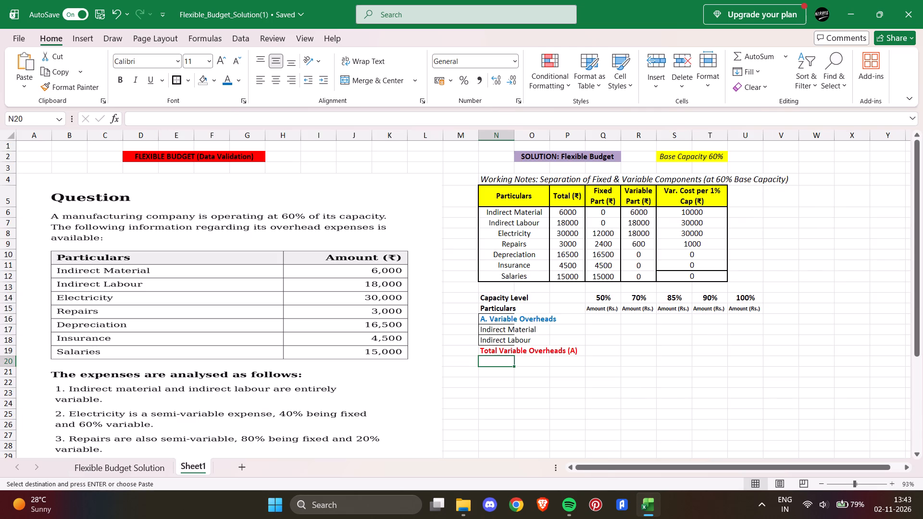
key(ctrl+v)
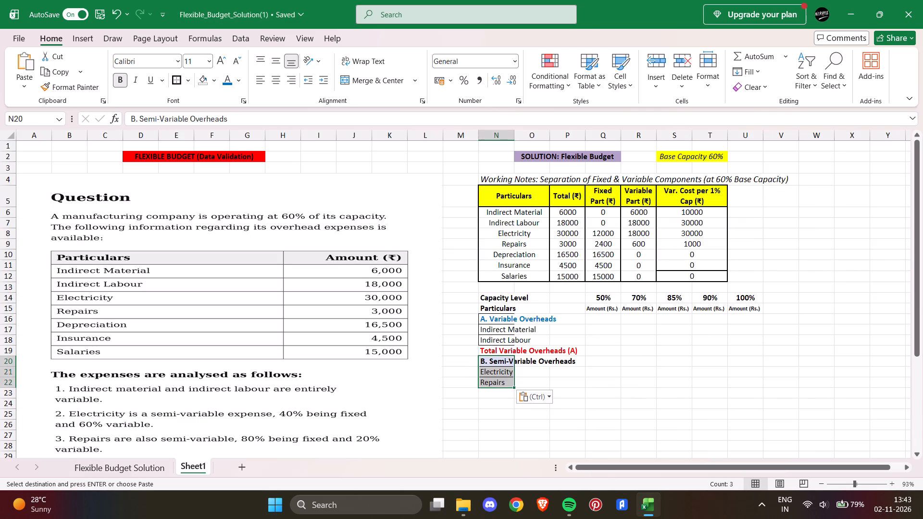
Set the "B. Semi-Variable Overheads" heading in N20 to the same blue font with no cell fill.
drag(481, 360, 556, 360)
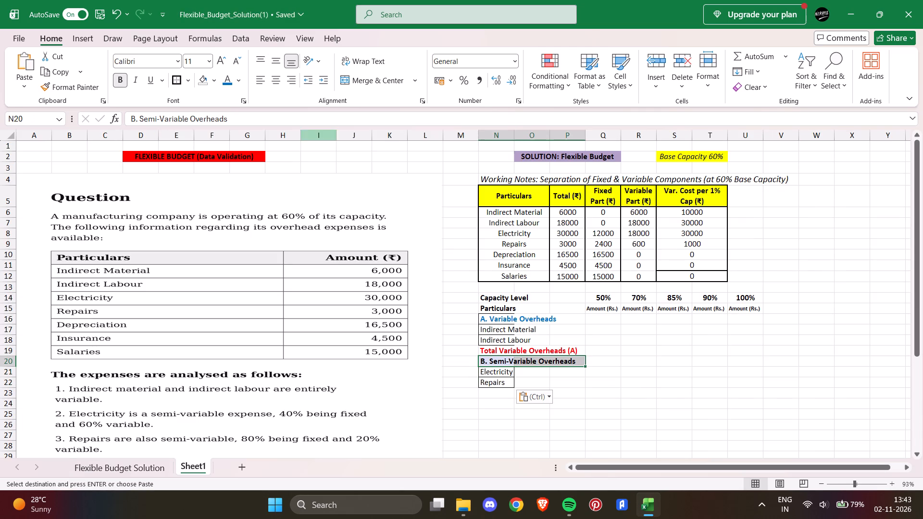
click(230, 77)
click(516, 407)
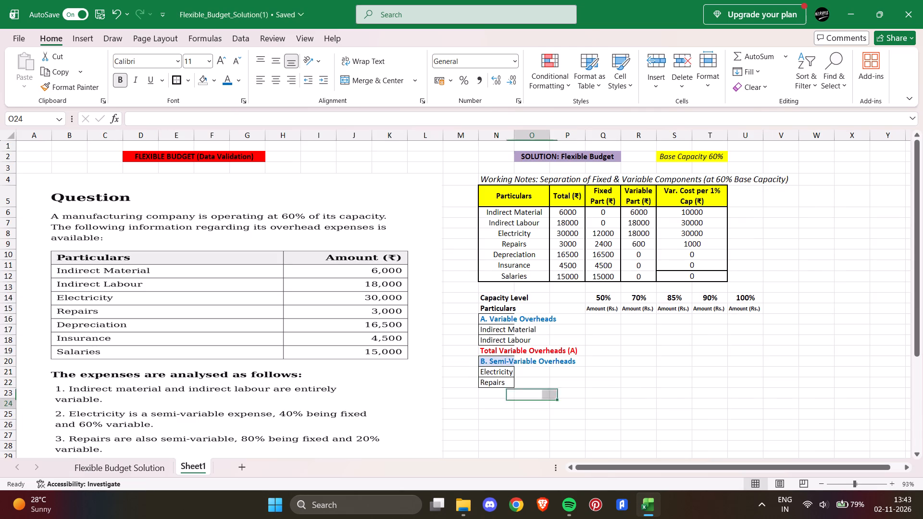
click(499, 361)
click(205, 84)
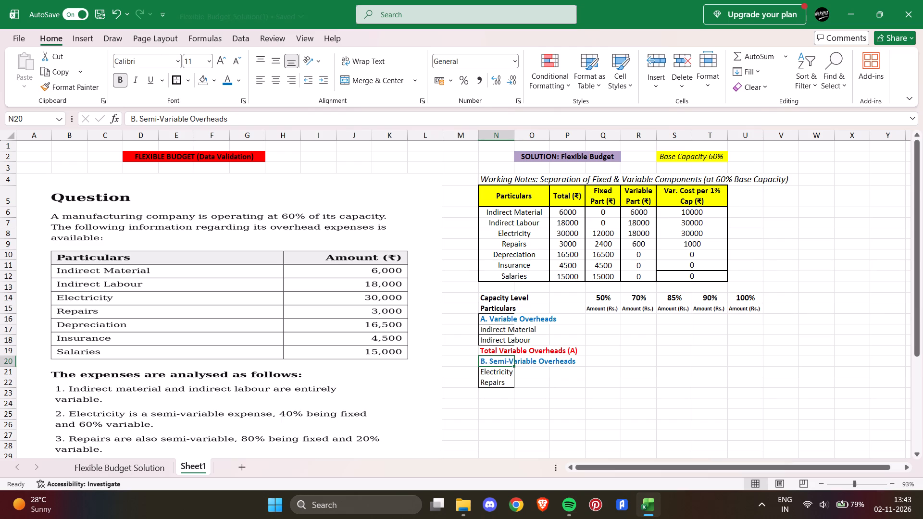
click(498, 411)
Merge and centre the "Electricity" label across N21:O21 and the "Repairs" label across N22:O22.
drag(496, 369, 529, 375)
click(366, 78)
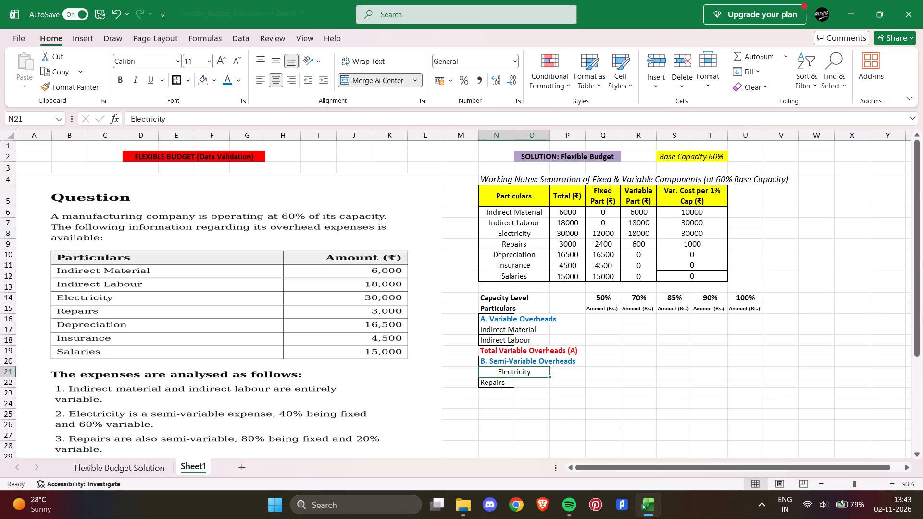
drag(490, 385, 504, 383)
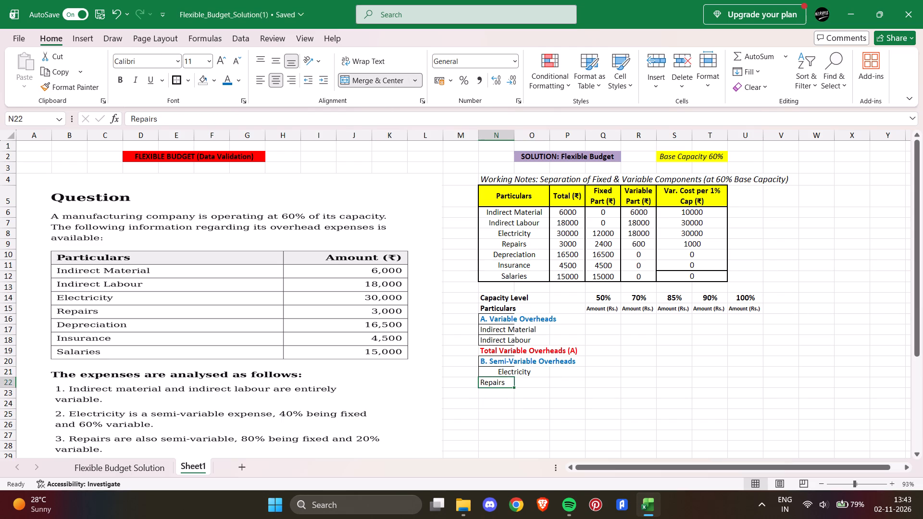
drag(504, 383, 525, 381)
click(363, 81)
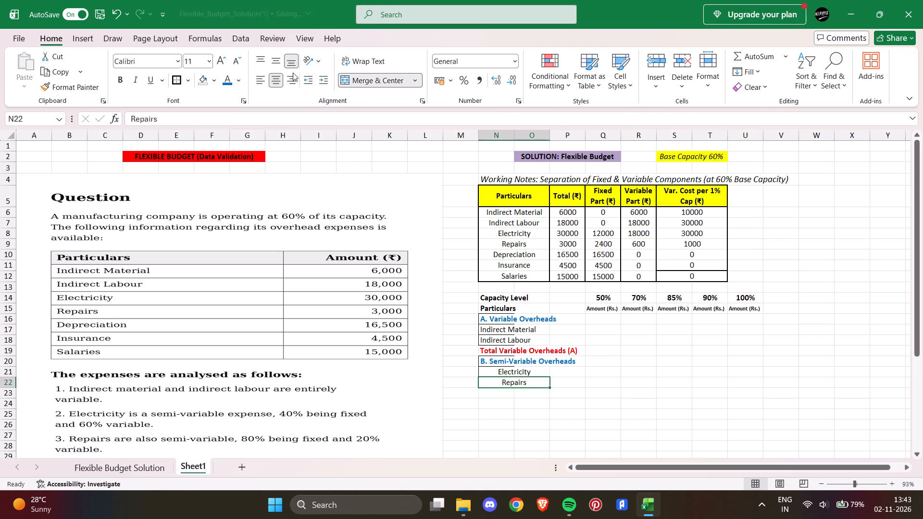
Left-align the "Repairs" and "Electricity" labels in N22 and N21, and vertically centre "Electricity" within its cell.
click(266, 76)
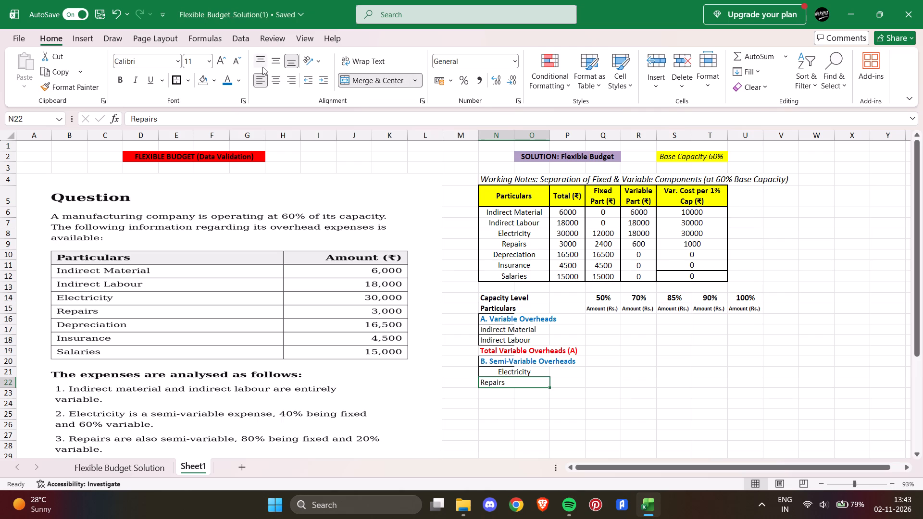
click(516, 371)
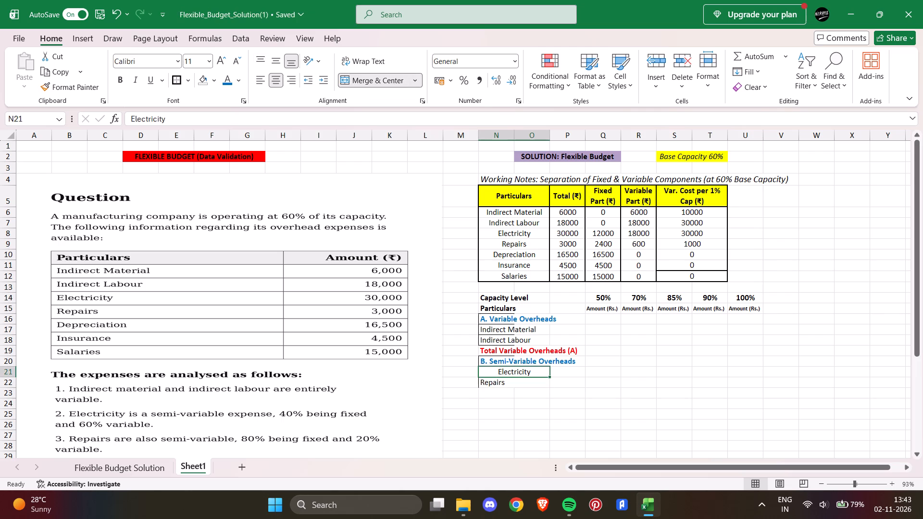
click(262, 59)
click(272, 59)
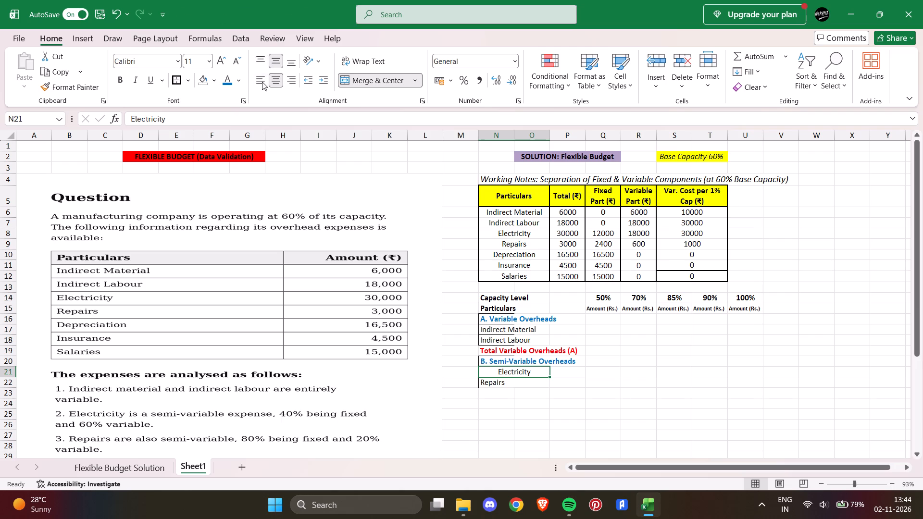
click(259, 81)
click(523, 404)
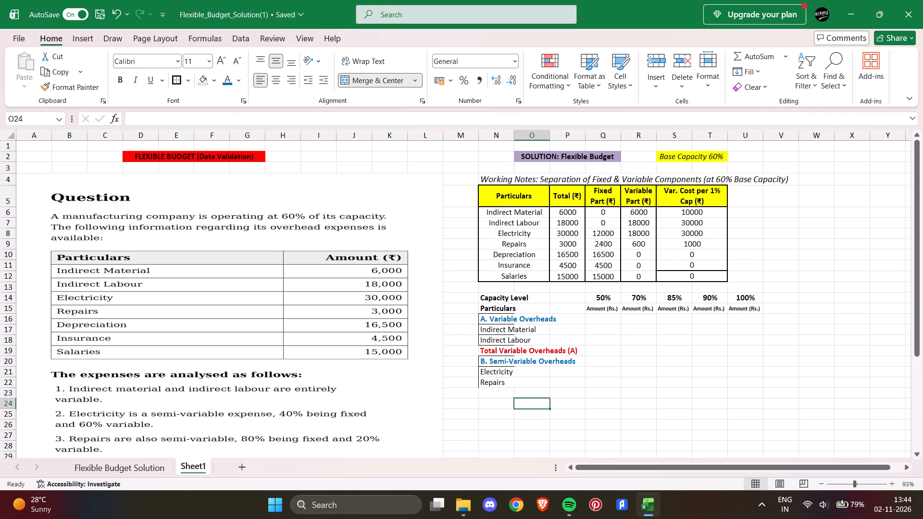
Copy the labels from "Total Semi-Variable Overheads (B)" to "Total Estimated Overheads (A + B + C)" from the Flexible Budget Solution sheet into N23:N29 on Sheet1.
scroll(520, 378, down, 1)
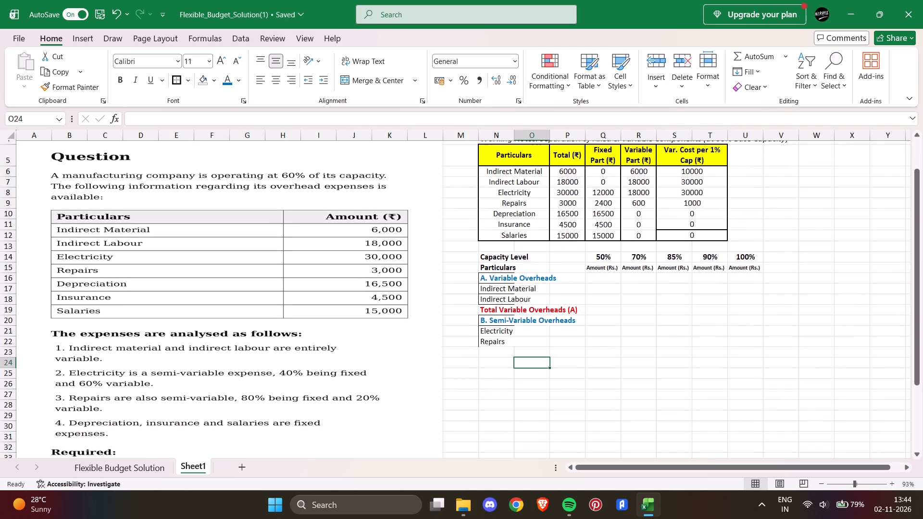
click(150, 461)
click(254, 373)
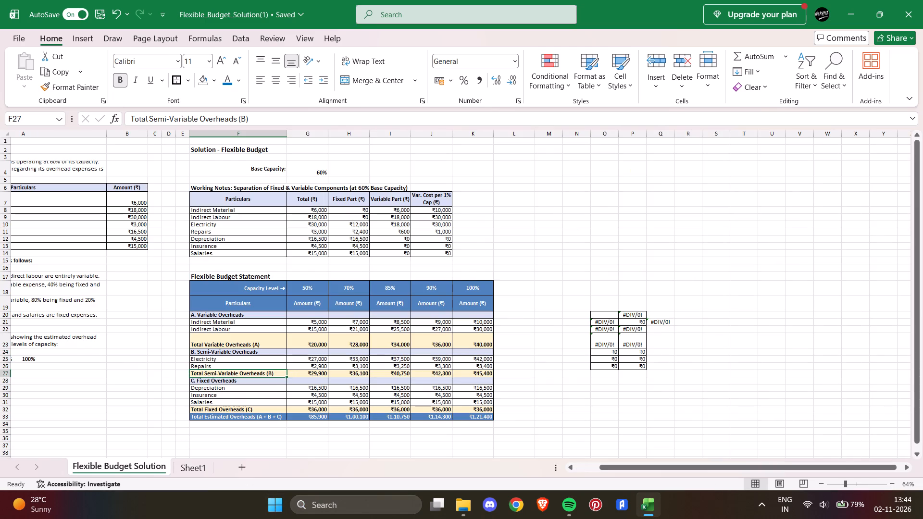
drag(198, 374, 246, 392)
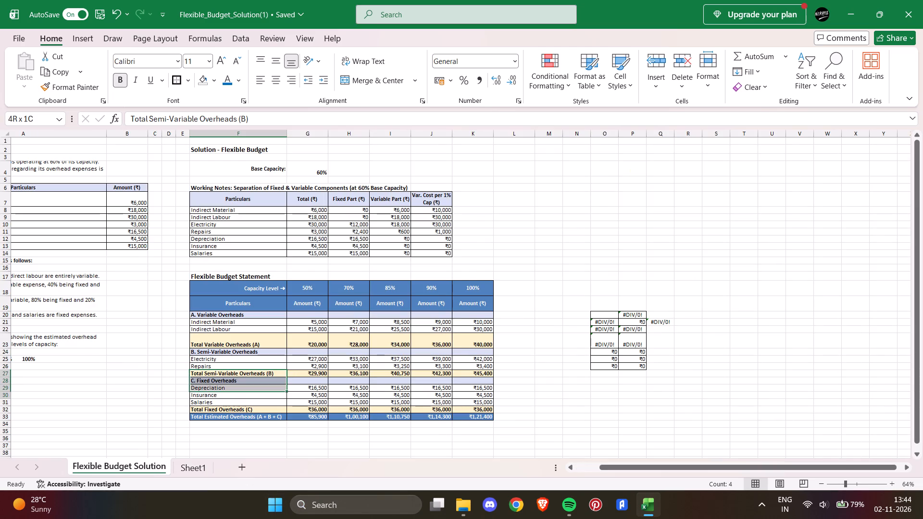
drag(246, 392, 258, 415)
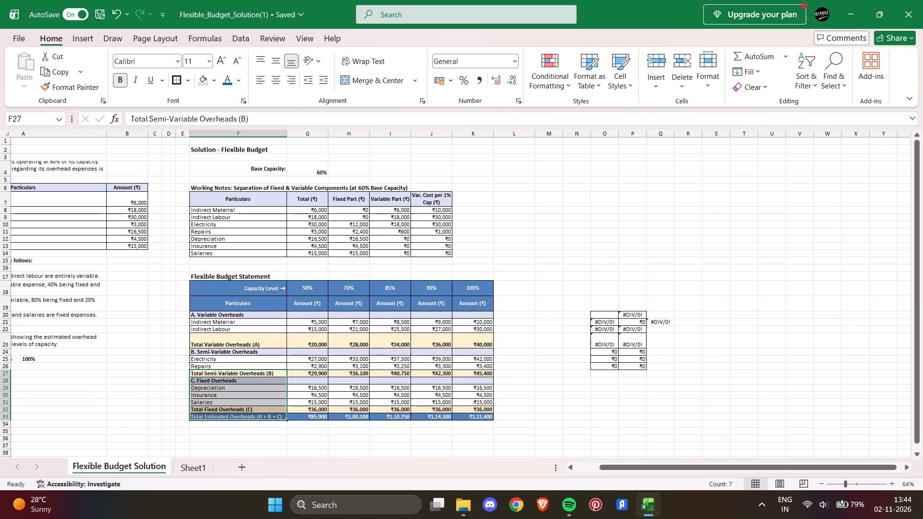
key(ctrl+c)
click(196, 463)
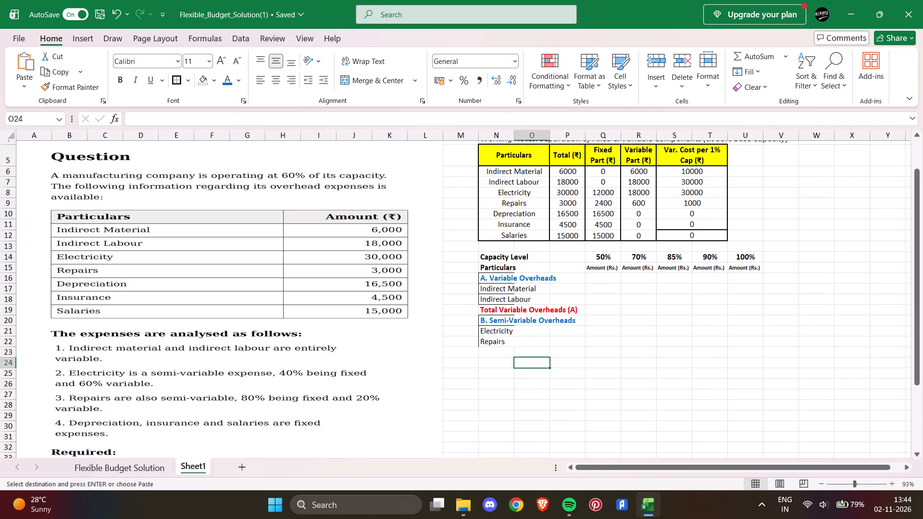
click(502, 355)
key(ctrl+v)
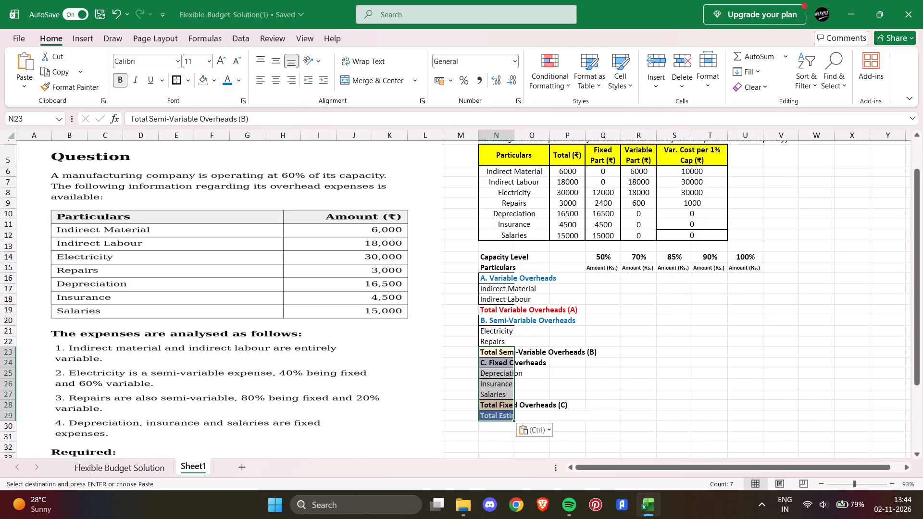
click(589, 382)
Merge and centre the "Total Estimated Overheads (A + B + C)" label across N29:Q29.
drag(499, 419, 537, 416)
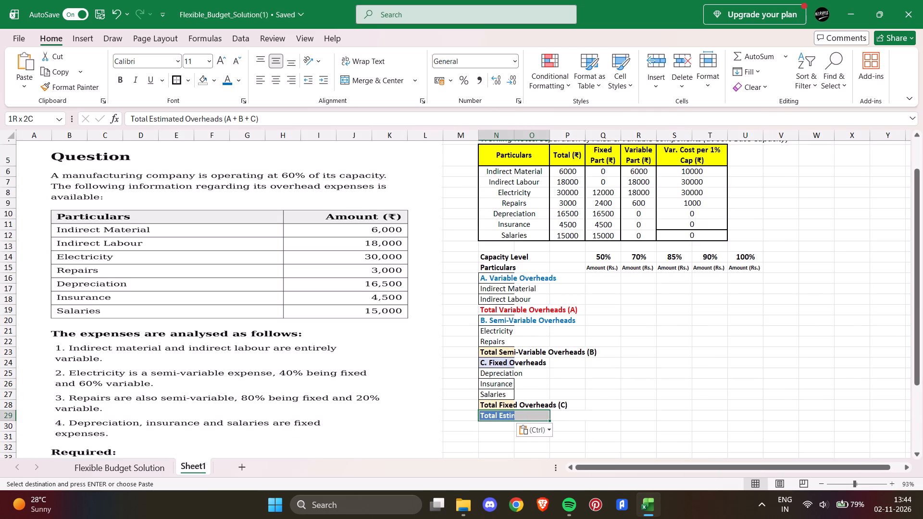
drag(537, 416, 557, 416)
click(362, 82)
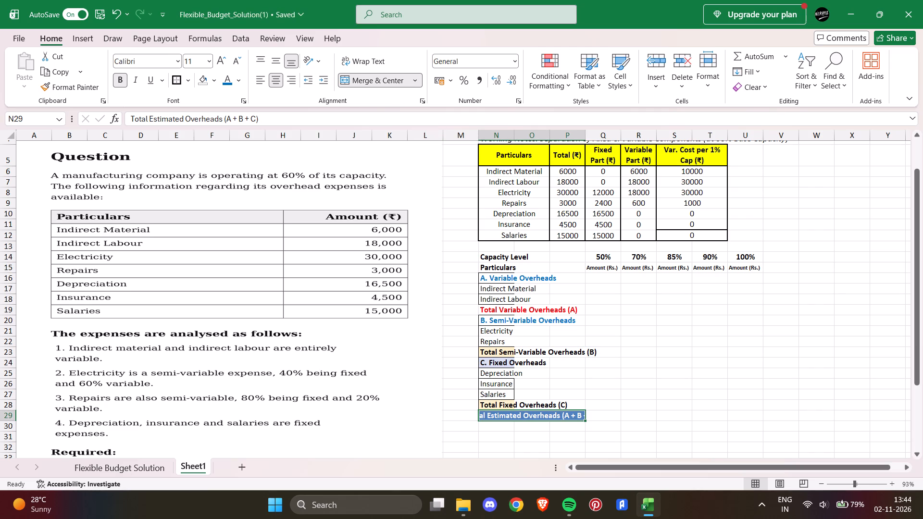
drag(493, 415, 598, 415)
click(362, 80)
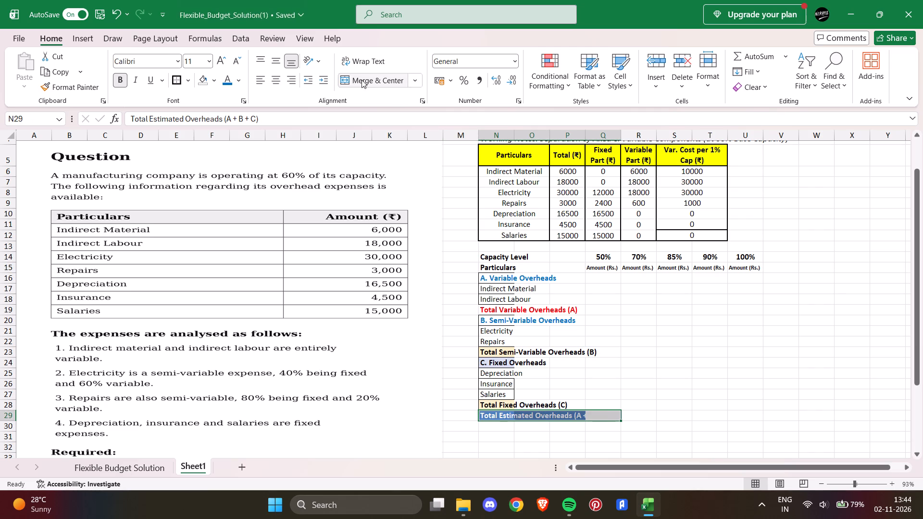
click(650, 386)
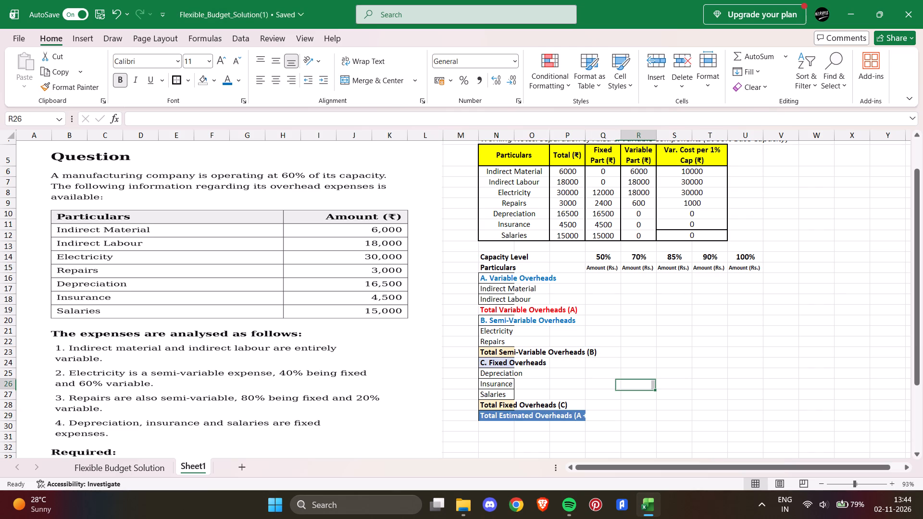
drag(490, 419, 602, 412)
click(377, 79)
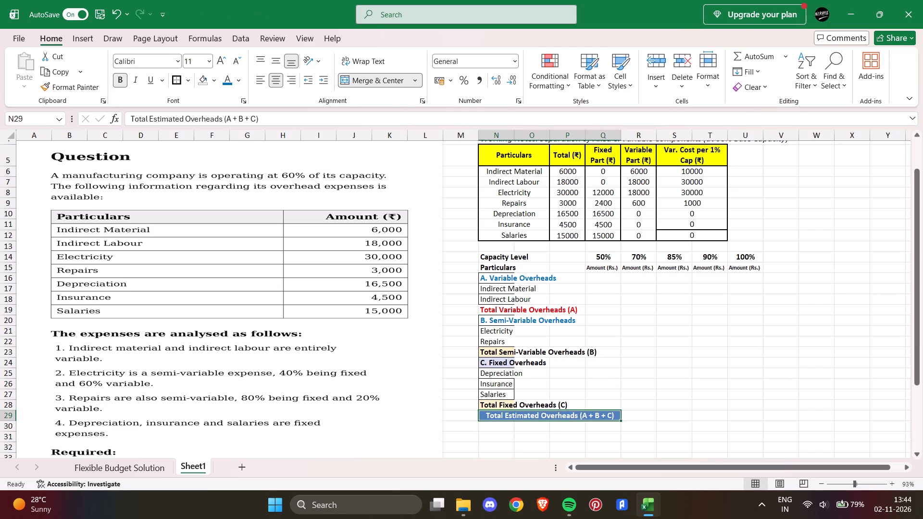
click(617, 374)
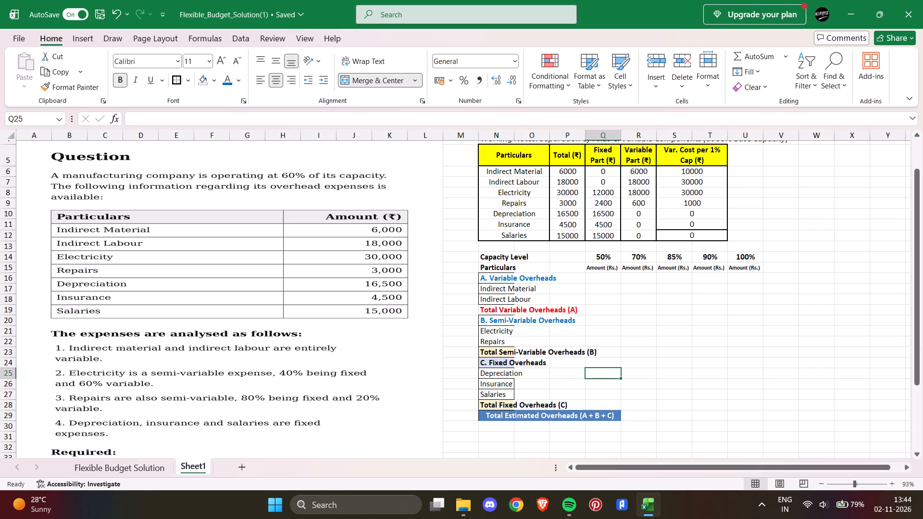
Set the "Total Semi-Variable Overheads (B)" and "Total Fixed Overheads (C)" labels to the blue font colour.
drag(490, 351, 587, 354)
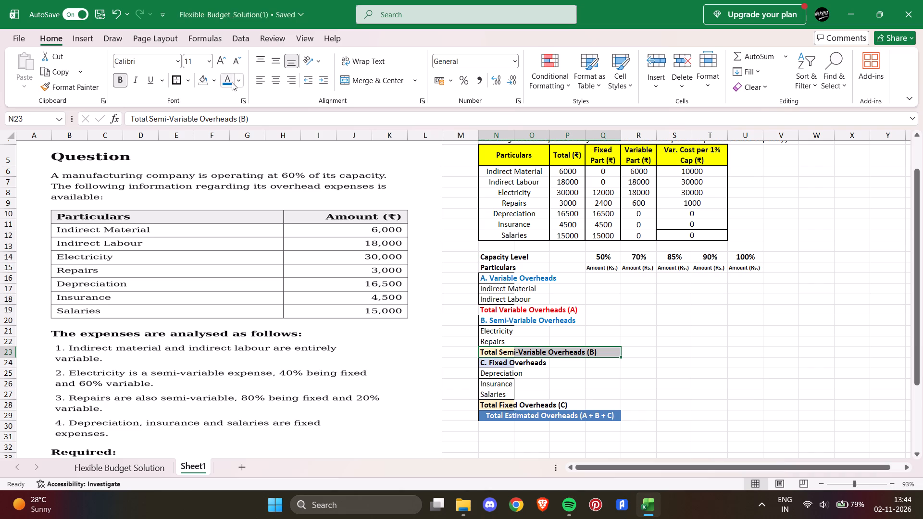
click(232, 82)
drag(486, 408, 558, 408)
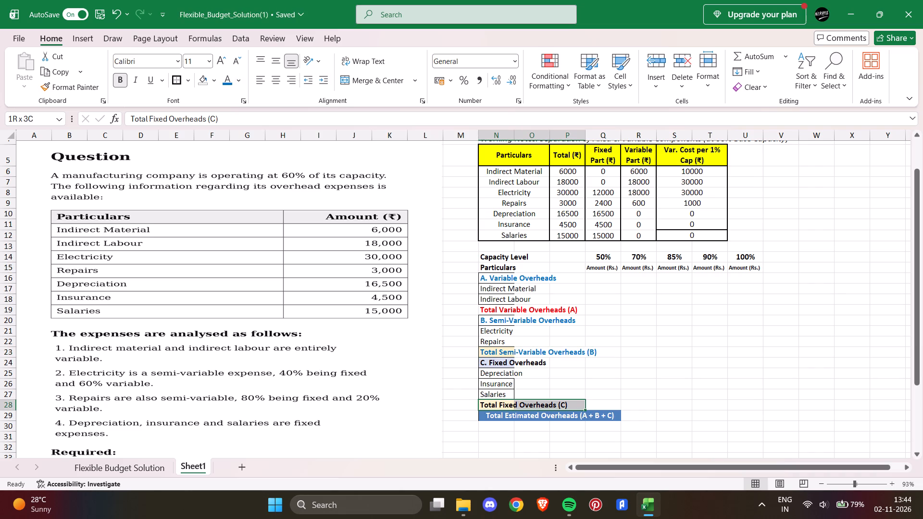
drag(558, 408, 560, 408)
click(226, 80)
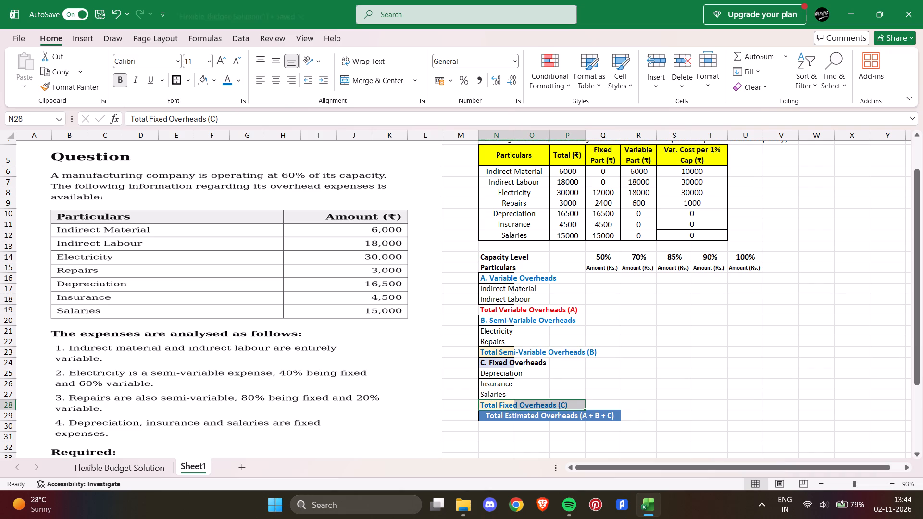
Remove the cell fill from N23, the "C. Fixed Overheads" heading in N24 and "Total Fixed Overheads (C)" in N28.
click(502, 352)
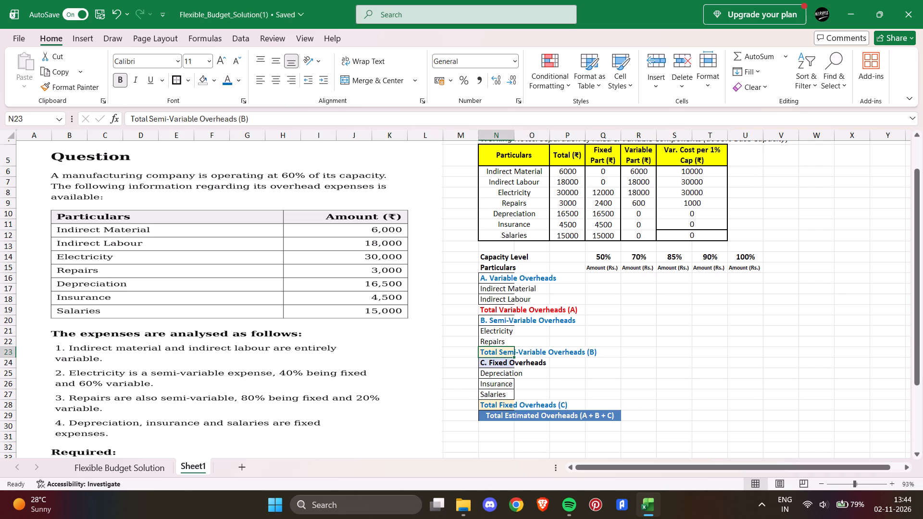
click(197, 80)
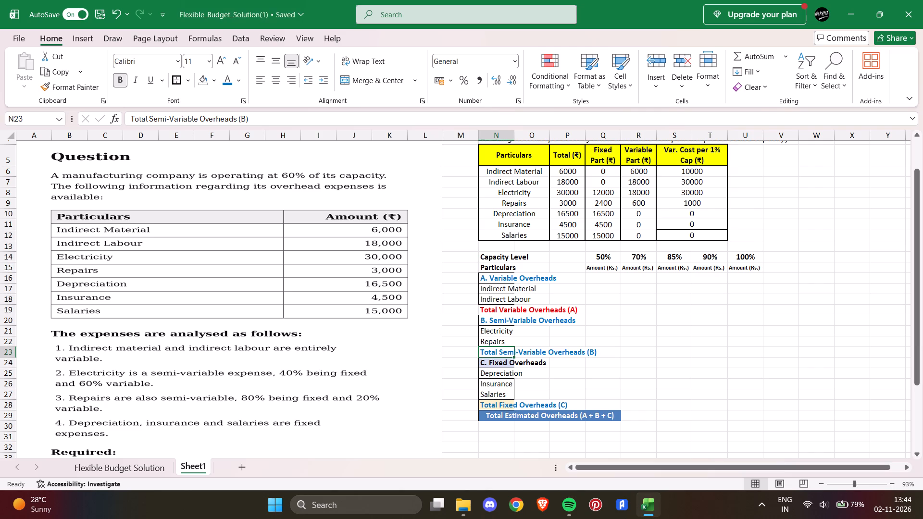
key(Down)
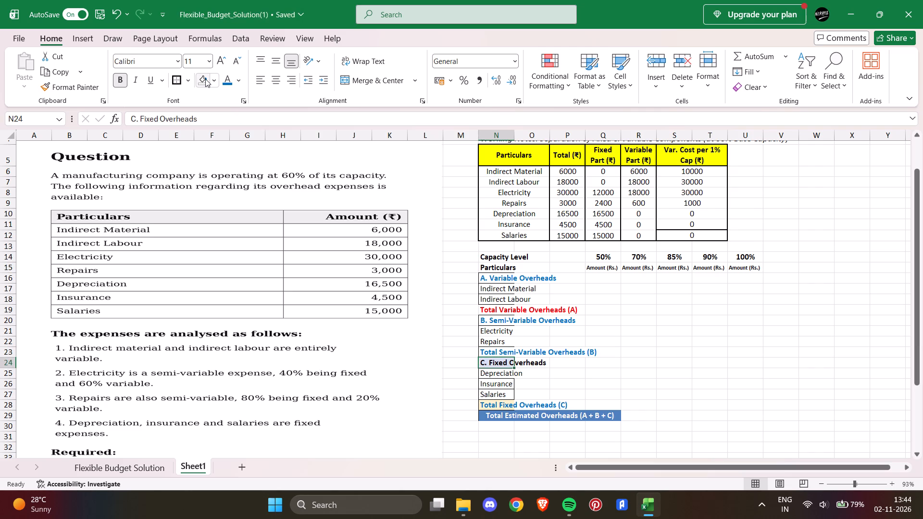
click(205, 79)
key(Down)
key(Down)
key(Down)
key(Down)
click(205, 83)
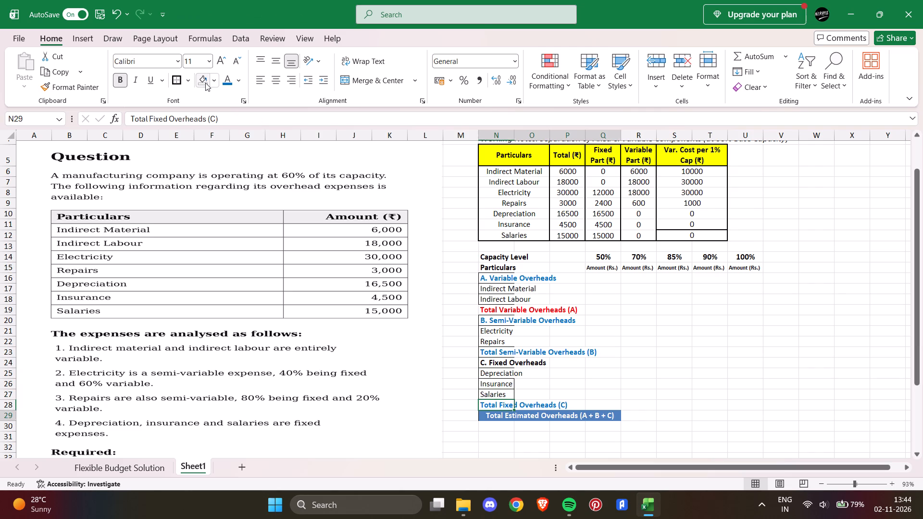
Give the "Total Estimated Overheads (A + B + C)" label in N29 the automatic black font colour and no cell fill.
key(Down)
click(205, 83)
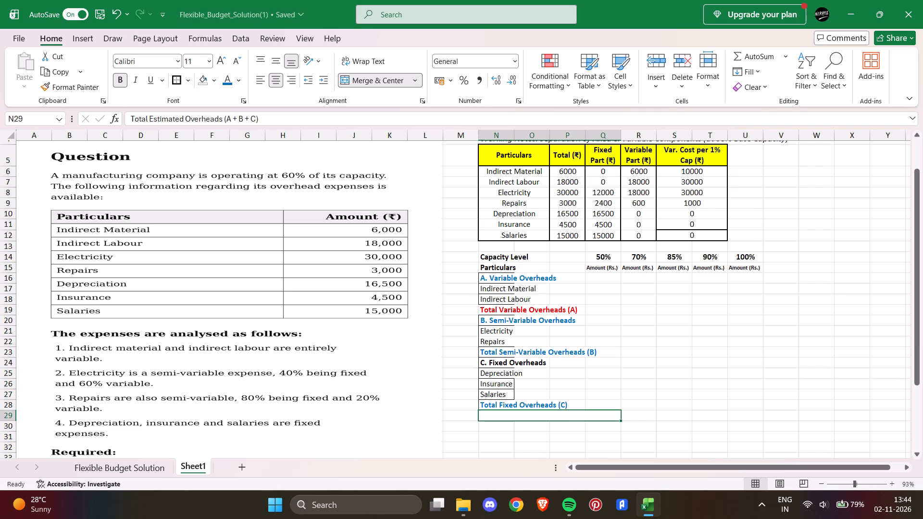
key(ctrl+z)
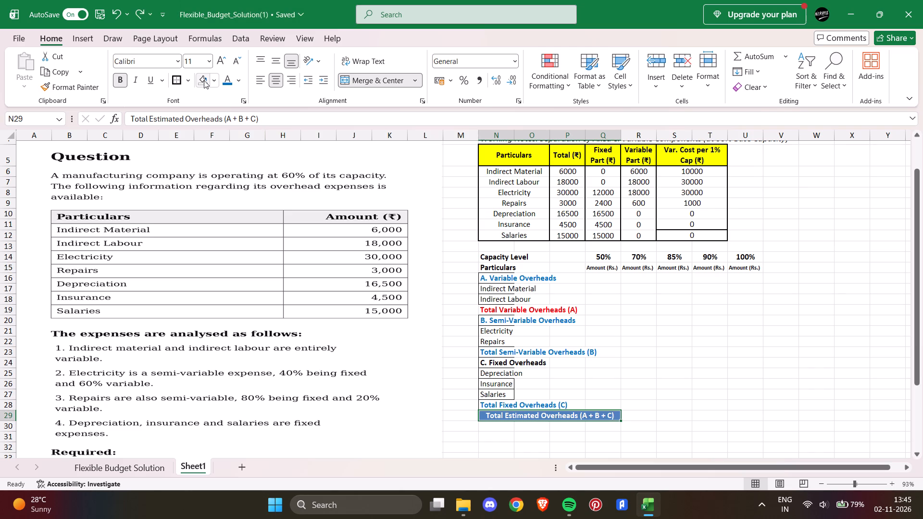
click(239, 82)
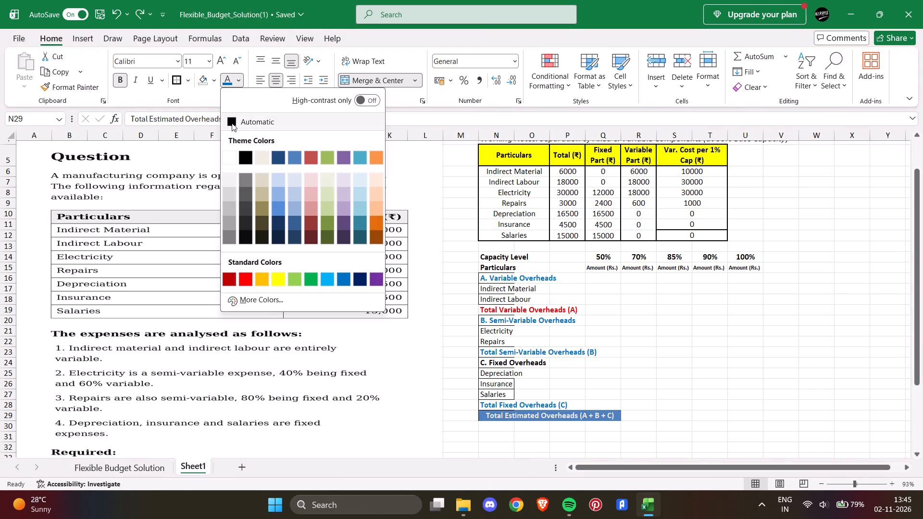
click(231, 121)
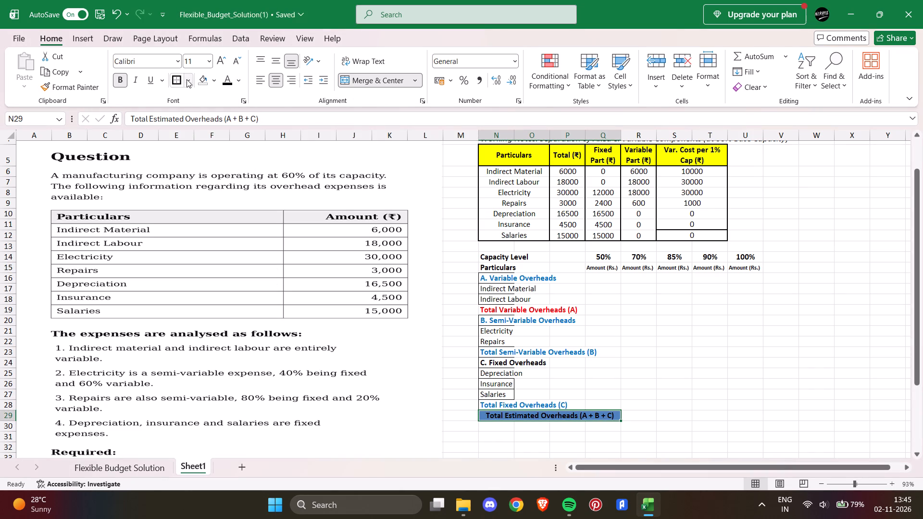
click(201, 86)
click(616, 393)
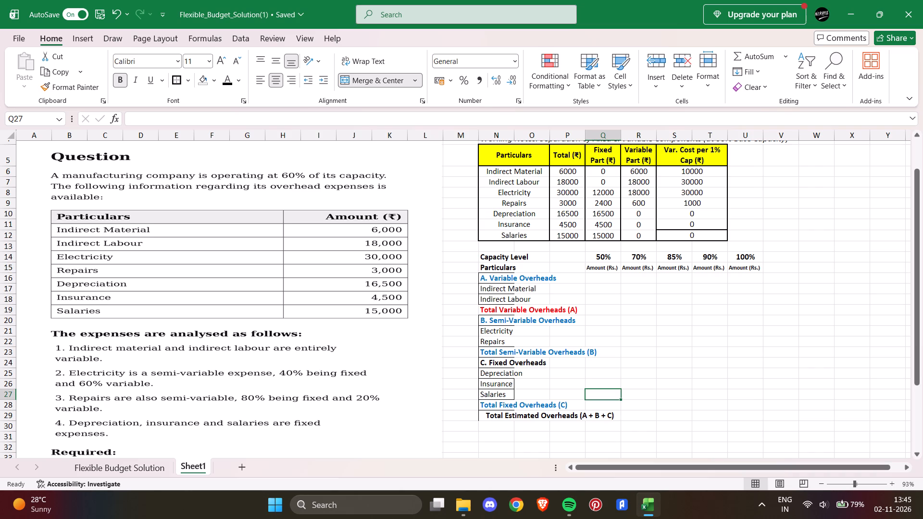
click(488, 417)
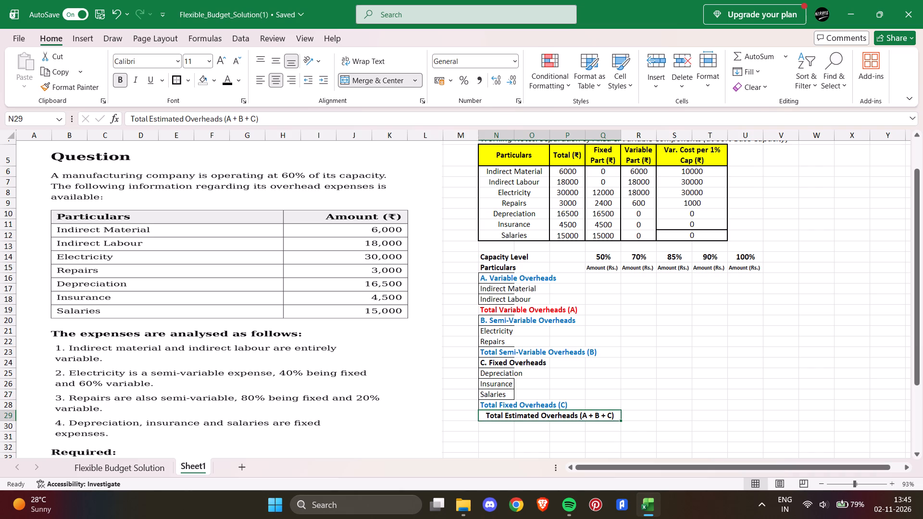
Set the font colour of the "Total Semi-Variable Overheads (B)" label in row 23 to standard red.
click(488, 352)
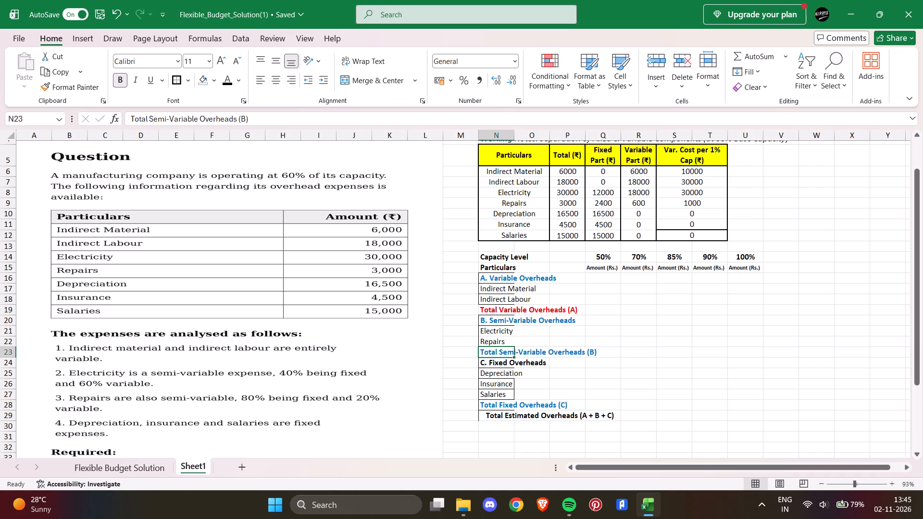
drag(493, 354, 590, 353)
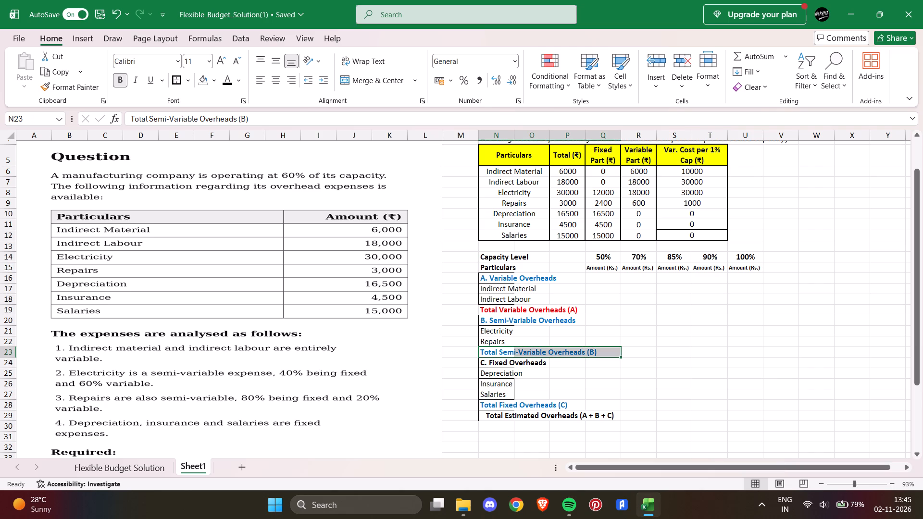
click(237, 80)
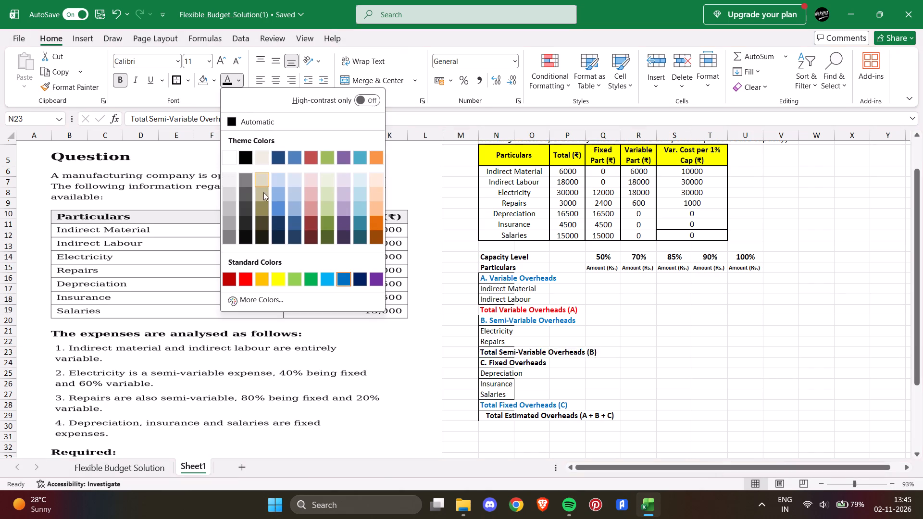
click(245, 275)
click(452, 376)
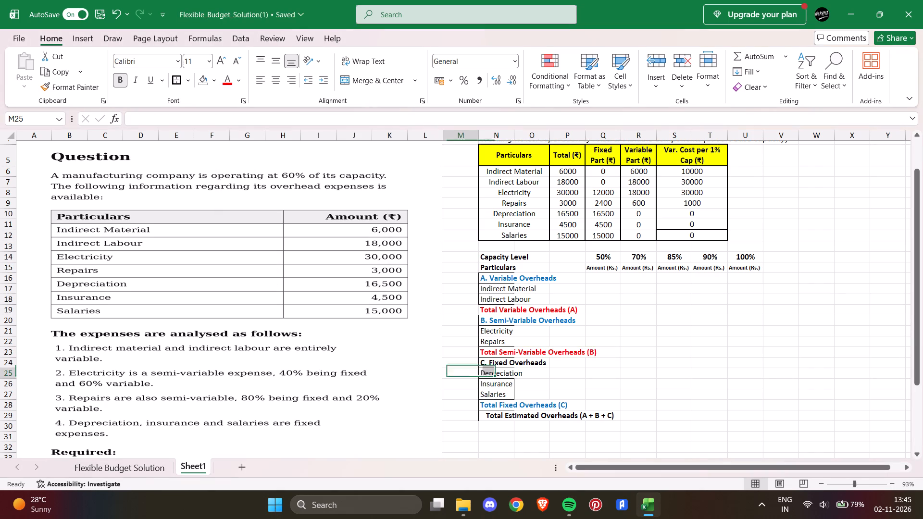
Set the font colour of the "C. Fixed Overheads" heading in row 24 to standard blue.
click(521, 363)
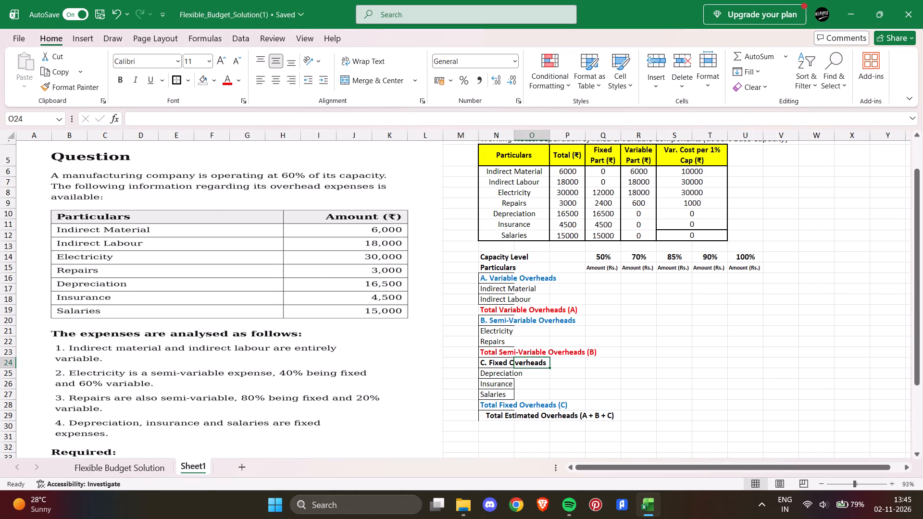
drag(486, 361, 524, 365)
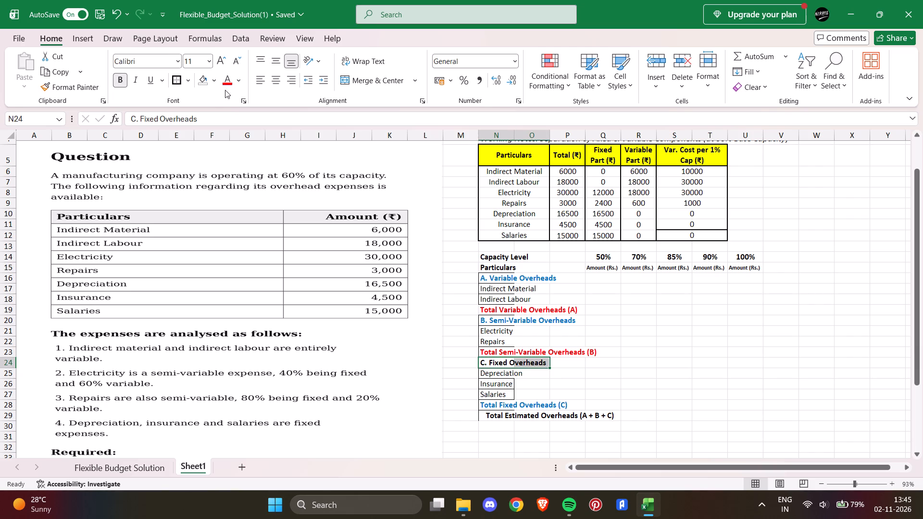
click(240, 81)
click(343, 278)
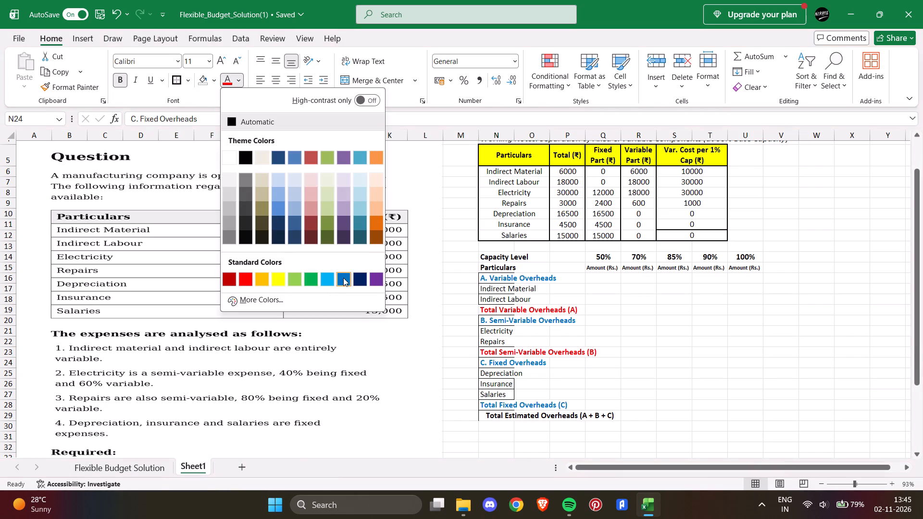
click(458, 377)
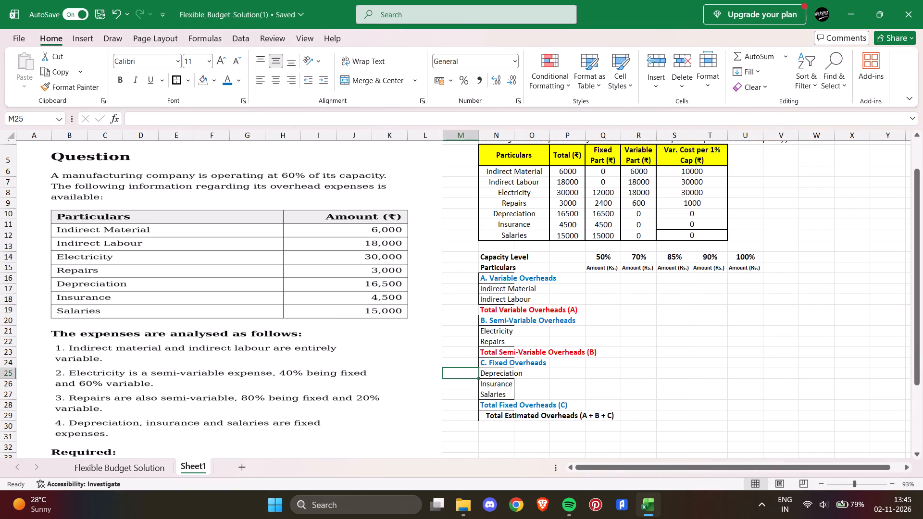
Set the font colour of the "Total Fixed Overheads (C)" label in row 28 to standard red.
drag(487, 405, 548, 409)
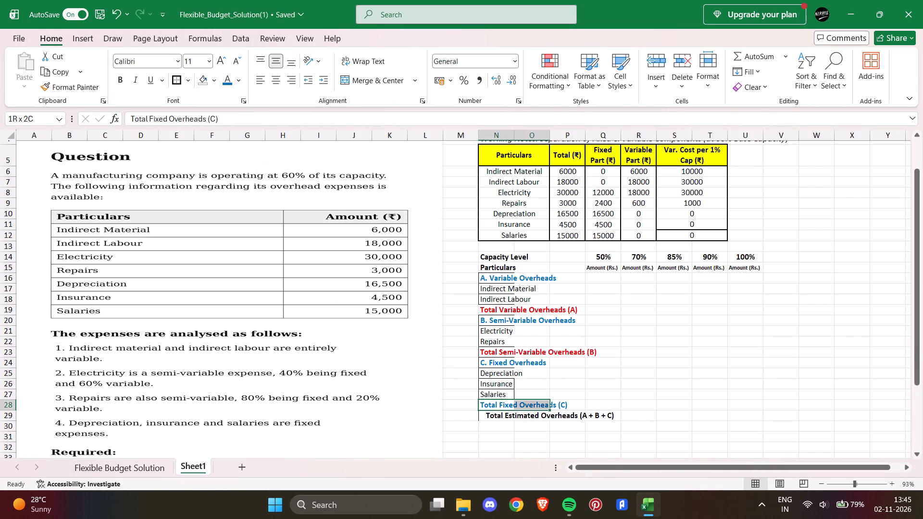
drag(548, 409, 562, 411)
drag(486, 402, 550, 409)
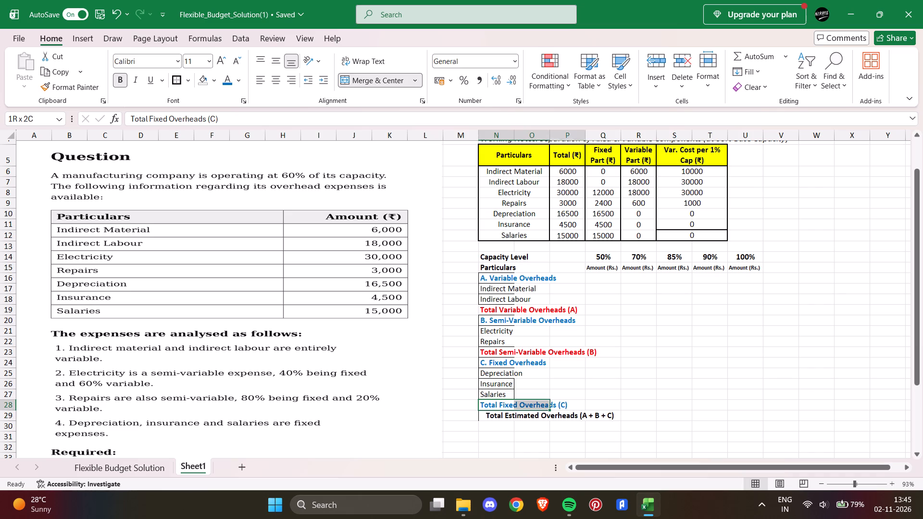
drag(550, 409, 553, 408)
click(237, 80)
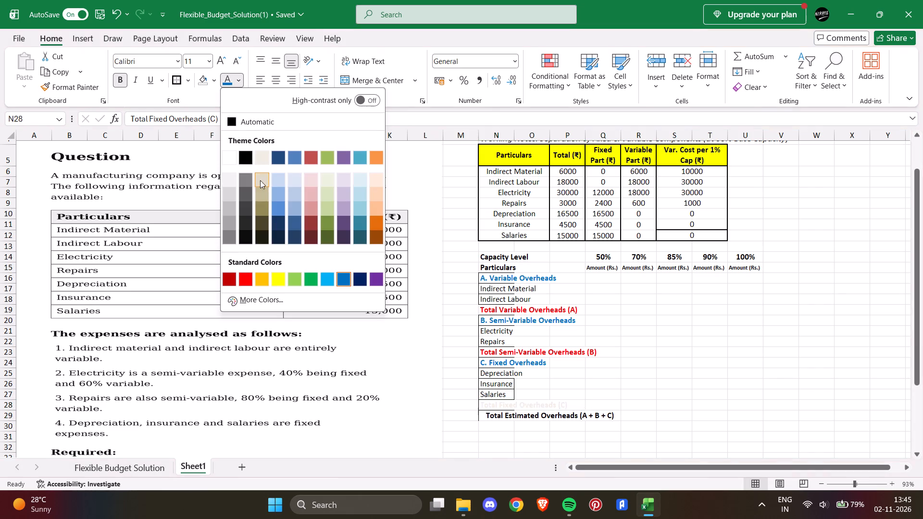
click(246, 281)
click(572, 383)
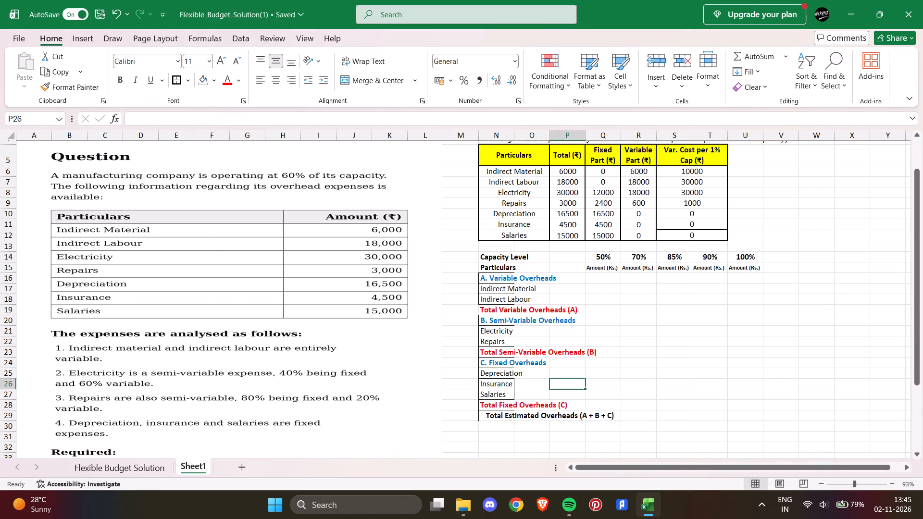
Move the capacity percentages and "Amount (Rs.)" headings in rows 14–15 one column over, starting at R14.
drag(590, 262, 728, 267)
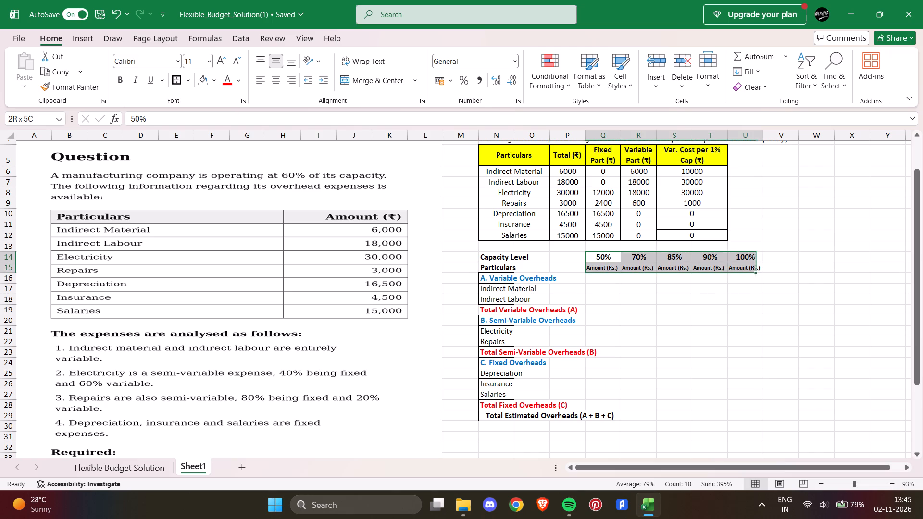
drag(728, 267, 729, 267)
key(ctrl+x)
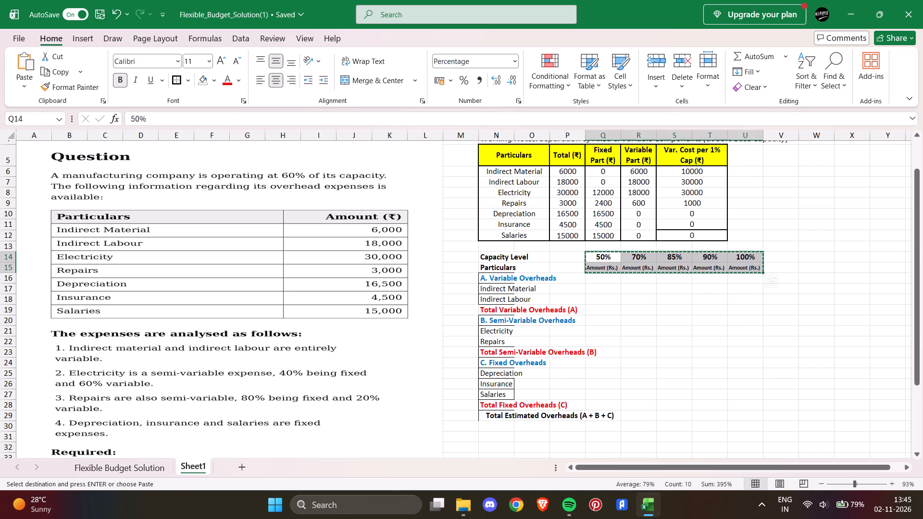
click(643, 259)
key(ctrl+v)
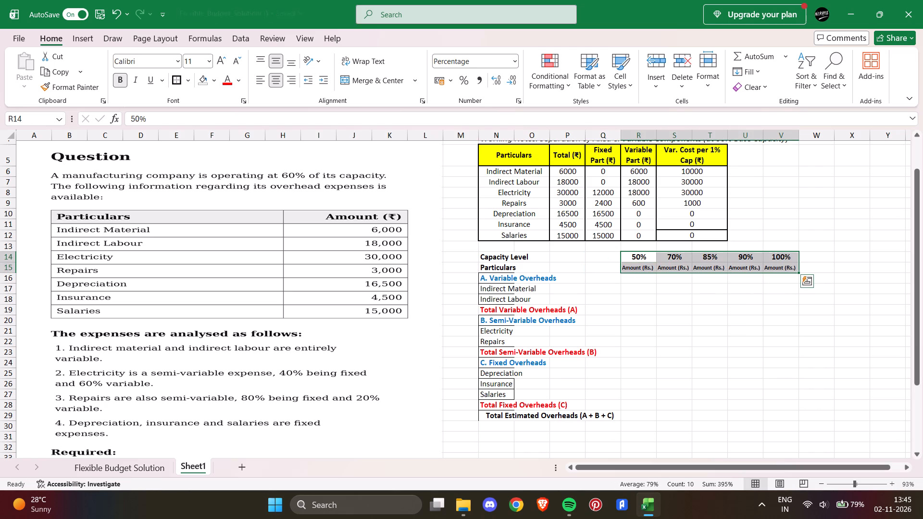
Left-align the "Total Estimated Overheads (A + B + C)" label in row 29.
click(488, 419)
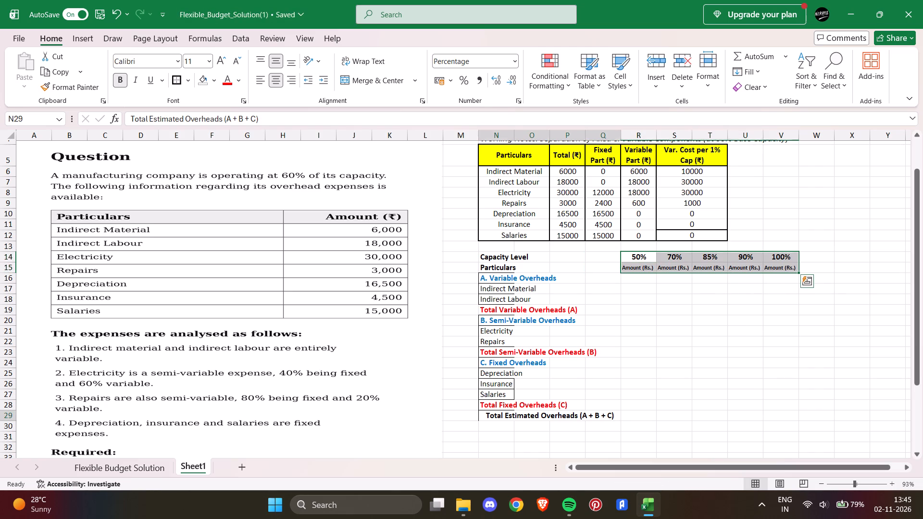
click(264, 77)
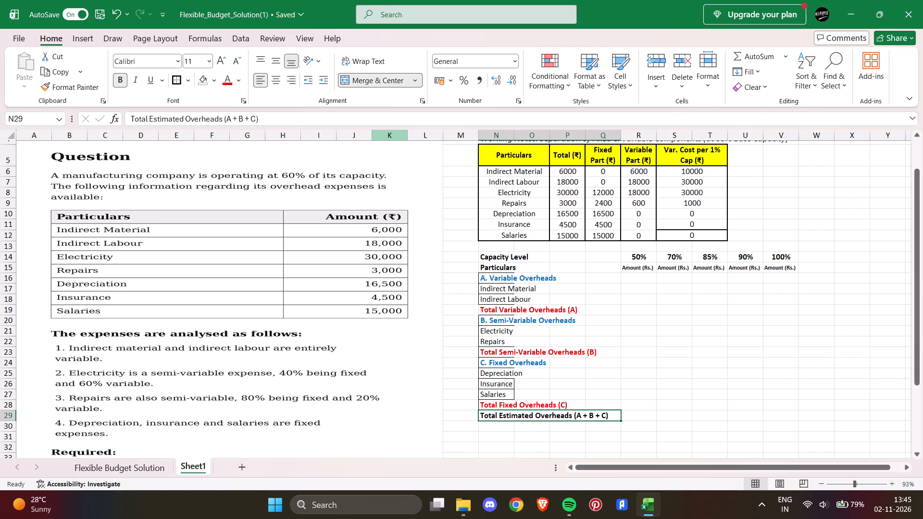
click(623, 357)
Erase the leftover cell borders around the statement's labels from "Capacity Level" down to "Total Estimated Overheads (A + B + C)".
drag(189, 80, 189, 85)
click(208, 393)
drag(497, 455, 500, 354)
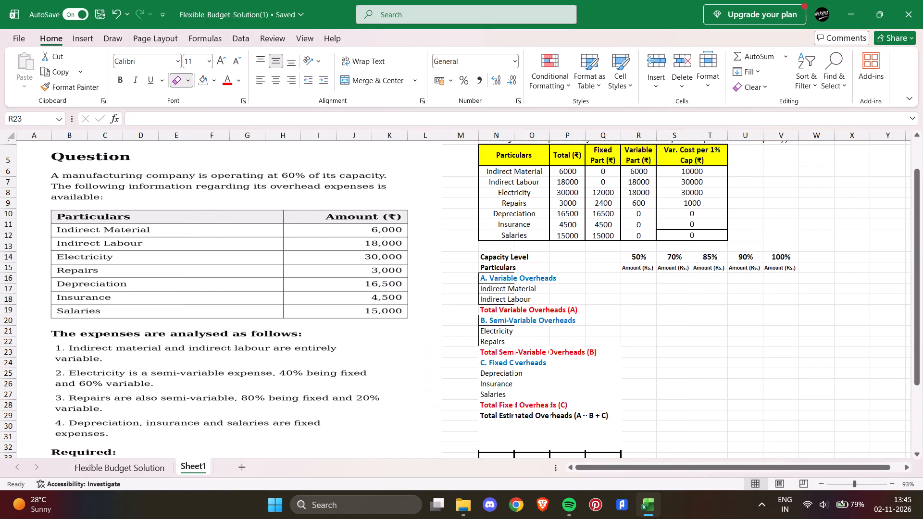
drag(500, 354, 500, 302)
drag(536, 324, 490, 260)
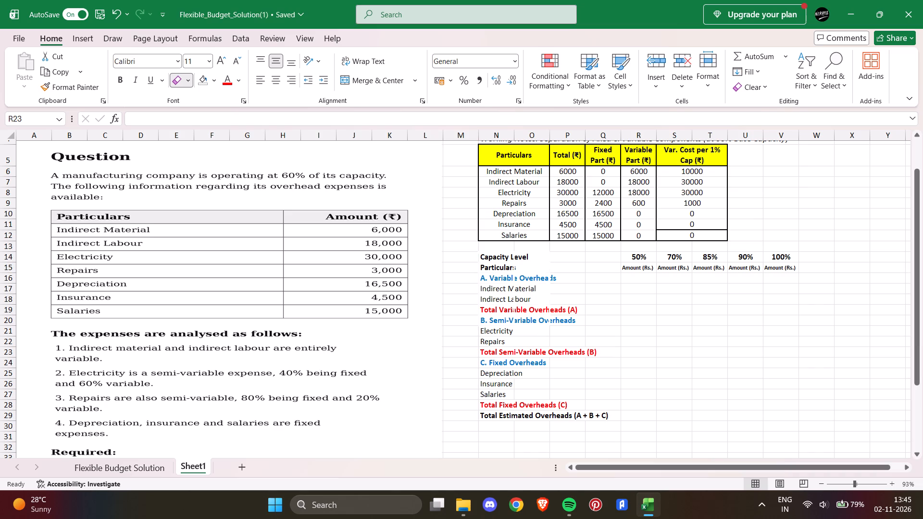
drag(490, 260, 489, 260)
drag(561, 312, 495, 410)
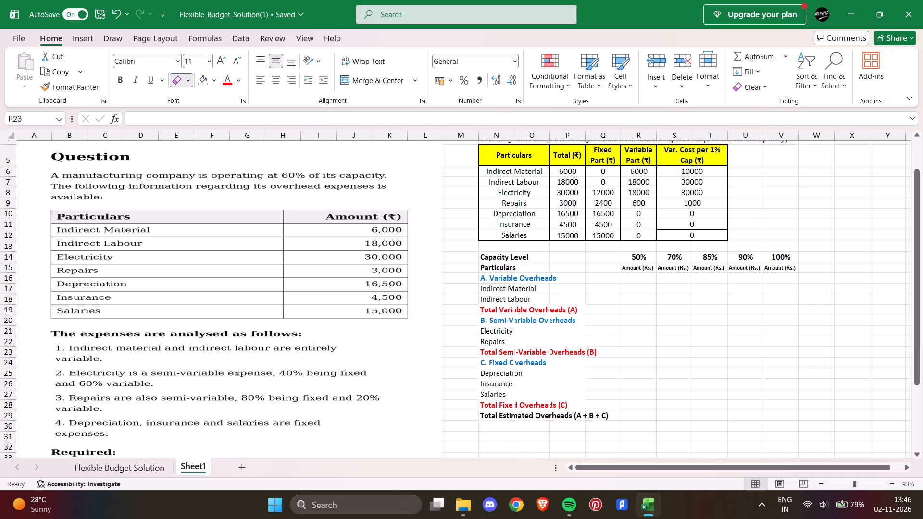
drag(495, 410, 496, 415)
drag(599, 384, 535, 330)
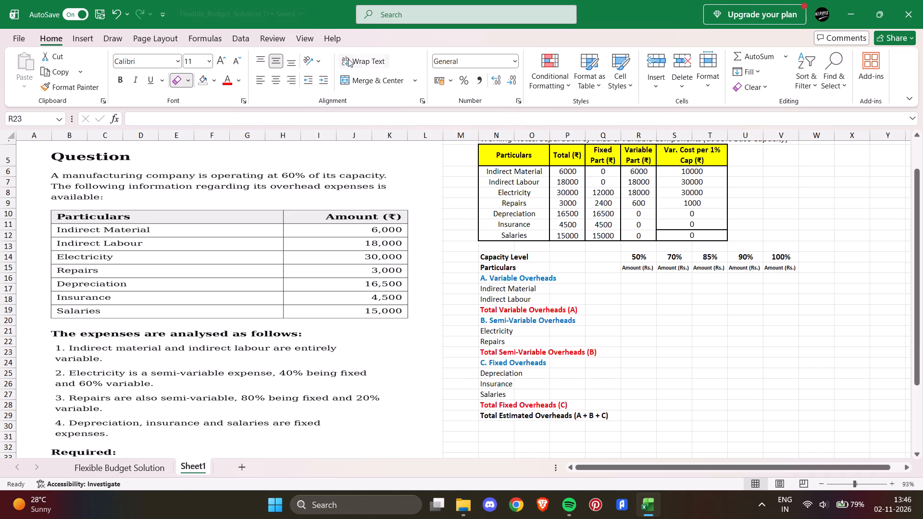
Apply a thick outside border to cell R23.
drag(215, 75, 215, 82)
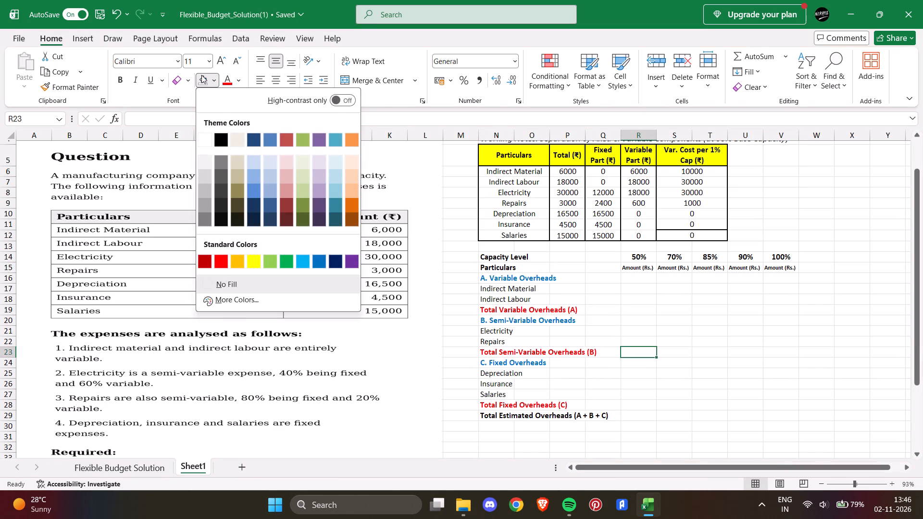
click(187, 80)
click(230, 235)
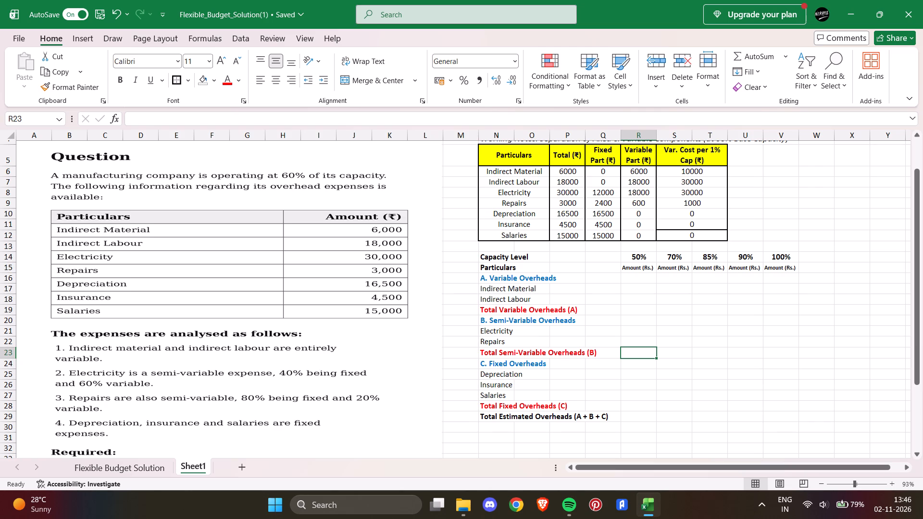
Fill the merged "Total Estimated Overheads (A + B + C)" cell in row 29 with standard yellow.
drag(487, 416, 505, 416)
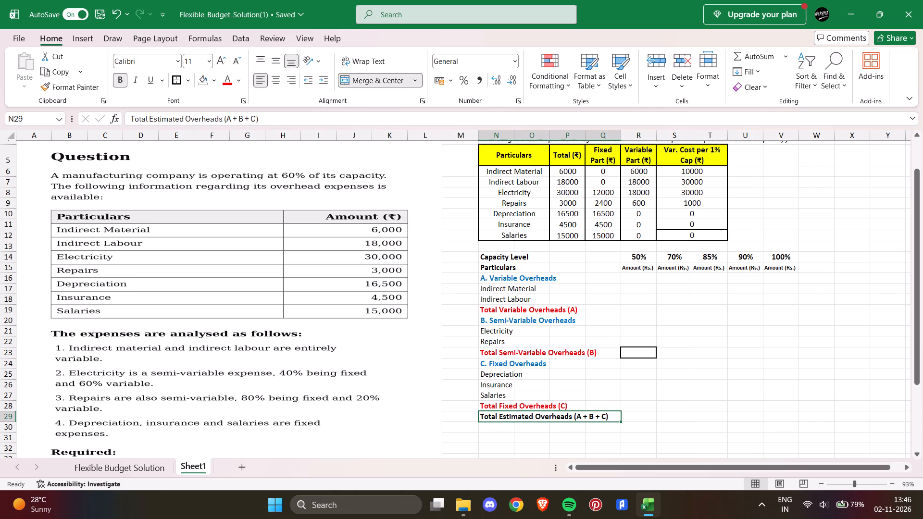
click(237, 80)
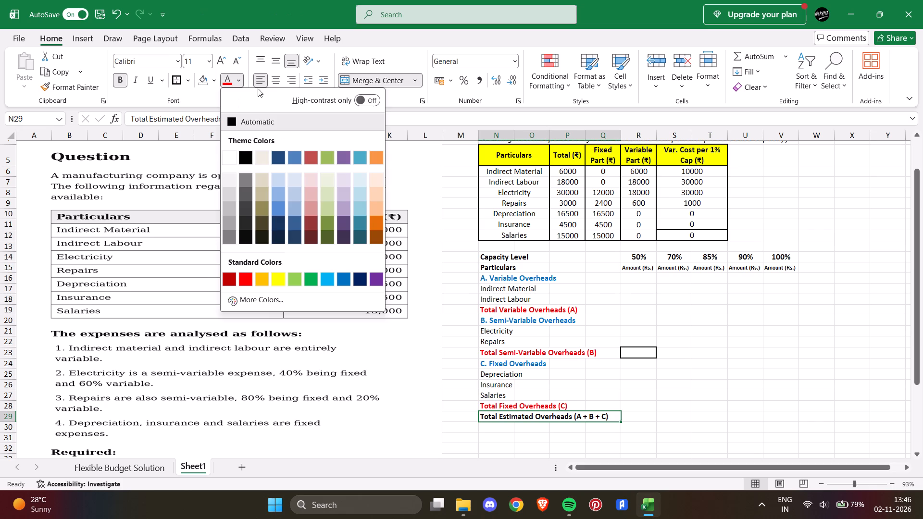
click(238, 76)
click(214, 77)
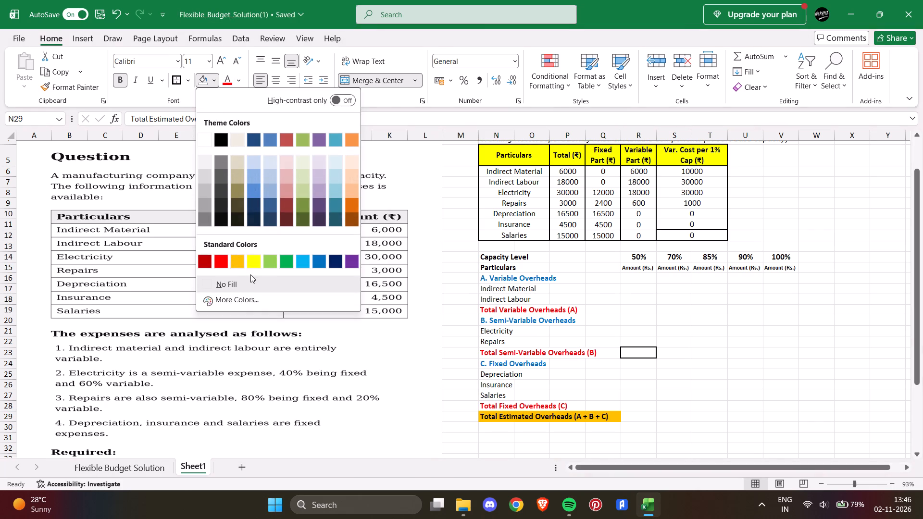
click(249, 259)
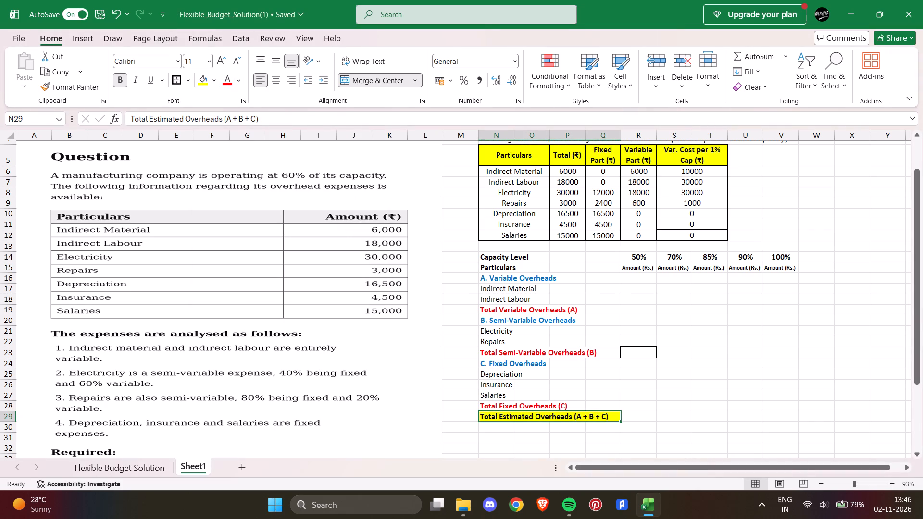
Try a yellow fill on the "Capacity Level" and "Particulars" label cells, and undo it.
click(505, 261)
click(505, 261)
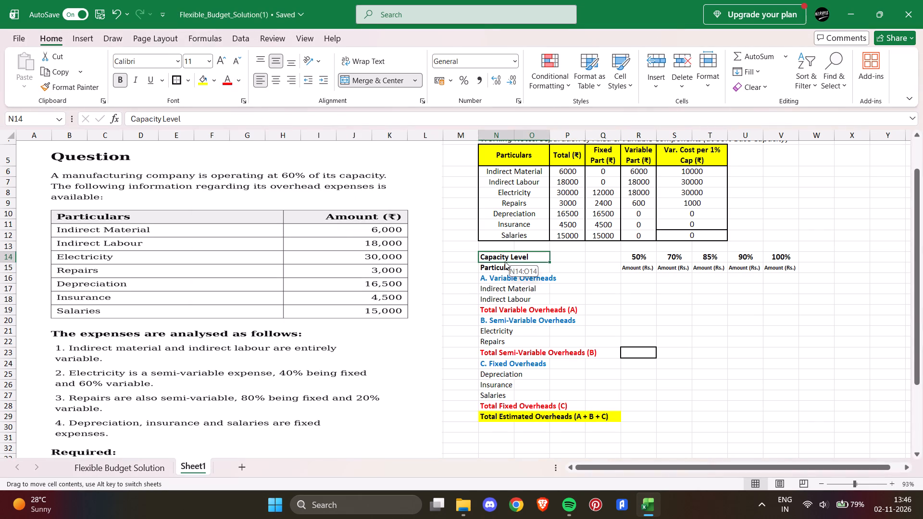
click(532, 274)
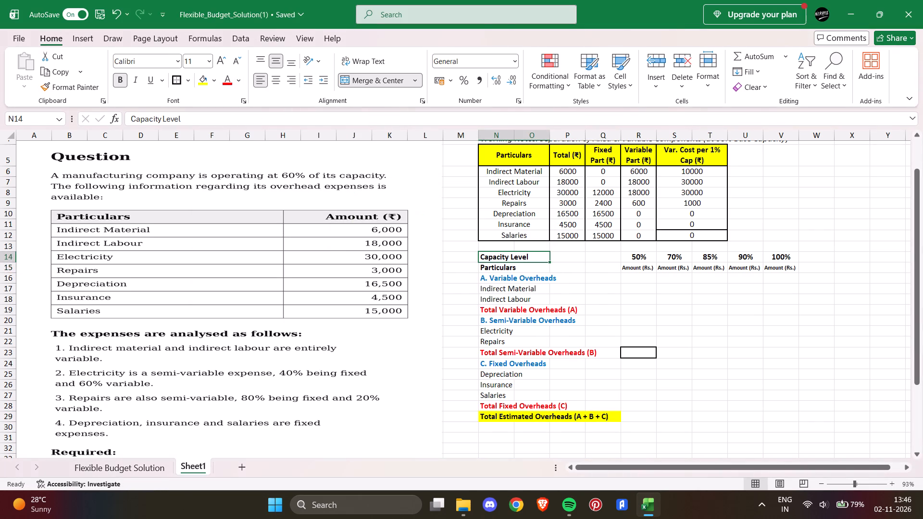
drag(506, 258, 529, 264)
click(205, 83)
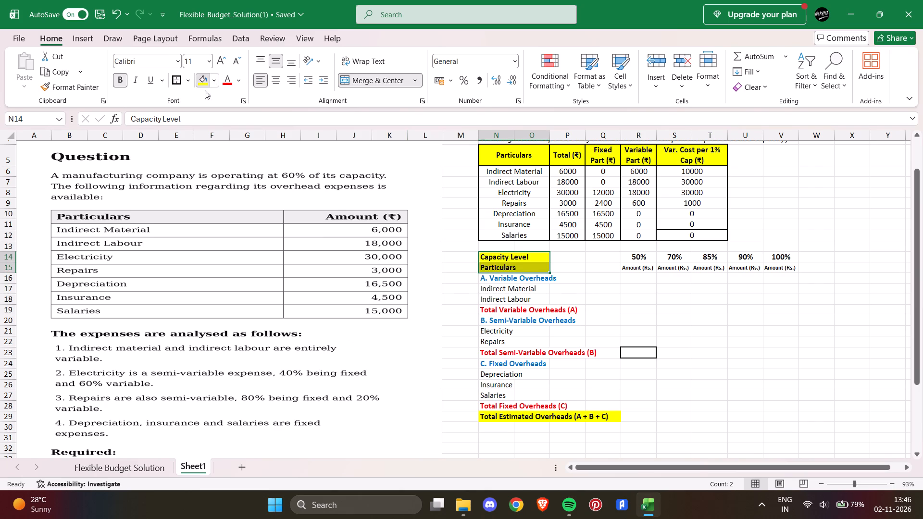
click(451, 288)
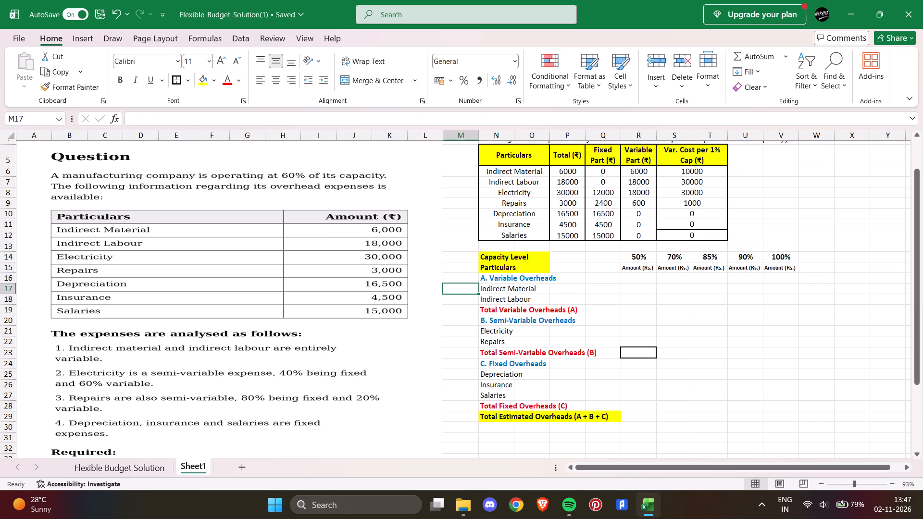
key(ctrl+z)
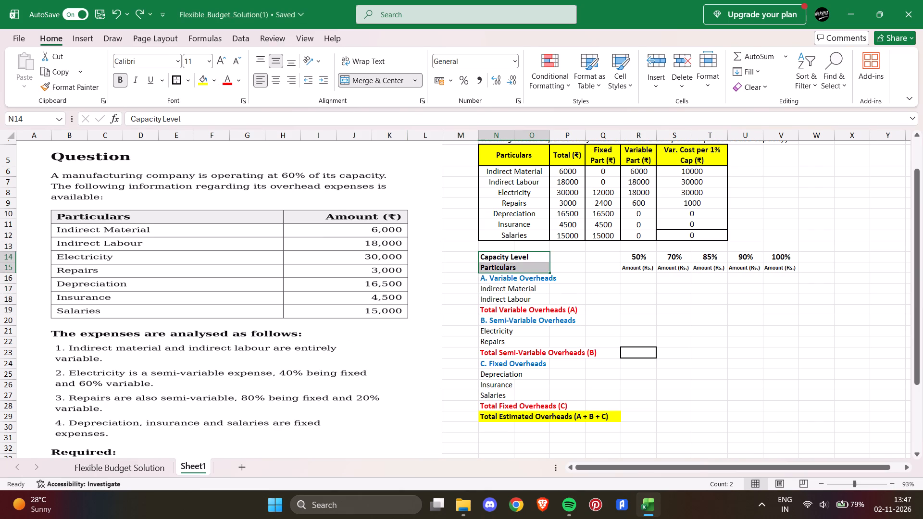
Apply a thick outside border around the whole flexible budget statement, N14 to V29.
click(599, 282)
drag(490, 261, 522, 273)
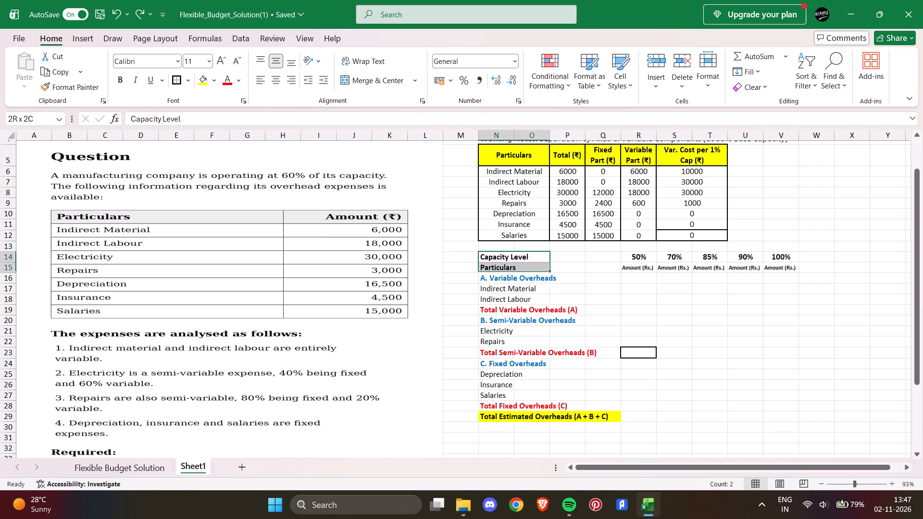
drag(522, 273, 725, 324)
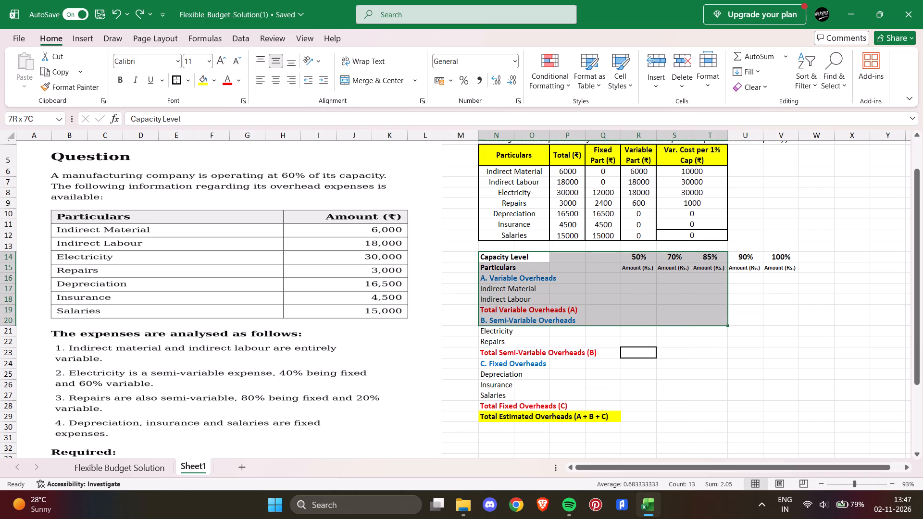
drag(725, 324, 784, 343)
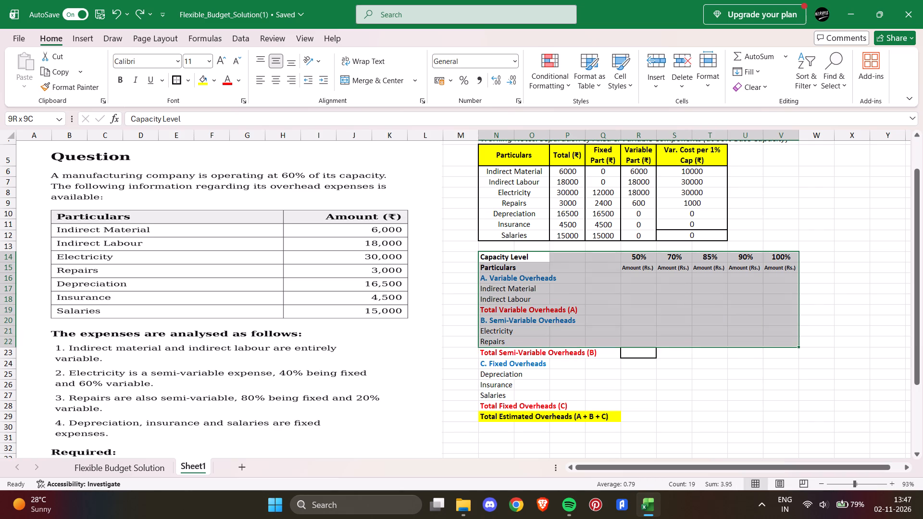
drag(784, 343, 782, 415)
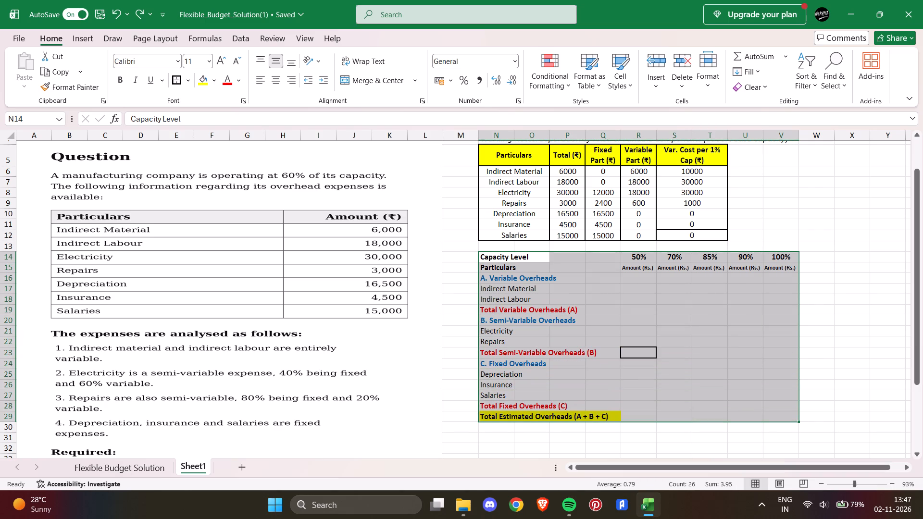
click(178, 79)
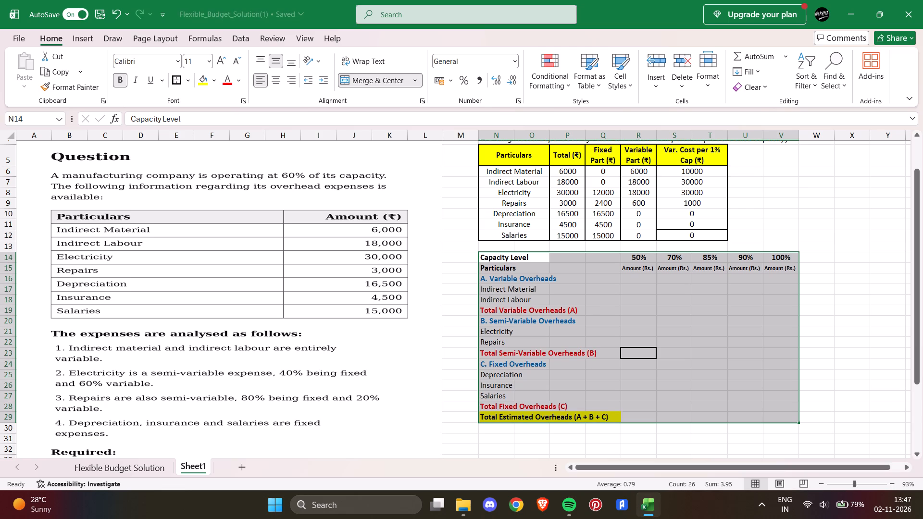
Apply a thick outside border around the statement's two header rows, N14 to V15.
drag(486, 264, 641, 272)
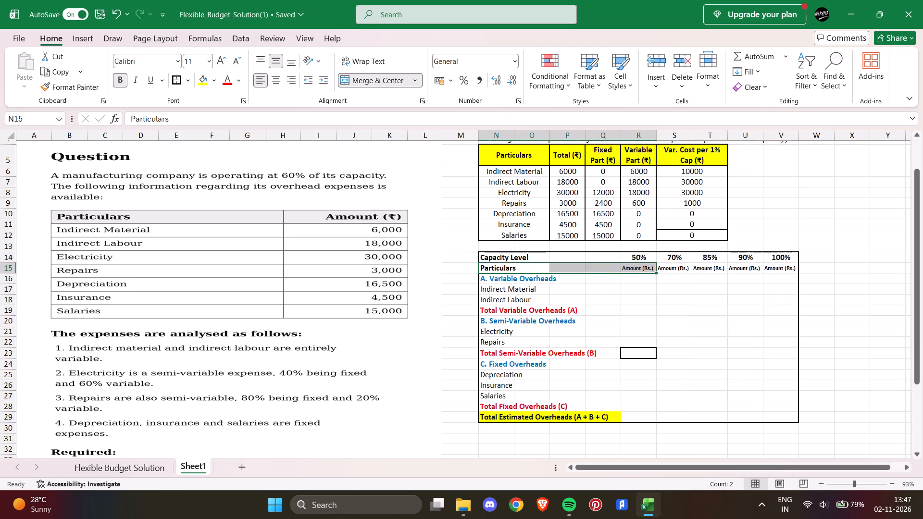
drag(489, 259, 760, 274)
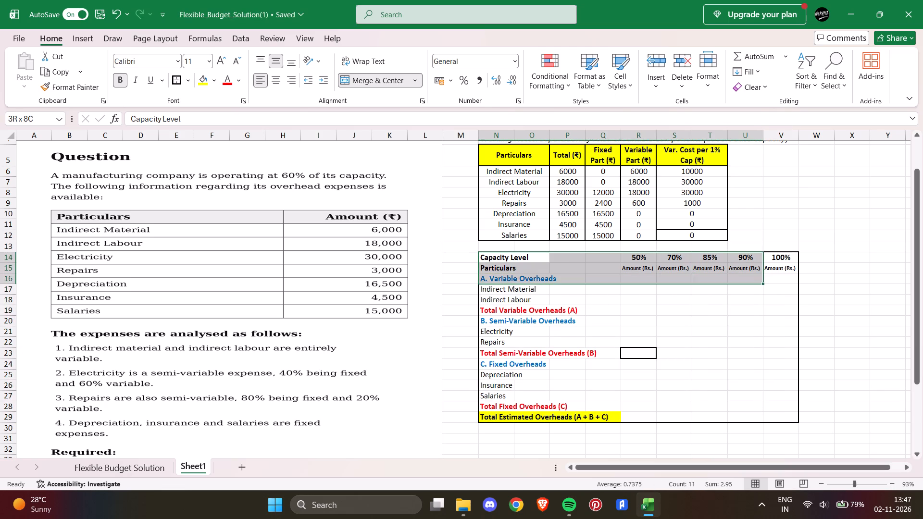
drag(760, 274, 783, 270)
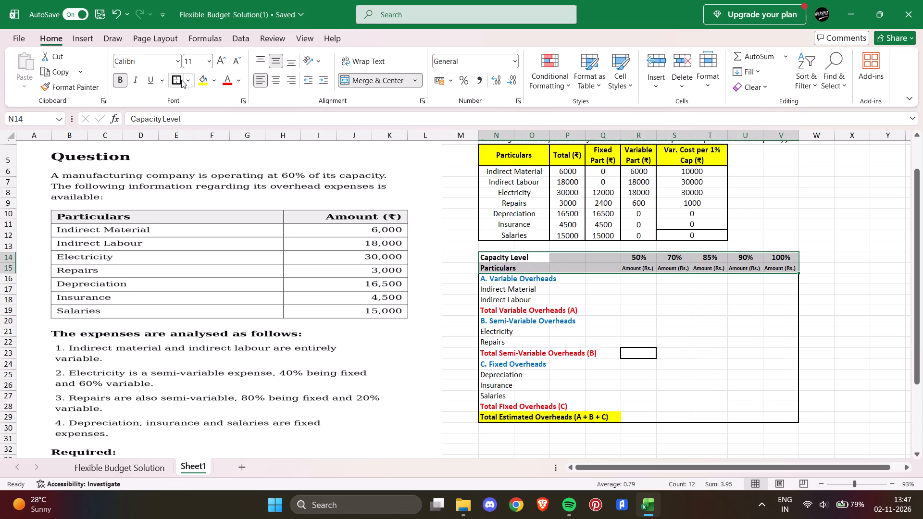
click(181, 80)
Apply a thick outside border around the statement's label block, N14 to Q29.
drag(592, 257, 613, 311)
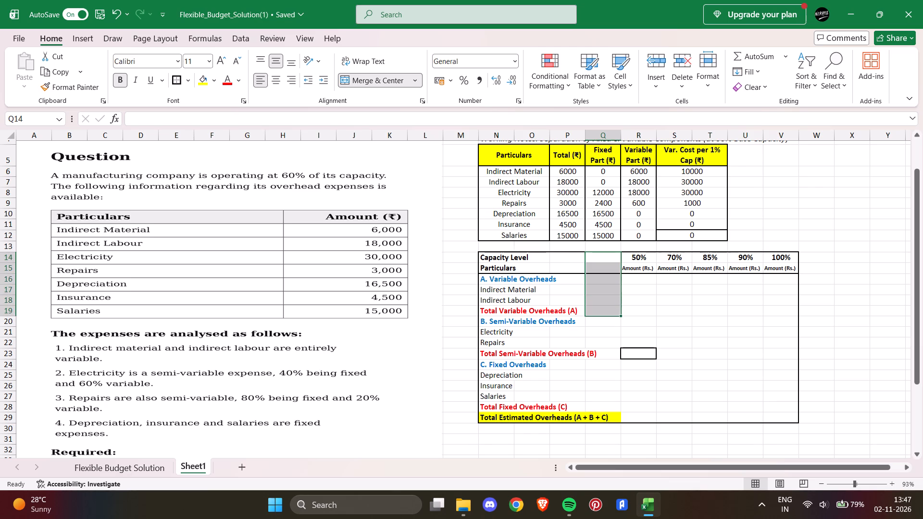
drag(499, 259, 615, 407)
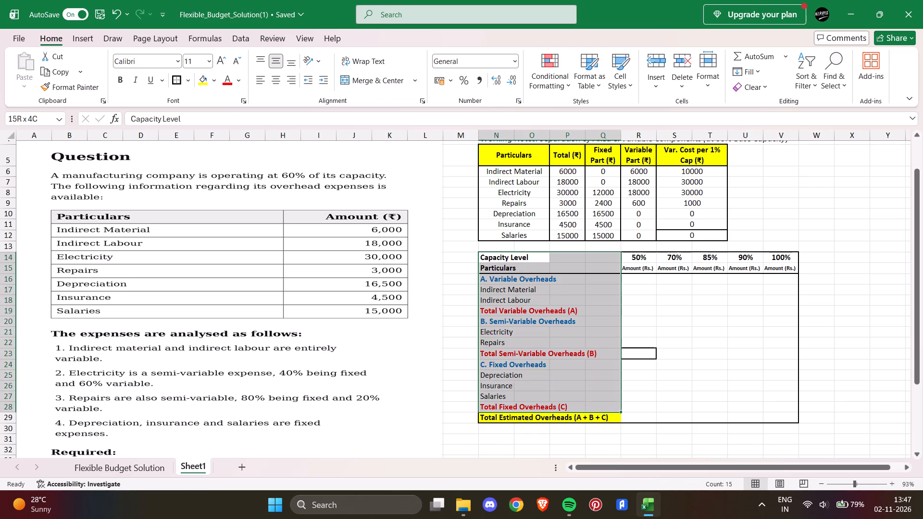
drag(615, 407, 615, 415)
click(179, 79)
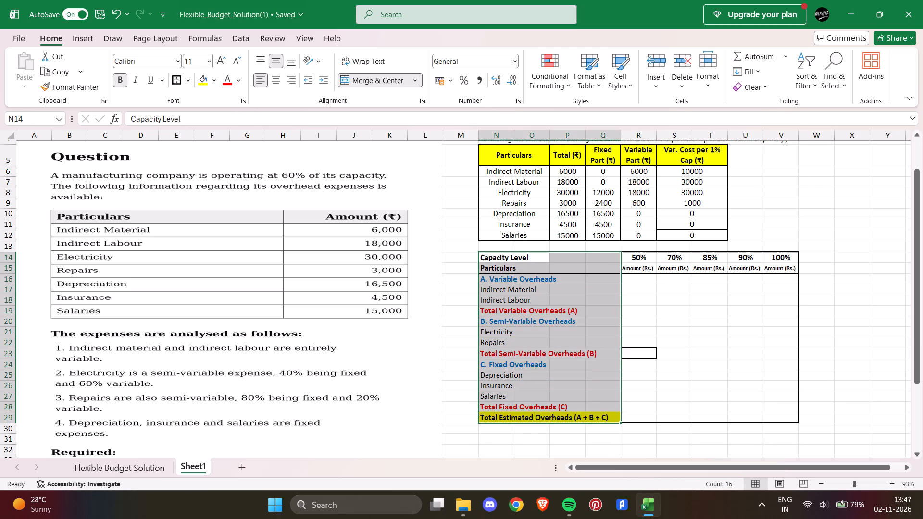
Apply a thick outside border separately around each of the 50%, 70%, 85% and 90% capacity columns, rows 14 to 29.
drag(632, 258, 648, 413)
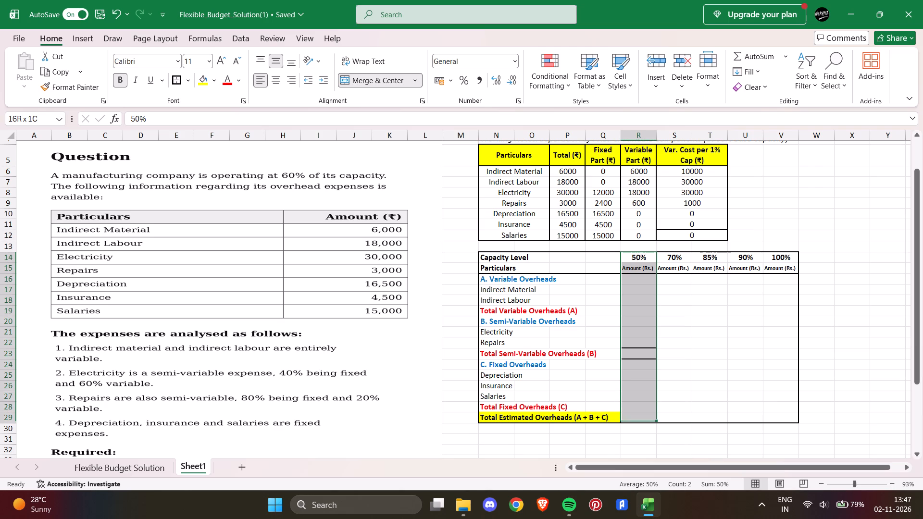
drag(648, 413, 648, 418)
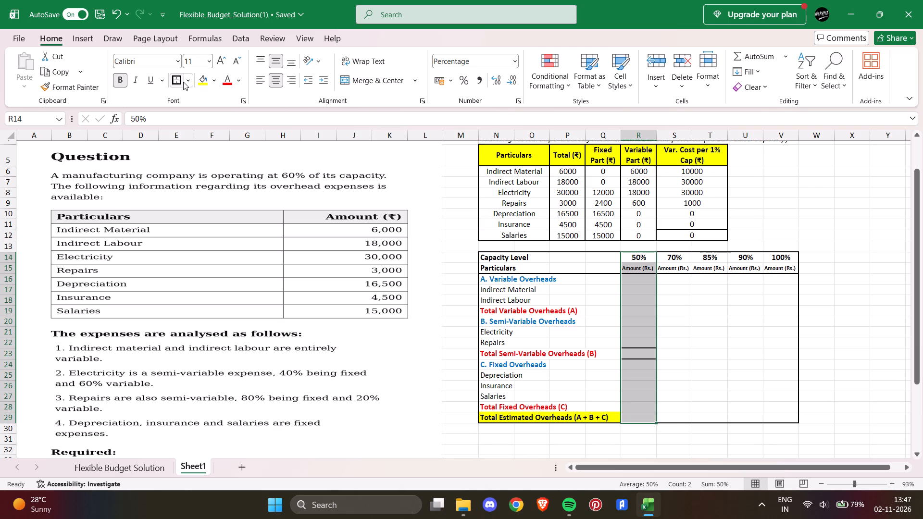
click(178, 80)
key(Right)
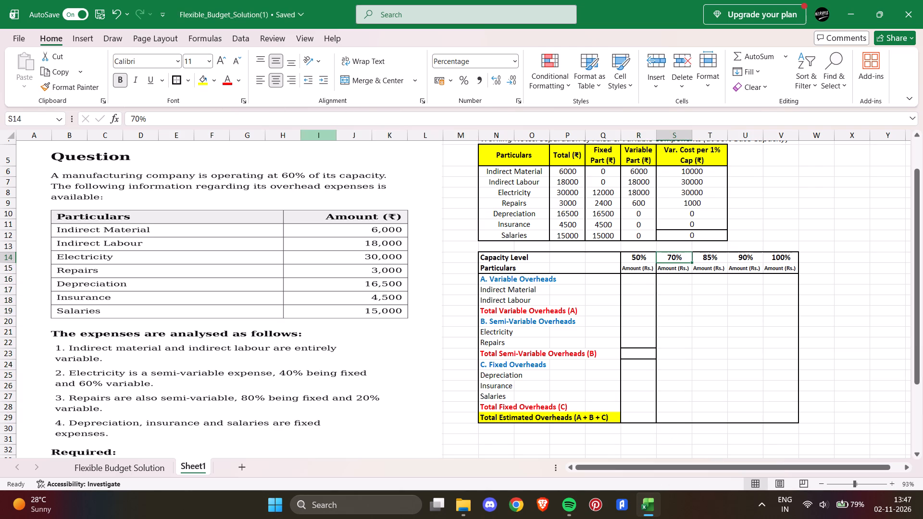
drag(676, 256, 679, 413)
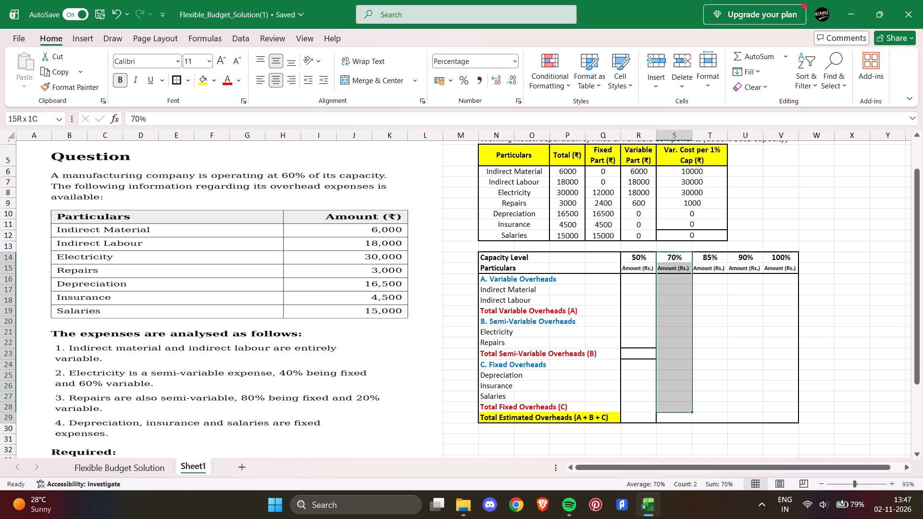
drag(679, 413, 679, 415)
click(177, 78)
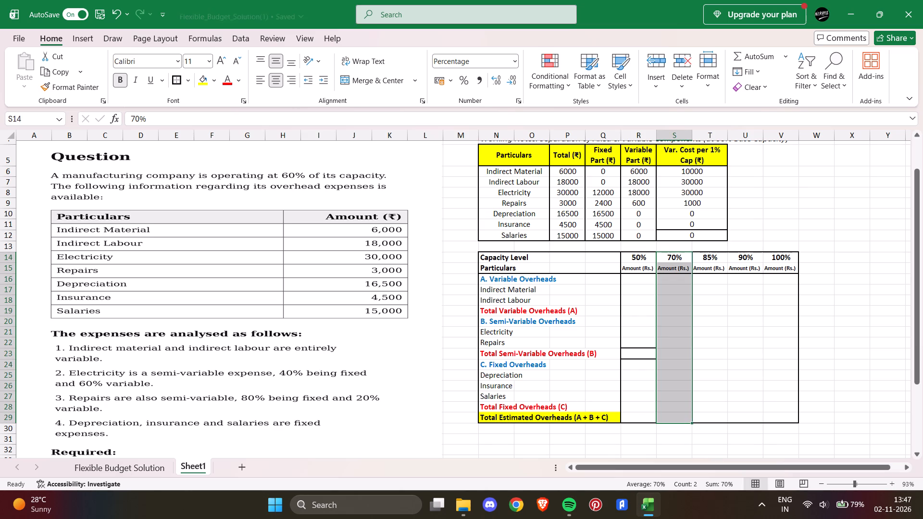
drag(703, 259, 706, 416)
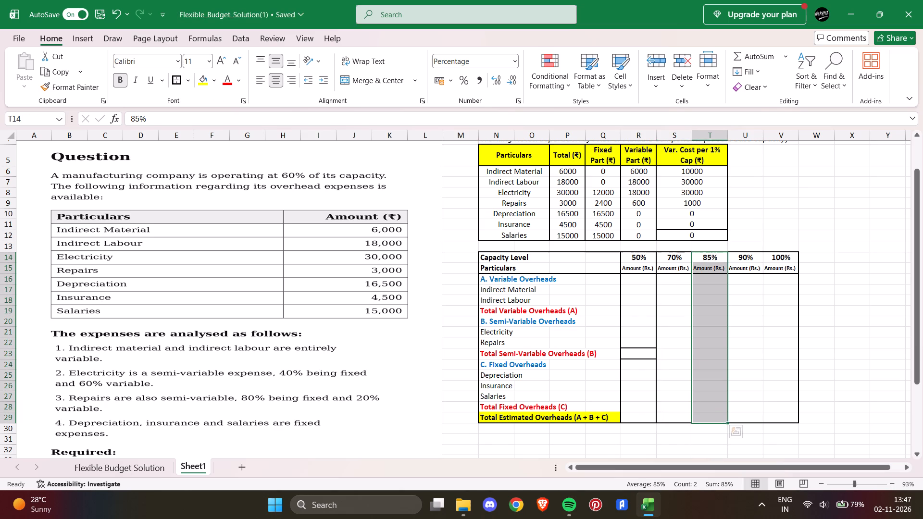
click(180, 79)
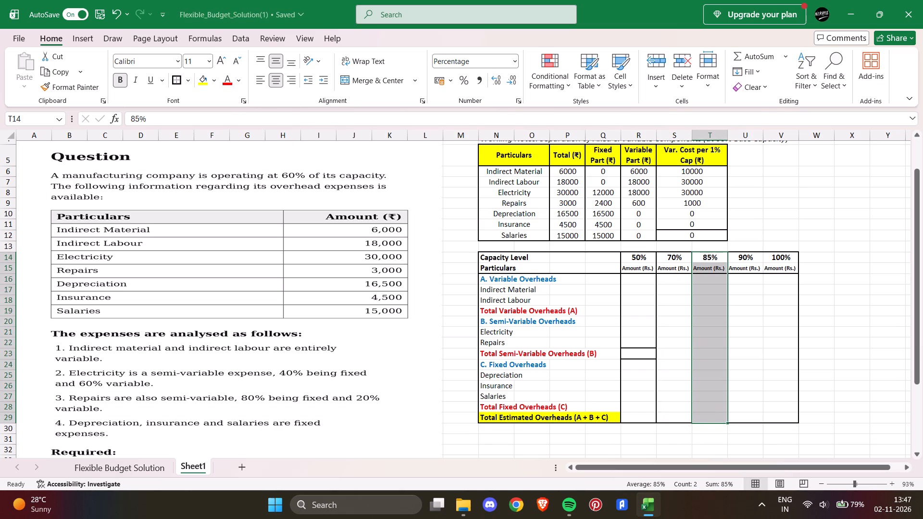
drag(738, 263, 752, 410)
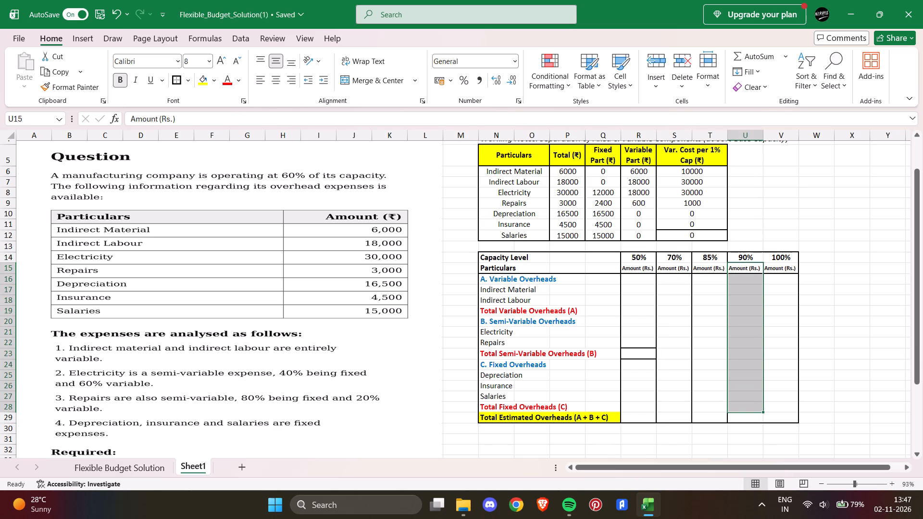
drag(749, 259, 752, 413)
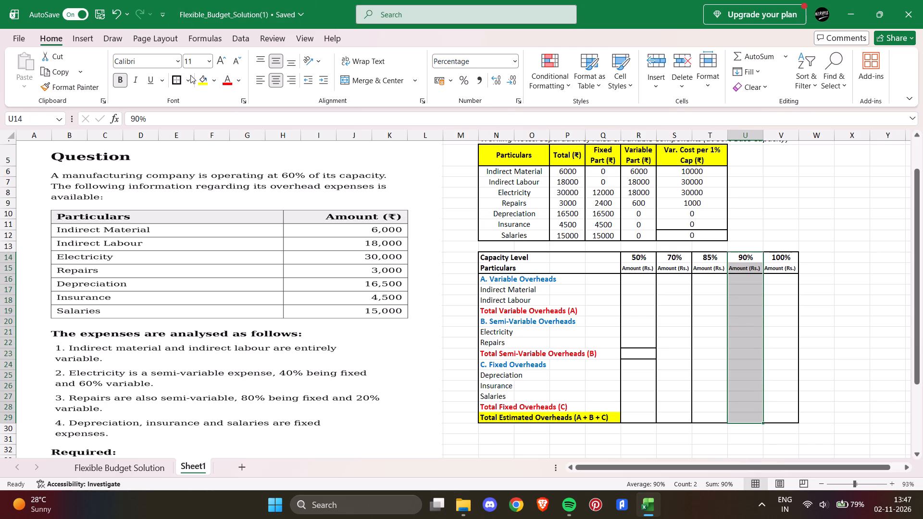
click(183, 76)
Apply a thick outside border around each overhead total row (A, B and C), columns N to V in rows 19, 23 and 28.
drag(482, 310, 777, 309)
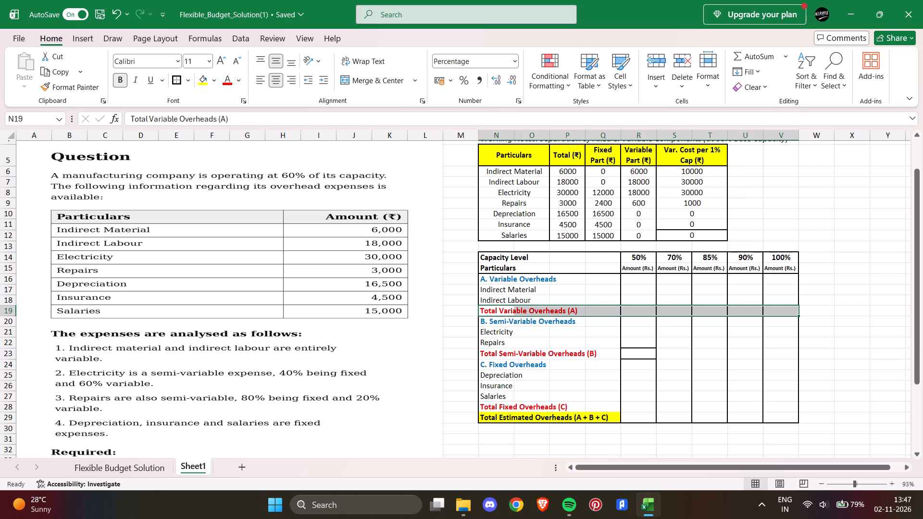
click(178, 81)
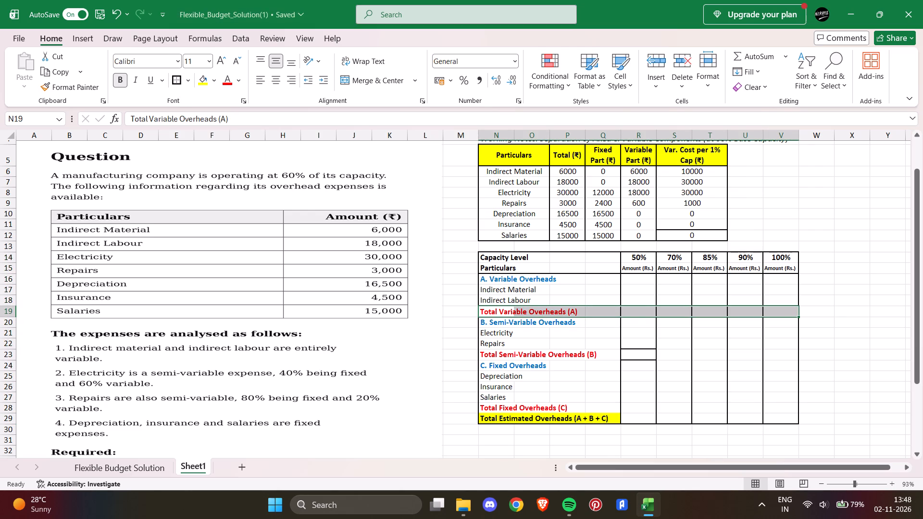
drag(488, 356, 789, 352)
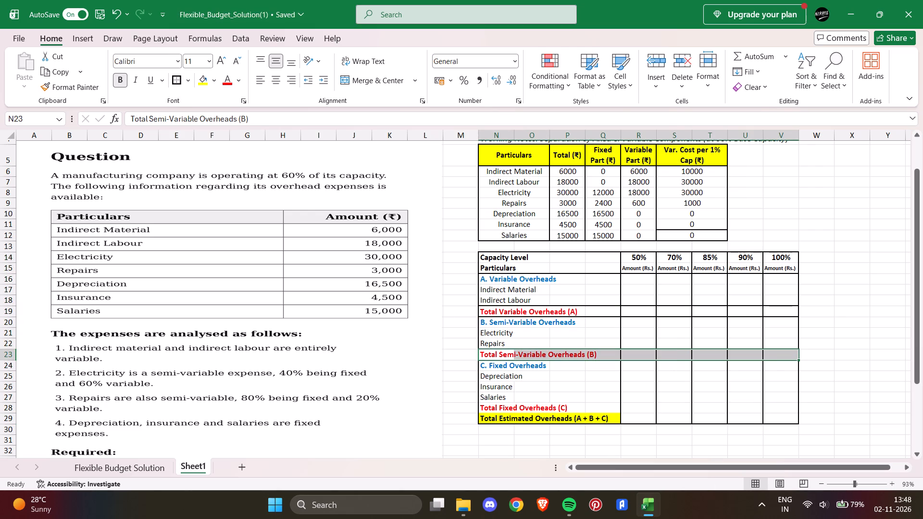
click(175, 80)
drag(492, 408, 782, 413)
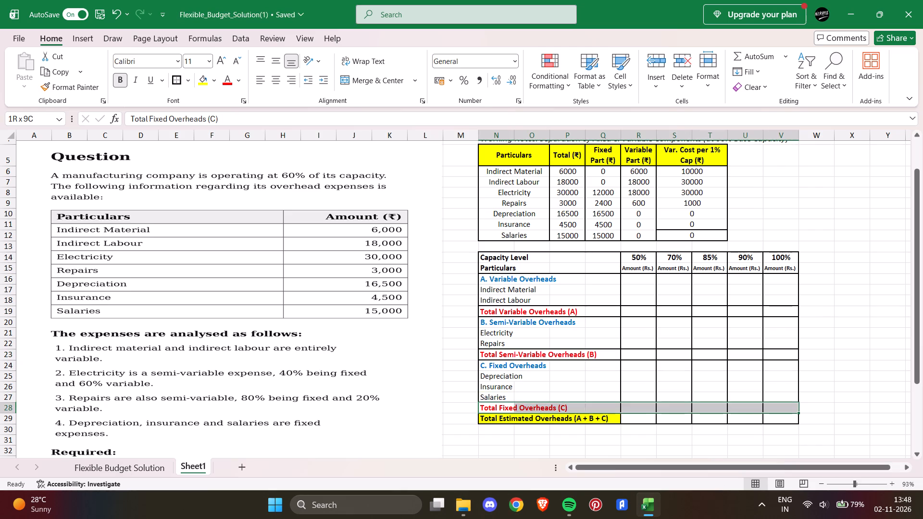
drag(782, 413, 786, 413)
click(175, 77)
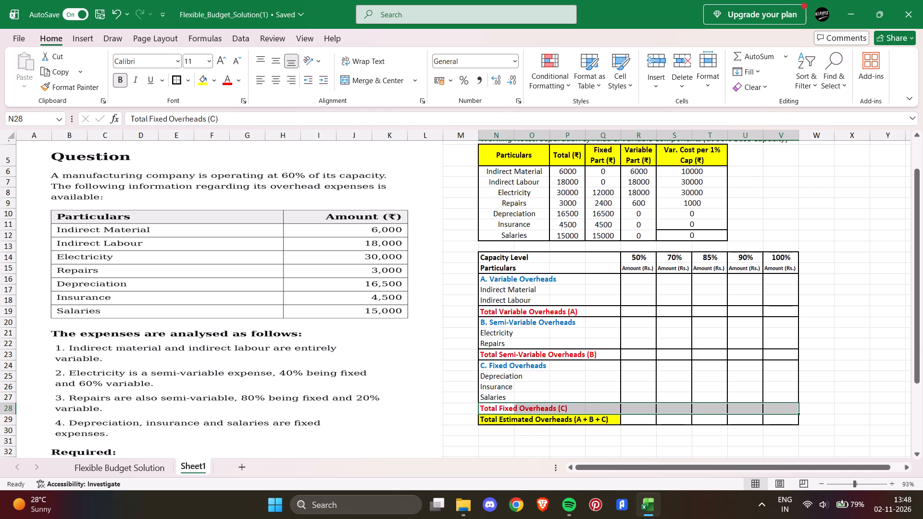
click(455, 371)
click(856, 338)
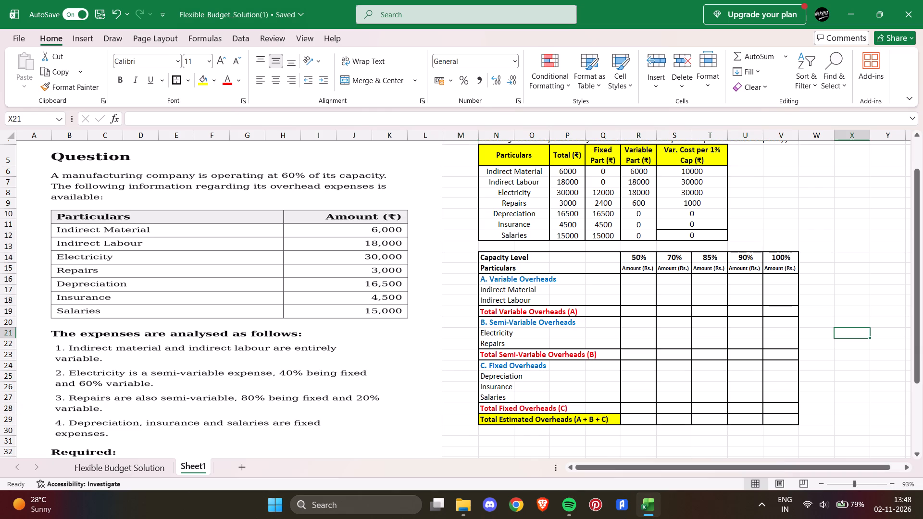
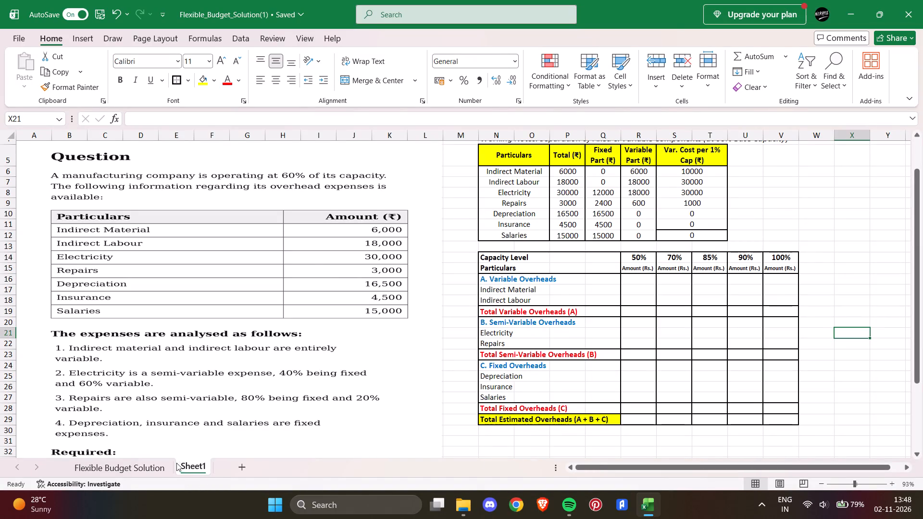
Copy the 50% Indirect Material and Indirect Labour amounts, G21:G22, from the Flexible Budget Solution sheet into R17:R18 on Sheet1.
click(150, 466)
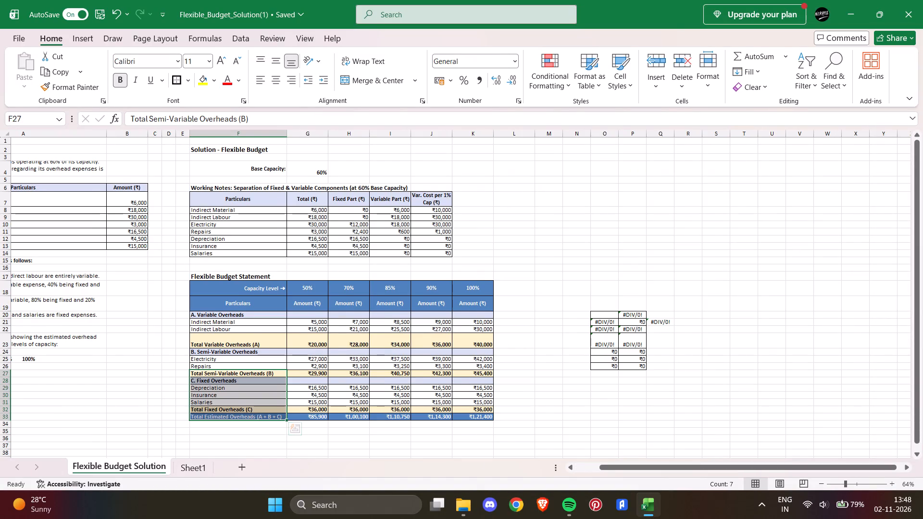
scroll(420, 366, down, 1)
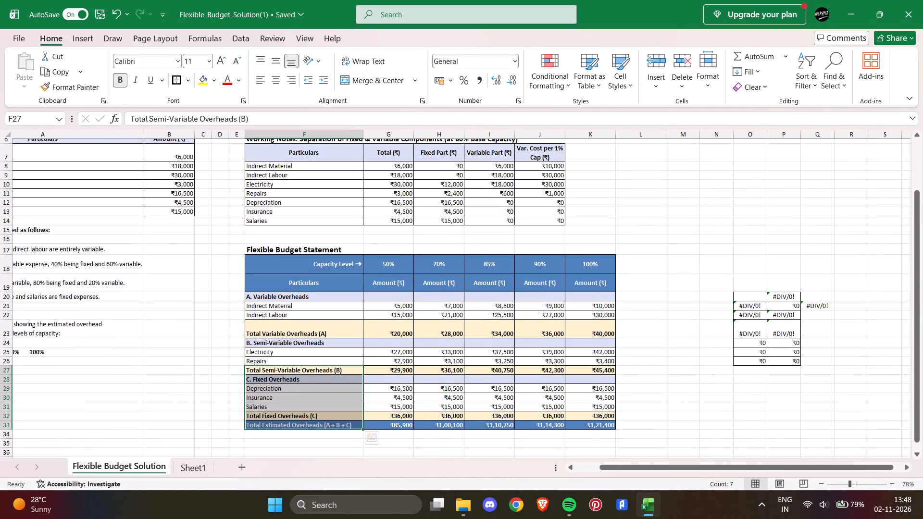
drag(393, 308, 408, 309)
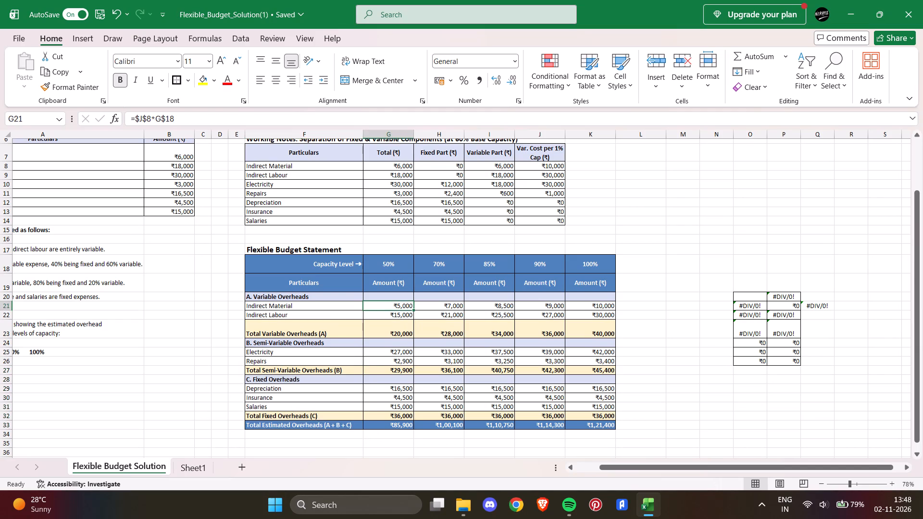
drag(408, 309, 409, 314)
key(ctrl+x)
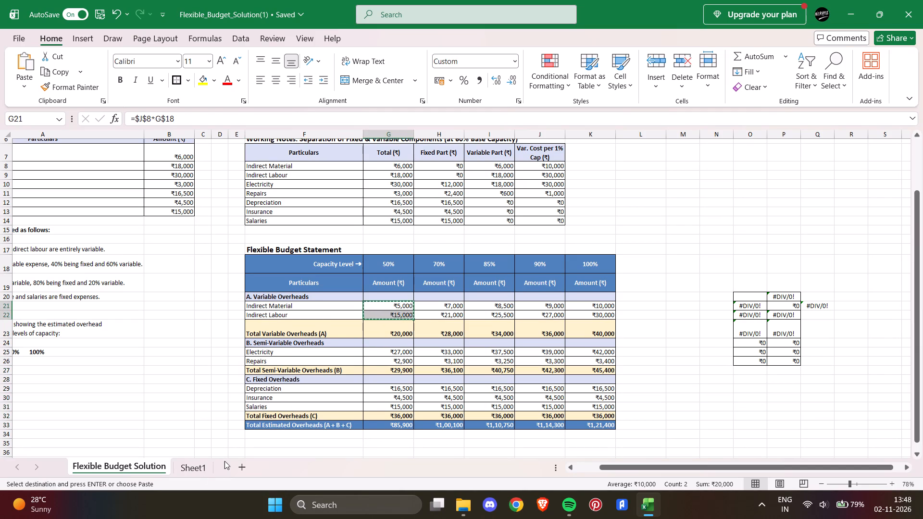
key(ctrl+c)
key(ctrl+c)
key(ctrl+c)
ctrl+click(196, 465)
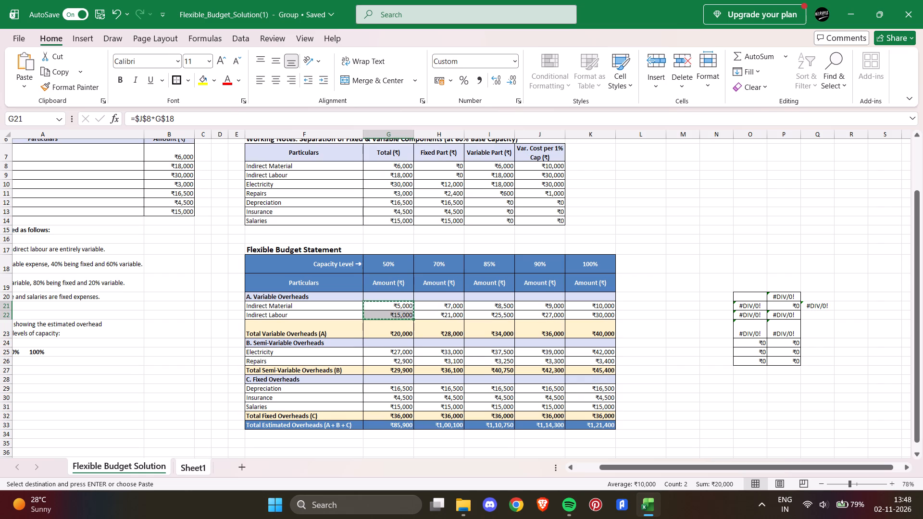
click(191, 468)
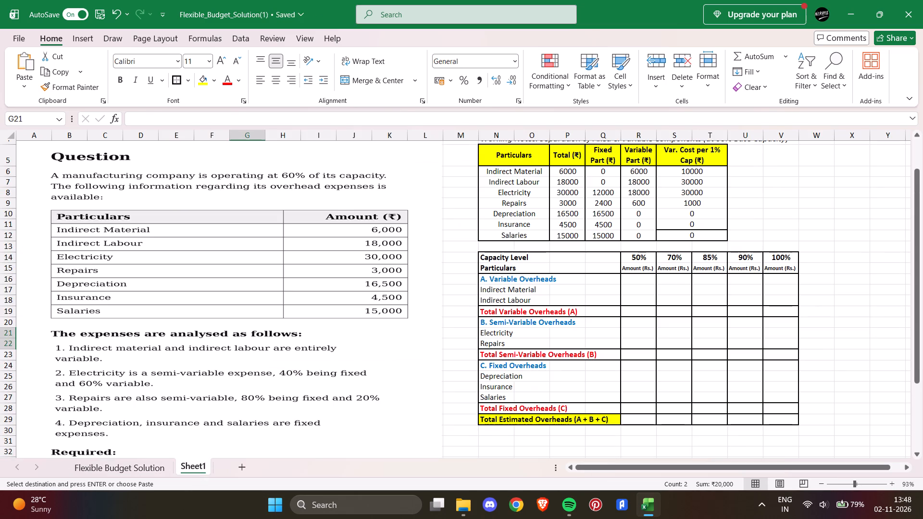
drag(640, 288, 641, 297)
key(ctrl+v)
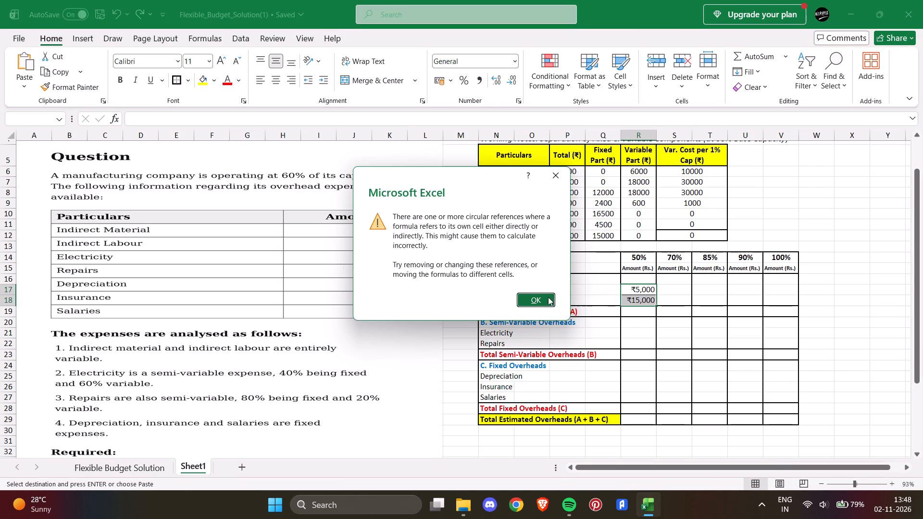
click(548, 297)
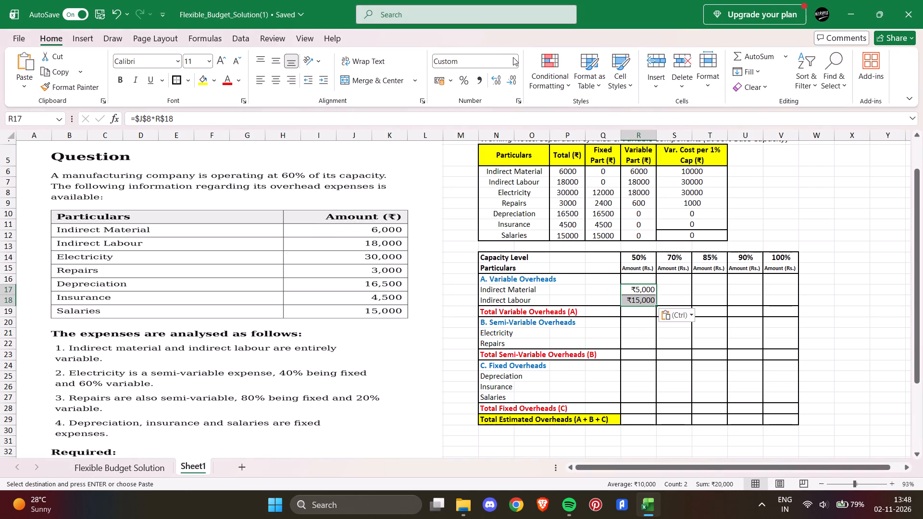
Set the number format of the pasted Indirect Material and Indirect Labour amounts, R17:R18, to General.
click(513, 58)
click(497, 88)
click(851, 261)
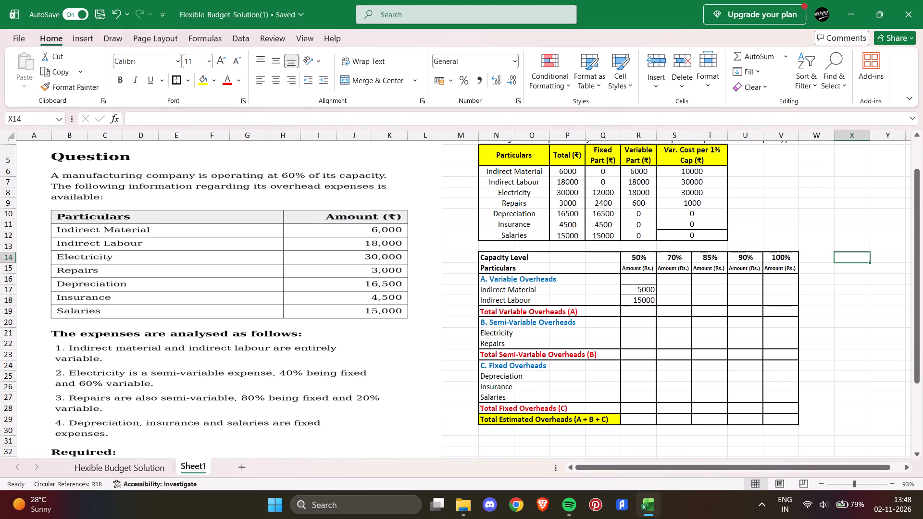
Copy the 50% Electricity and Repairs amounts, G25:G26, from the Flexible Budget Solution sheet into R21:R22 on Sheet1.
click(117, 465)
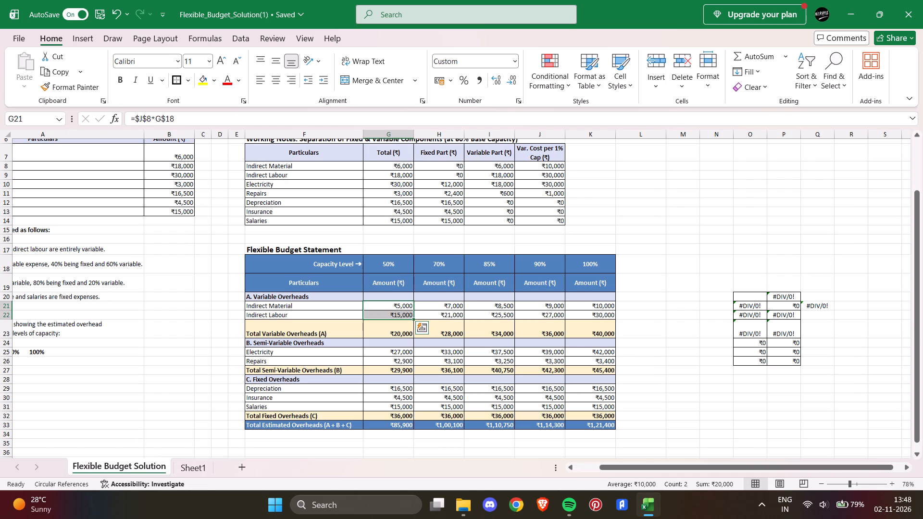
click(402, 335)
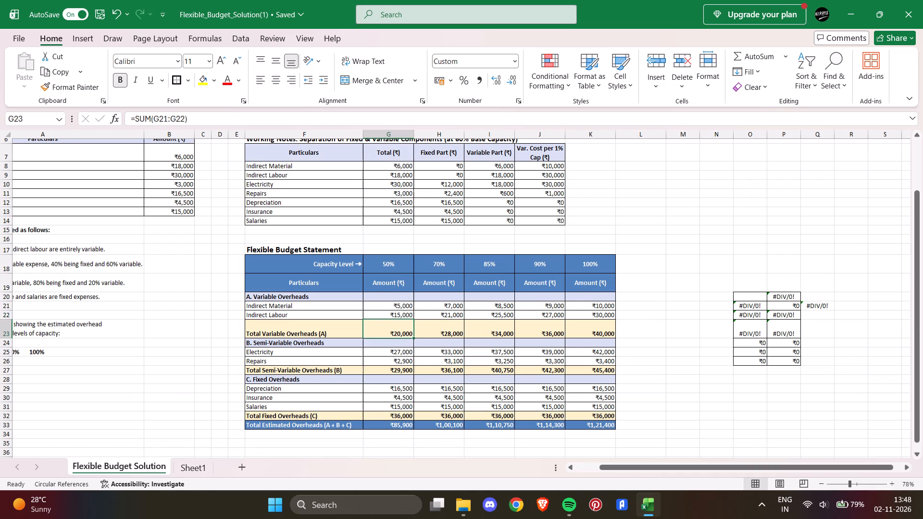
drag(391, 354, 398, 363)
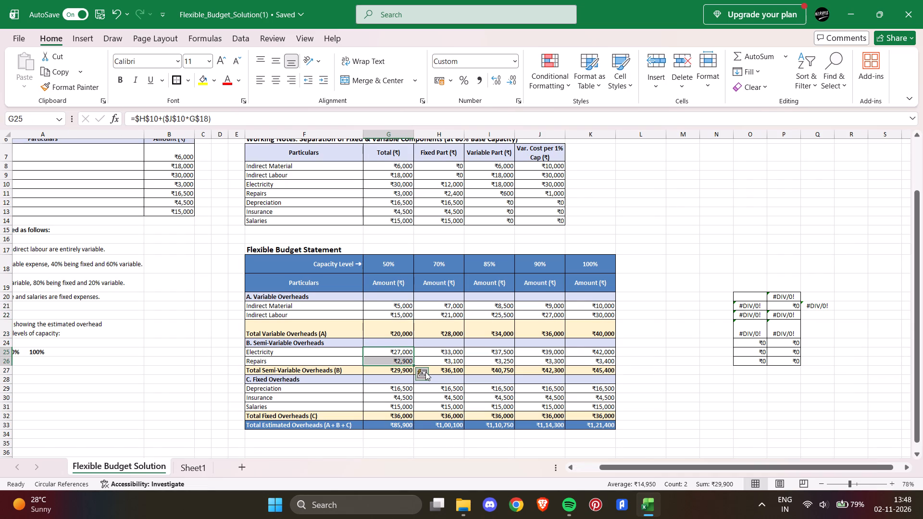
key(ctrl+c)
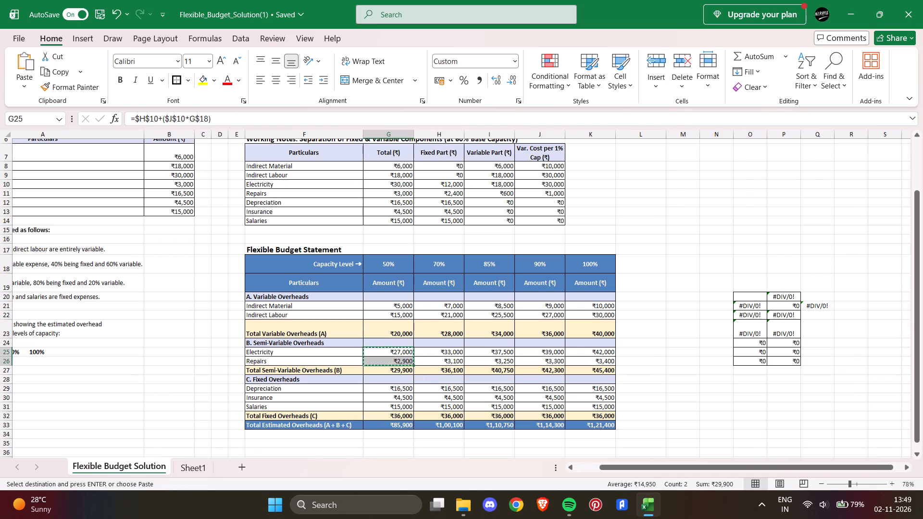
click(196, 466)
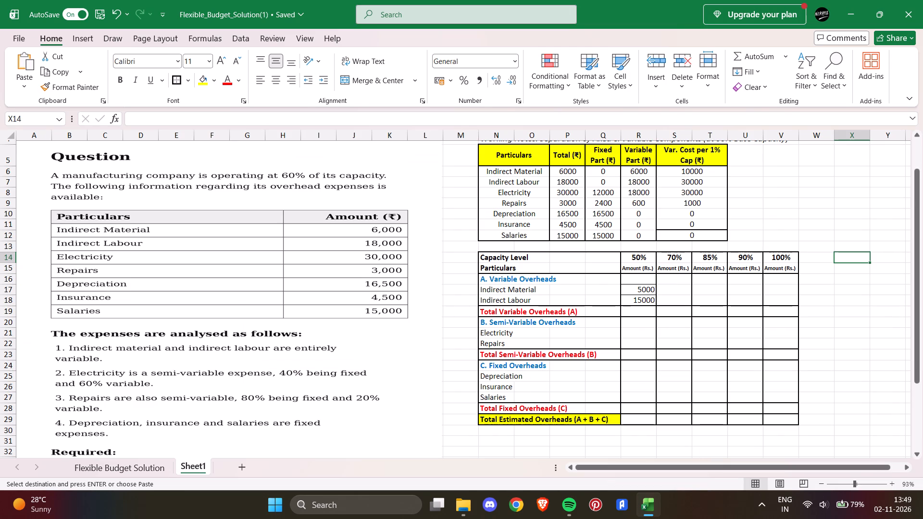
click(641, 334)
drag(641, 334, 638, 346)
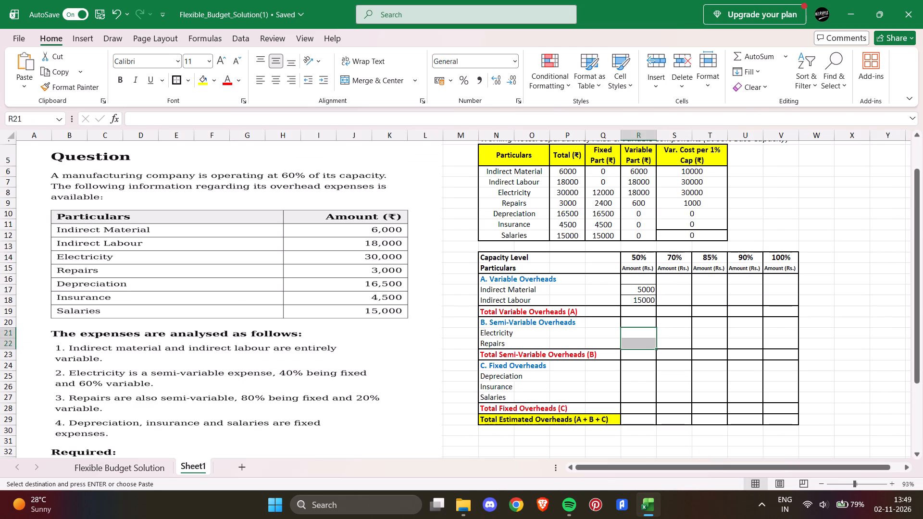
key(ctrl+v)
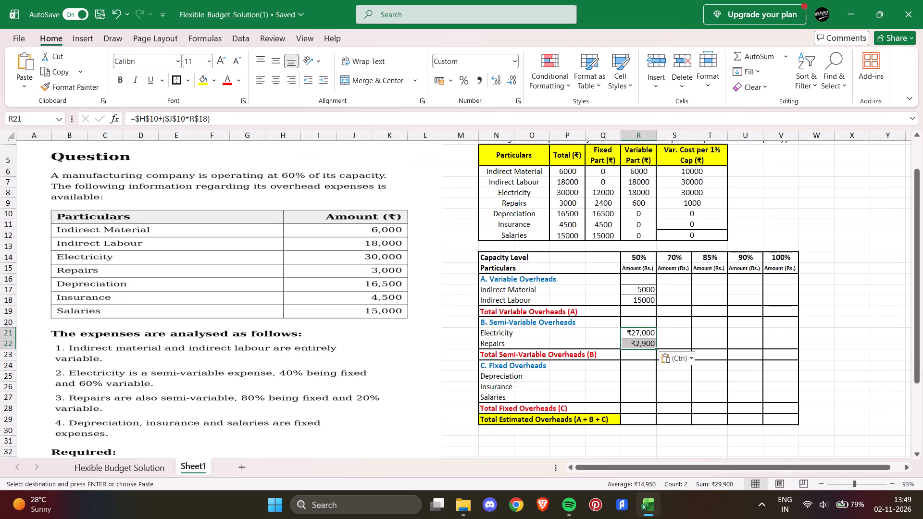
Set the number format of the pasted Electricity and Repairs amounts, R21:R22, to General.
click(511, 64)
click(499, 91)
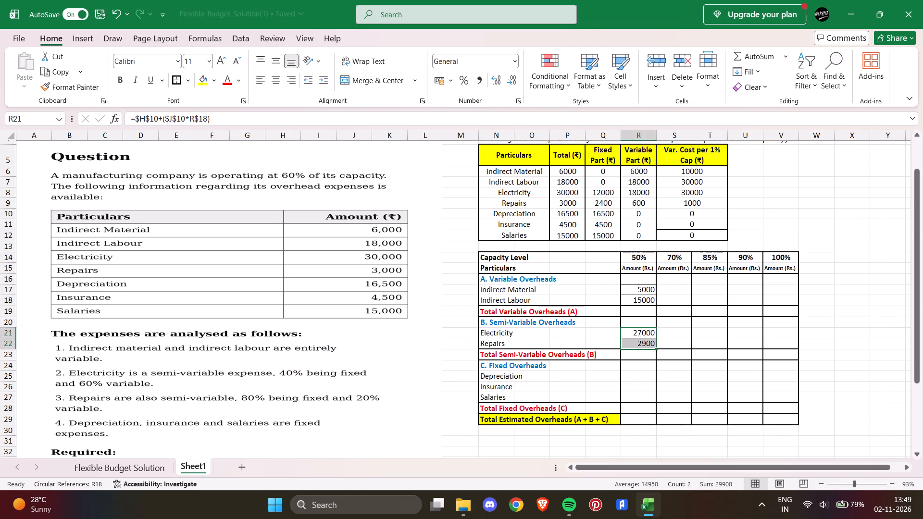
Enter the 50% column totals: 20000 for Total Variable Overheads (A) in R19 and 29900 for Total Semi-Variable Overheads (B) in R23.
click(645, 309)
text(20000)
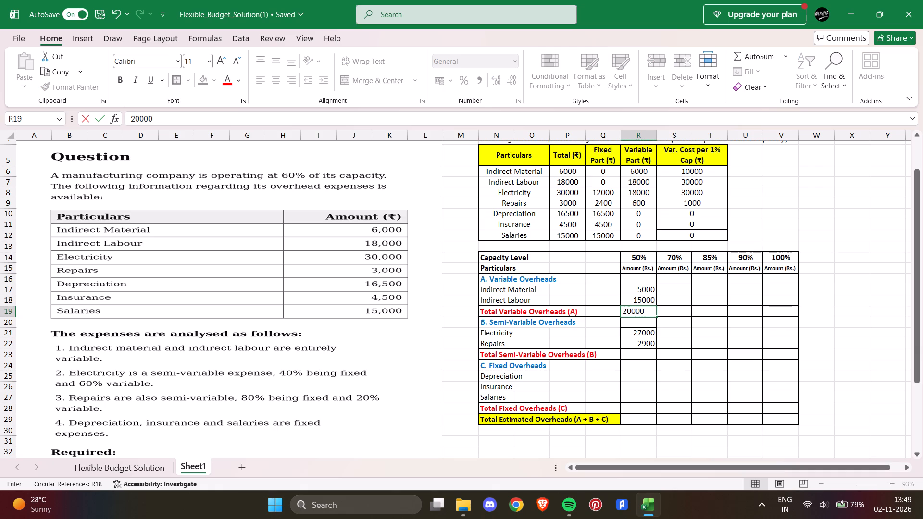
click(639, 354)
text(36000)
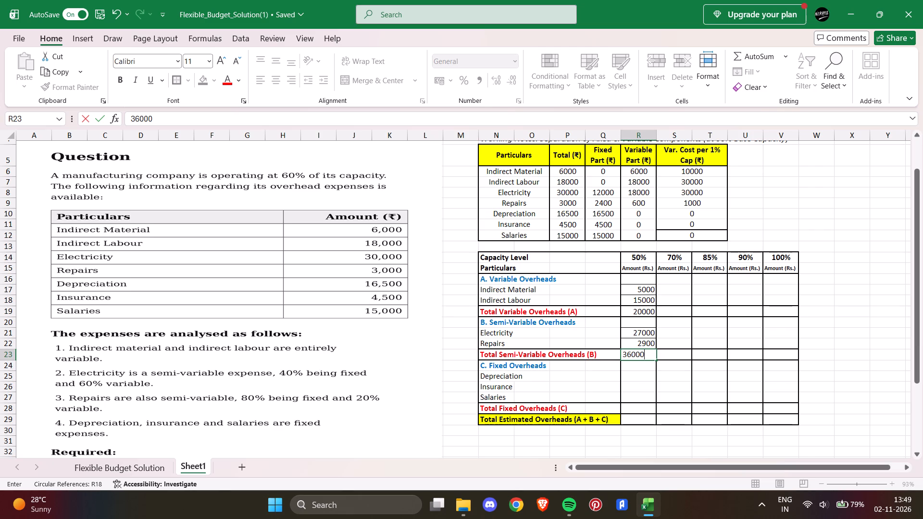
key(BackSpace)
key(BackSpace)
key(BackSpace)
key(BackSpace)
text(299)
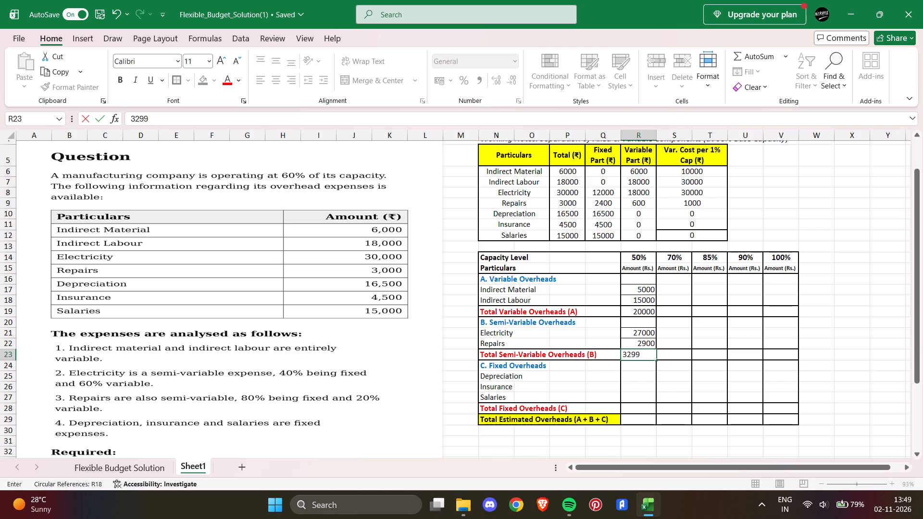
key(BackSpace)
key(BackSpace)
key(BackSpace)
key(BackSpace)
text(2990)
key(0)
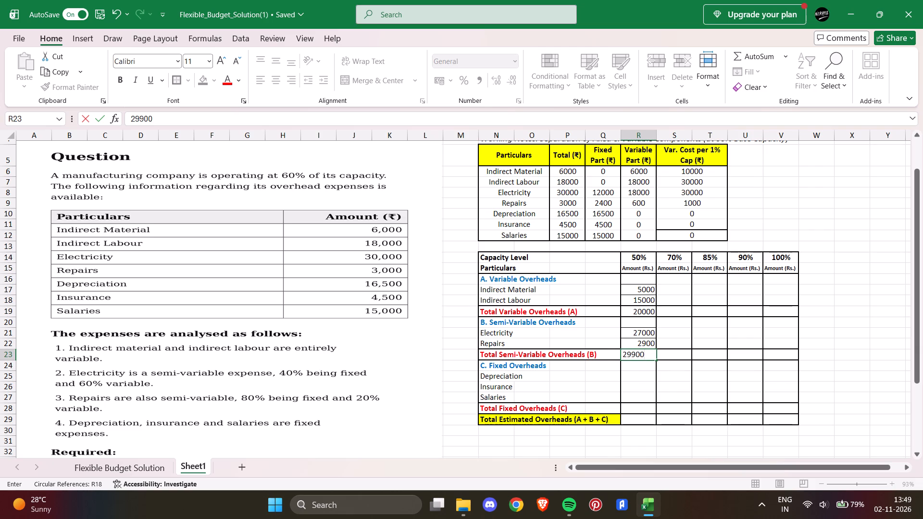
click(640, 366)
Copy the 50% fixed overhead amounts and both totals below them, G29:G33, from the Flexible Budget Solution sheet into R25:R29 on Sheet1.
click(152, 462)
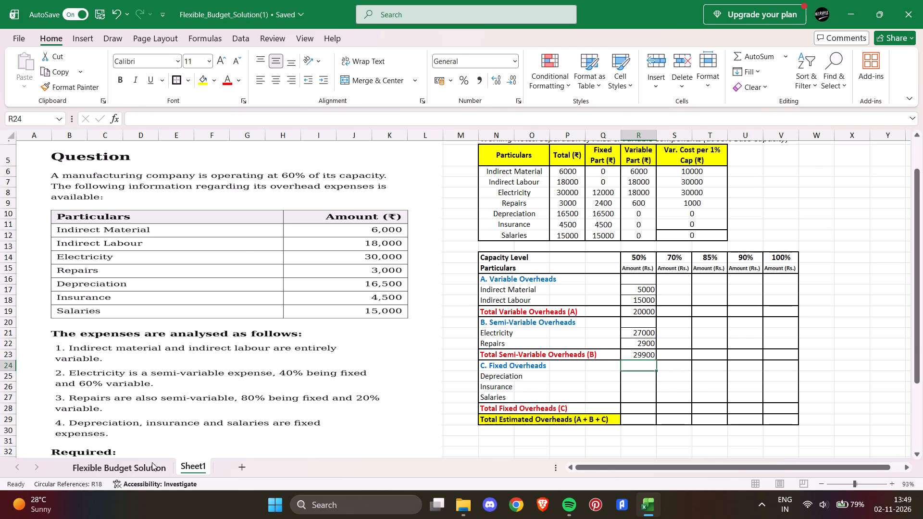
drag(388, 389, 399, 423)
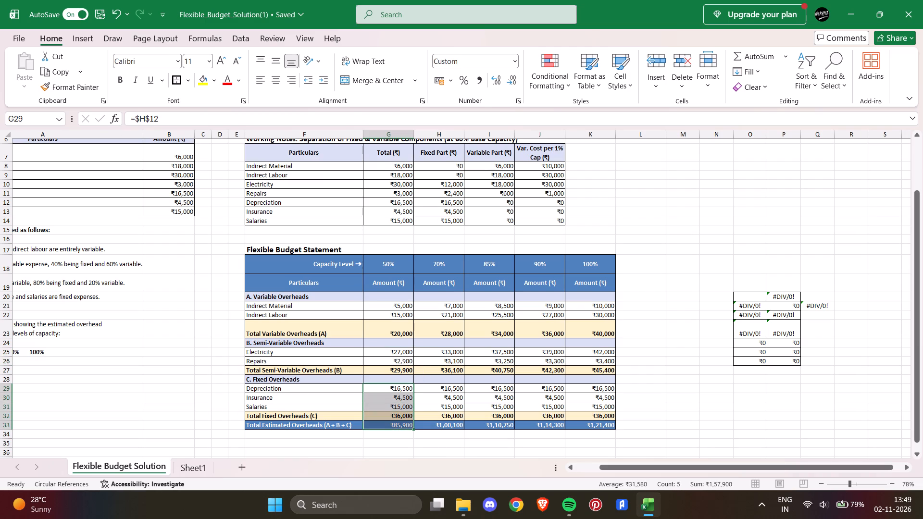
drag(382, 386, 399, 422)
key(ctrl+c)
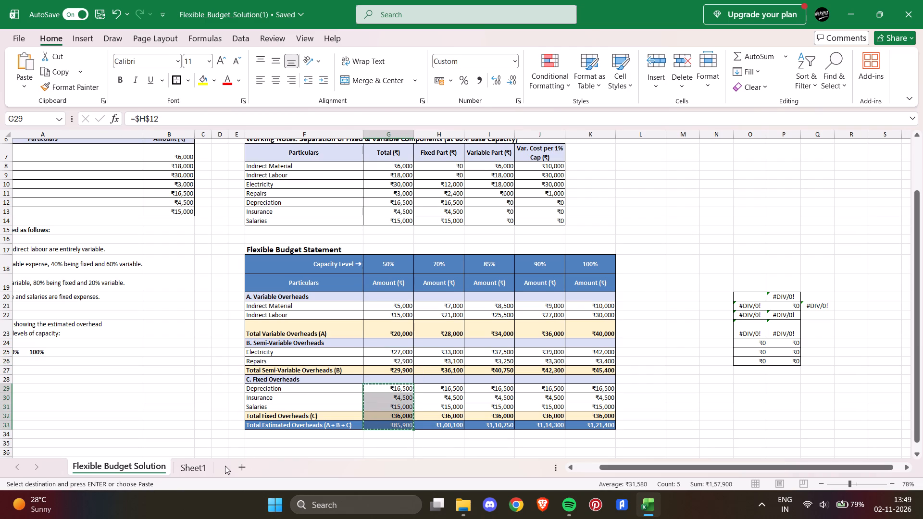
click(200, 466)
click(634, 377)
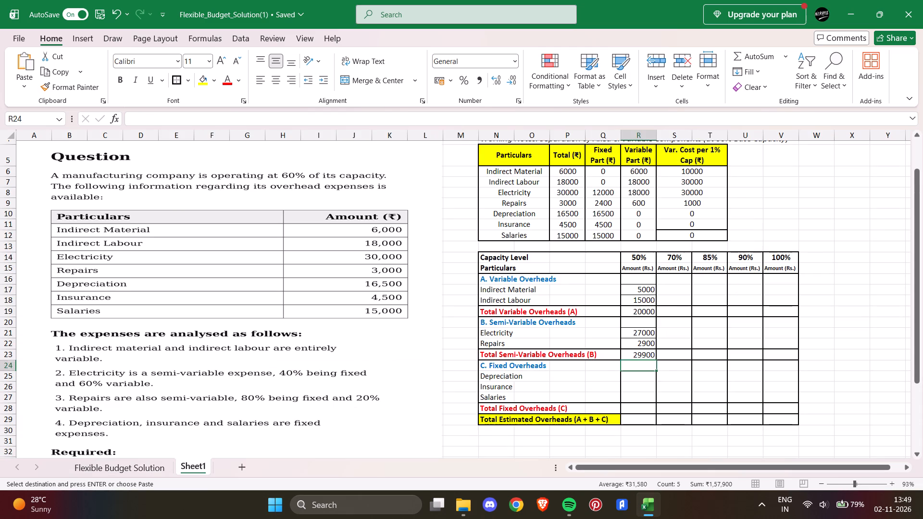
ctrl+drag(637, 375, 647, 407)
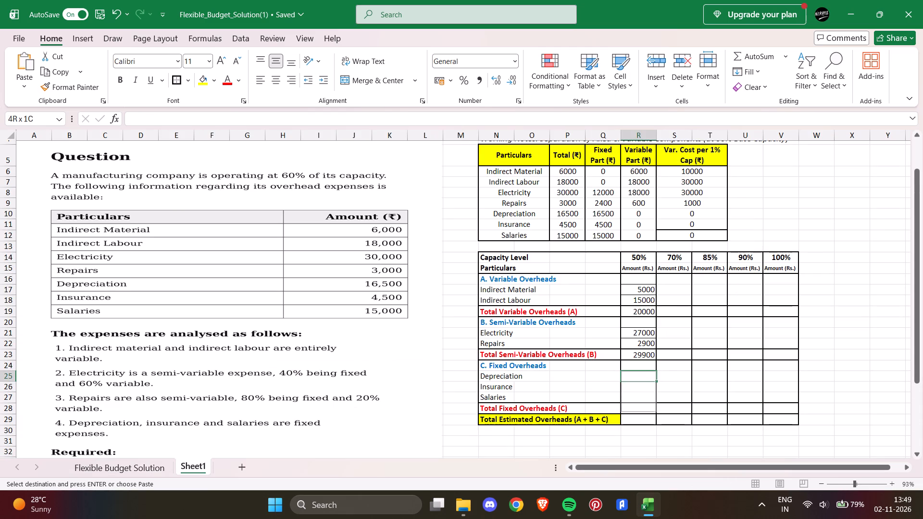
ctrl+drag(647, 407, 647, 416)
key(ctrl+v)
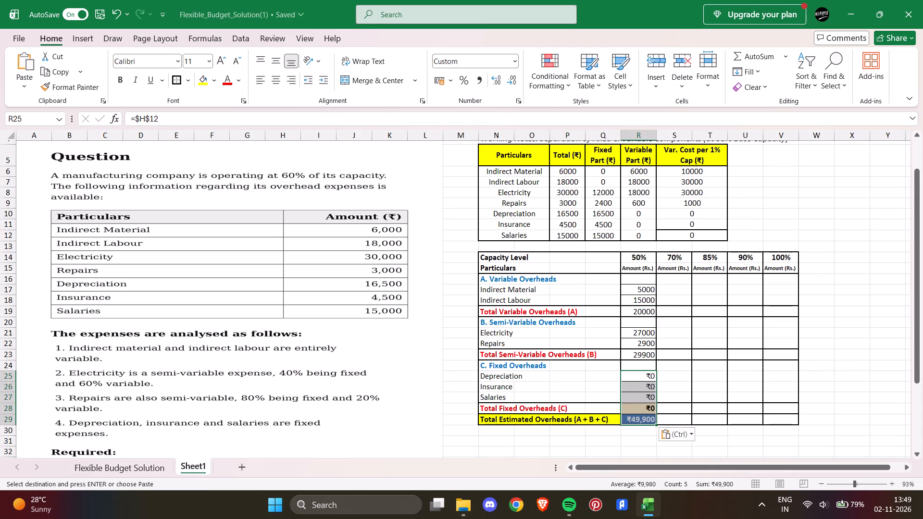
click(890, 337)
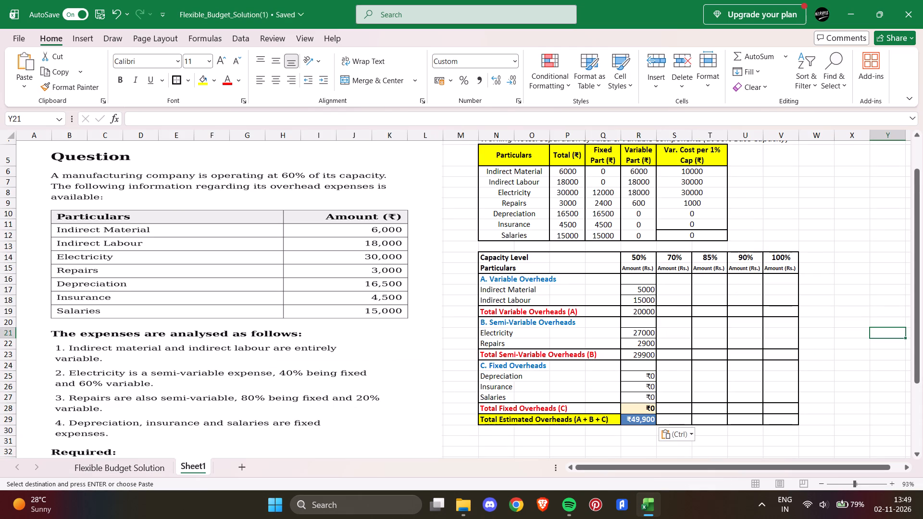
Remove the fill colour from the 50% Total Fixed Overheads and Total Estimated Overheads cells, R28 and R29.
click(643, 409)
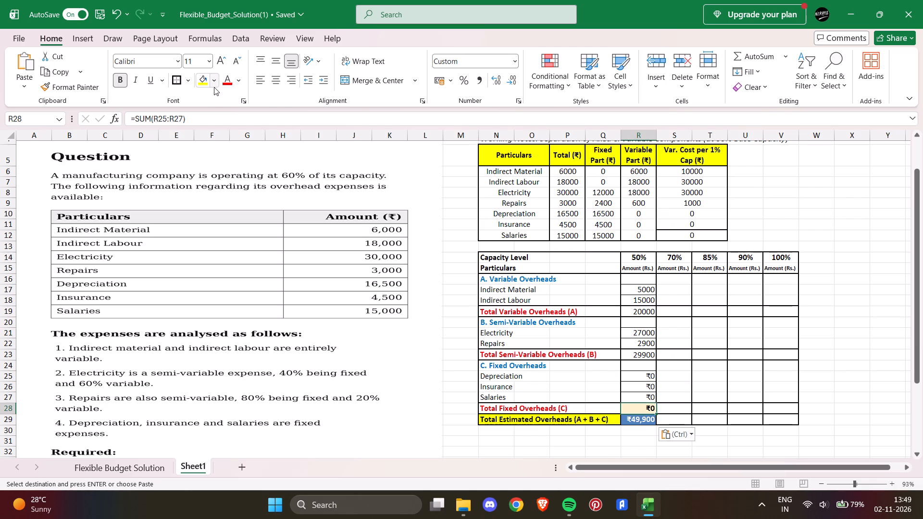
click(214, 86)
click(232, 283)
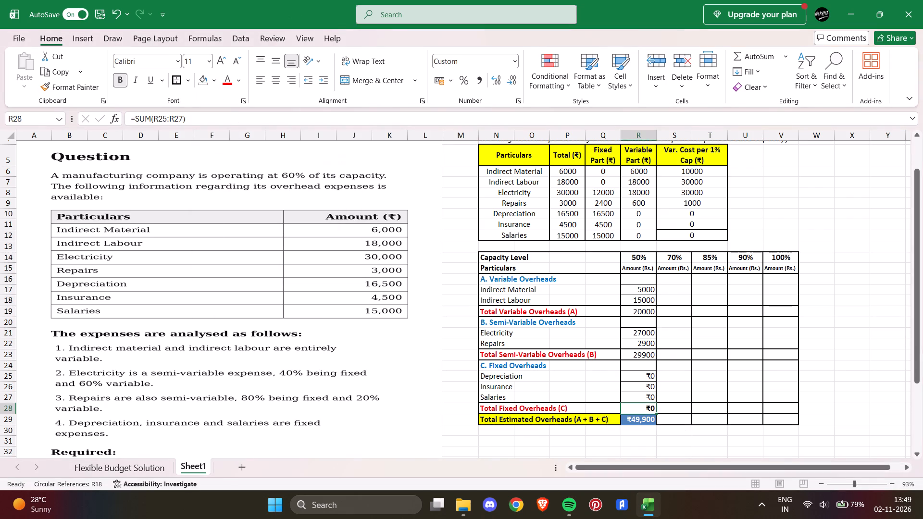
key(Down)
click(208, 80)
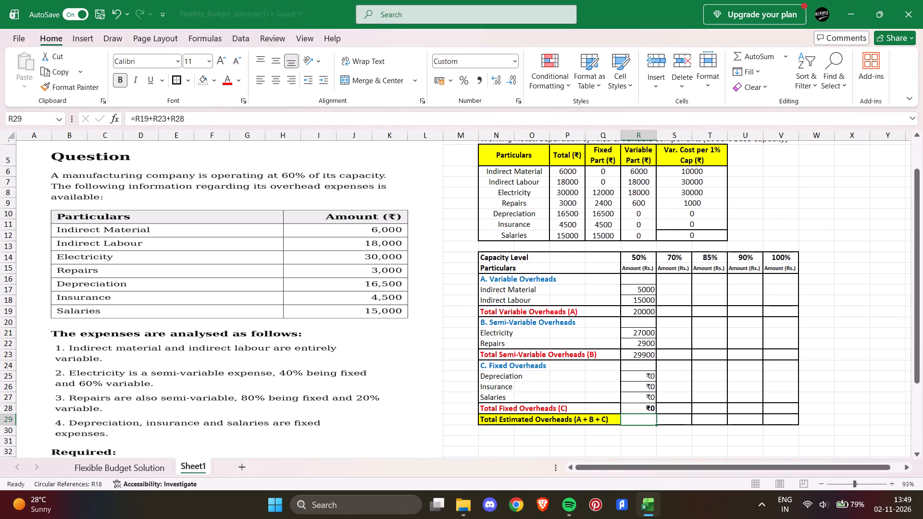
click(832, 360)
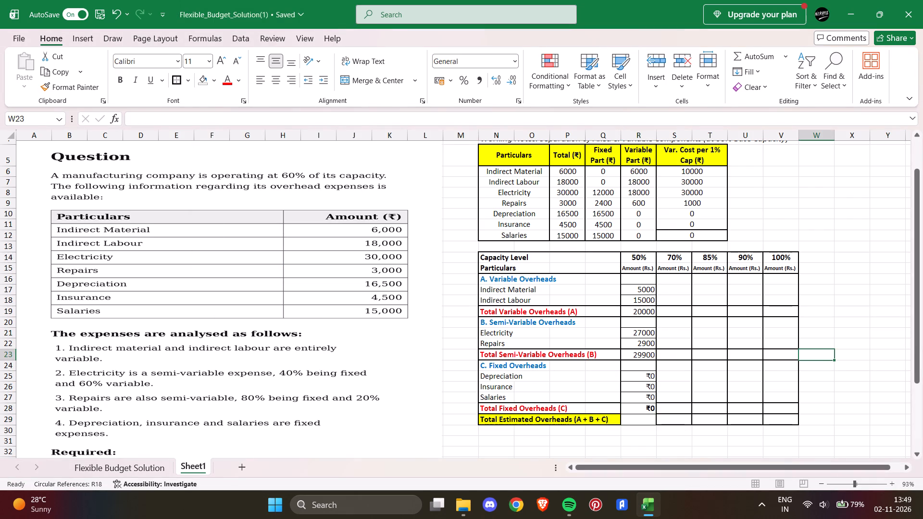
Set the font colour of the 50% Total Estimated Overheads cell, R29, to Automatic.
click(650, 418)
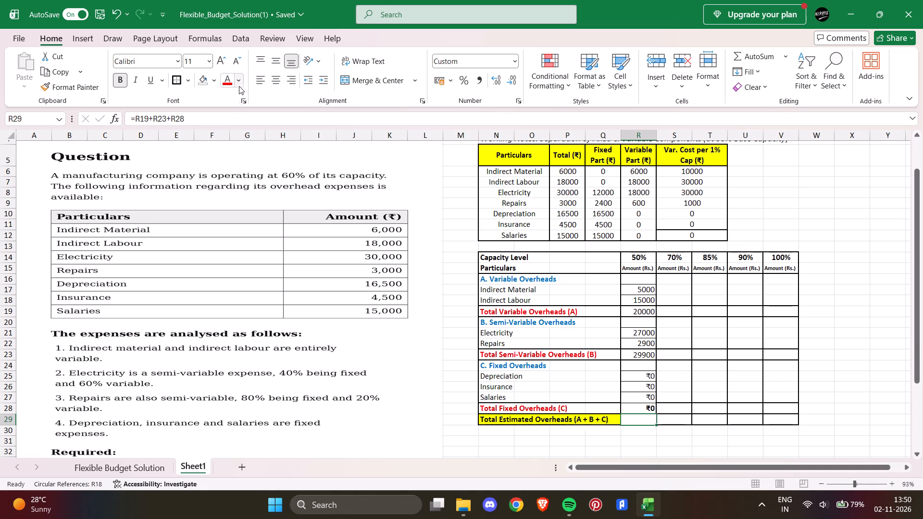
click(239, 79)
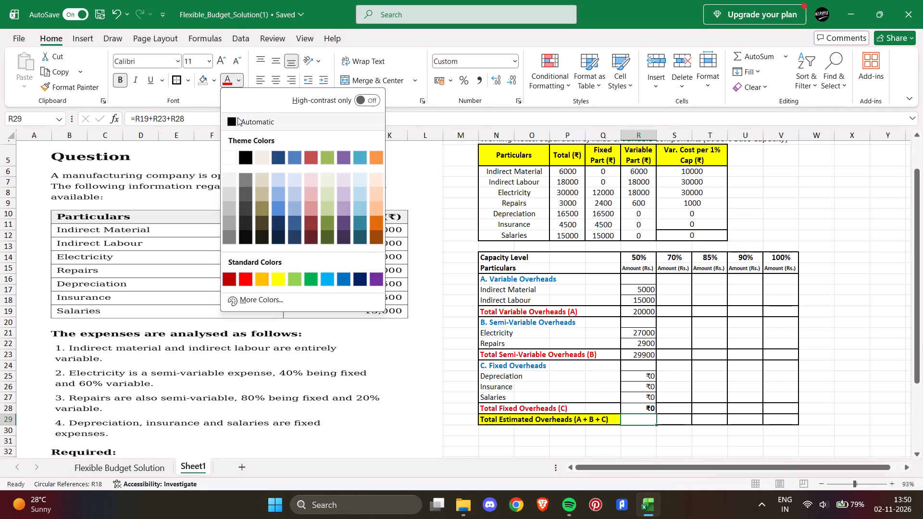
click(237, 117)
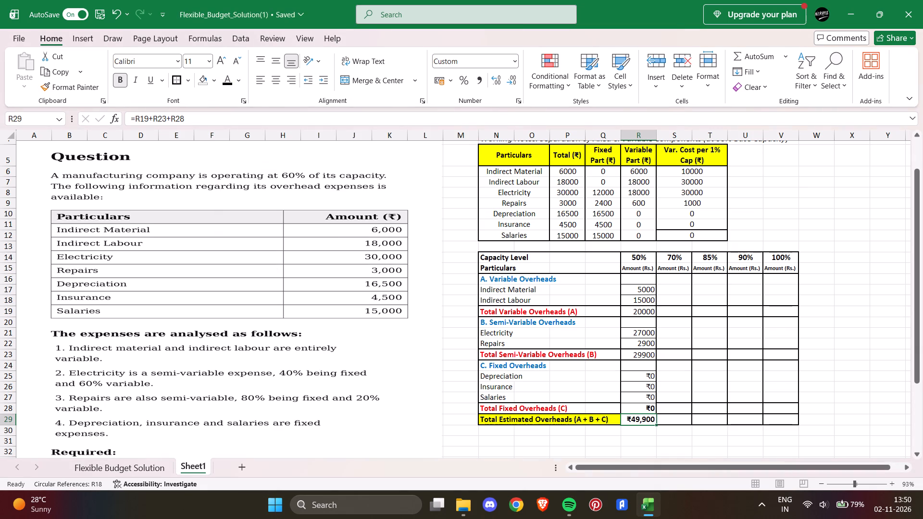
Set the number format of the 50% fixed overhead amounts and totals, R25:R29, to General.
click(639, 379)
drag(639, 379, 639, 423)
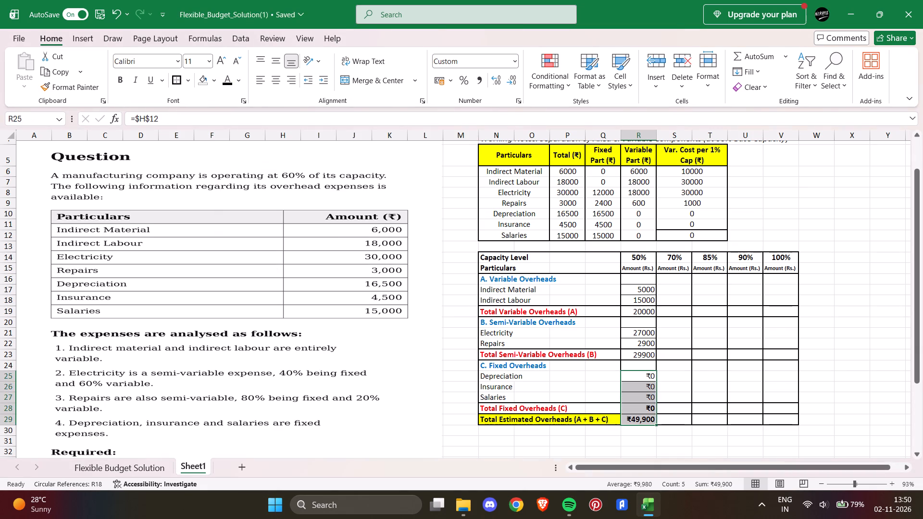
click(511, 62)
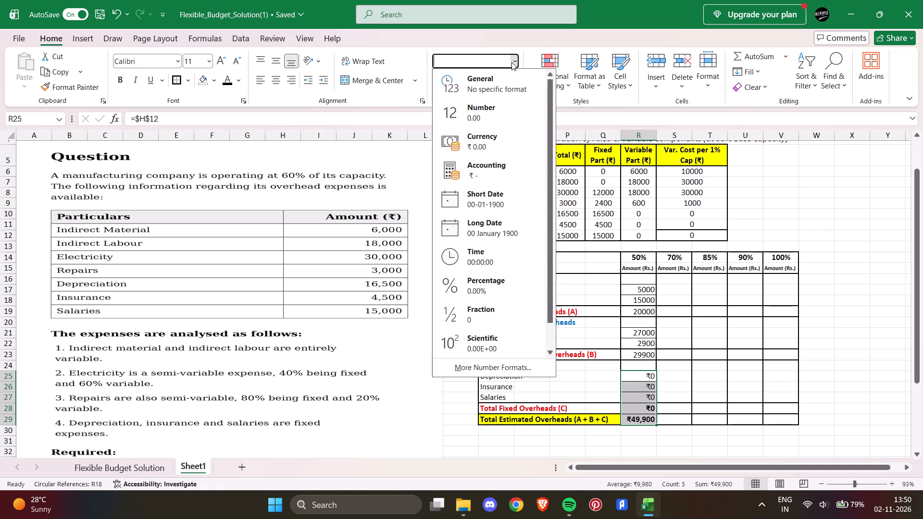
click(495, 85)
click(868, 342)
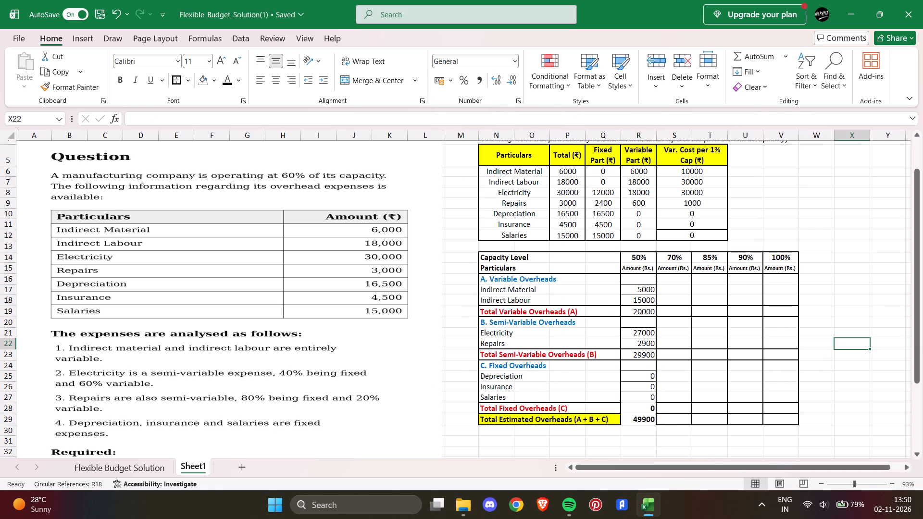
Enter the 50% fixed overheads: 16500 for Depreciation in R25, 4500 for Insurance in R26 and 15000 for Salaries in R27.
click(646, 373)
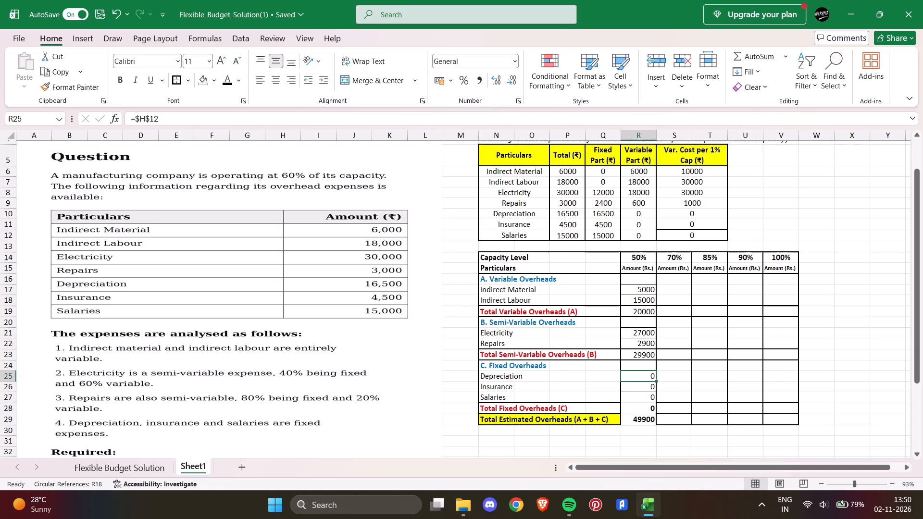
key(BackSpace)
text(16500)
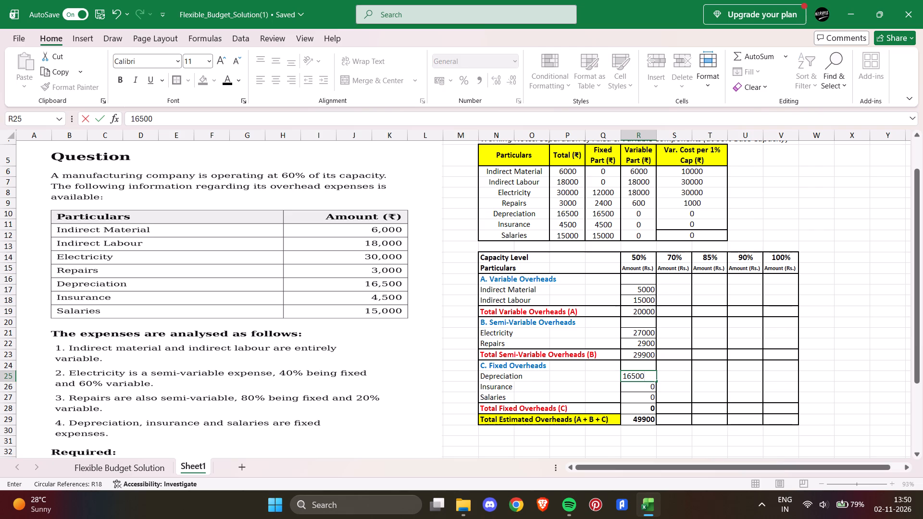
key(Return)
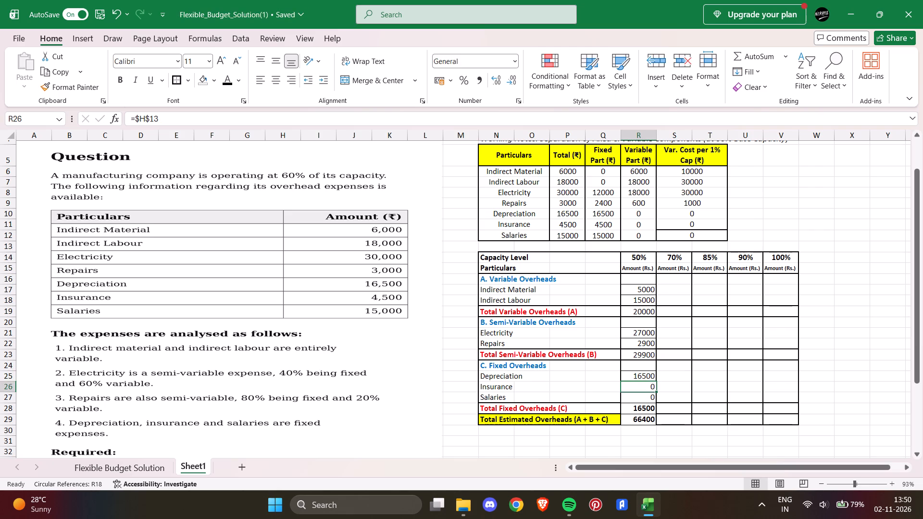
click(642, 386)
key(BackSpace)
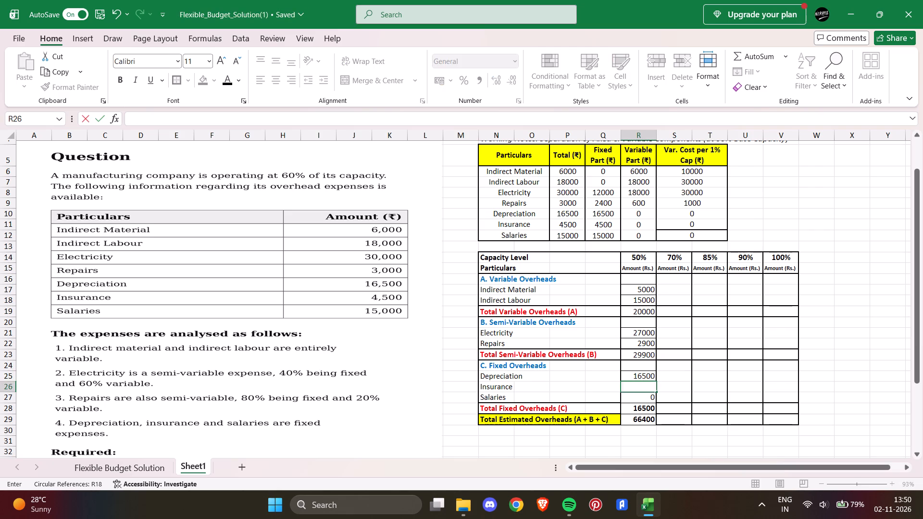
text(4500)
key(Return)
key(BackSpace)
text(15000)
key(Return)
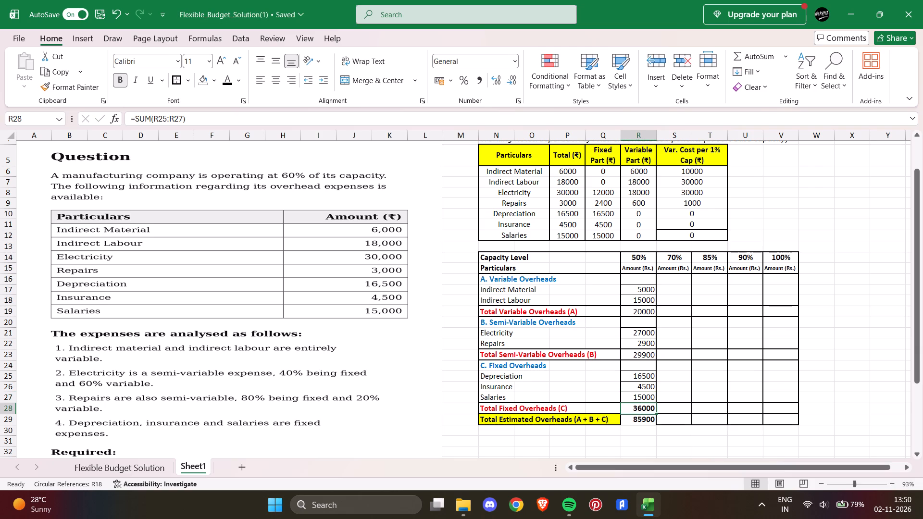
Centre the 50% column amounts and totals, R17:R29, horizontally and middle-align them vertically.
drag(631, 287, 651, 419)
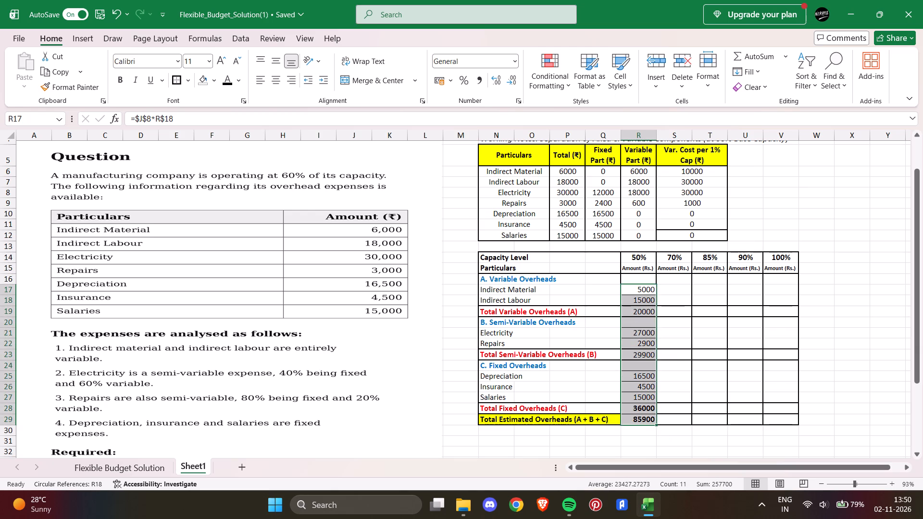
click(280, 79)
click(270, 54)
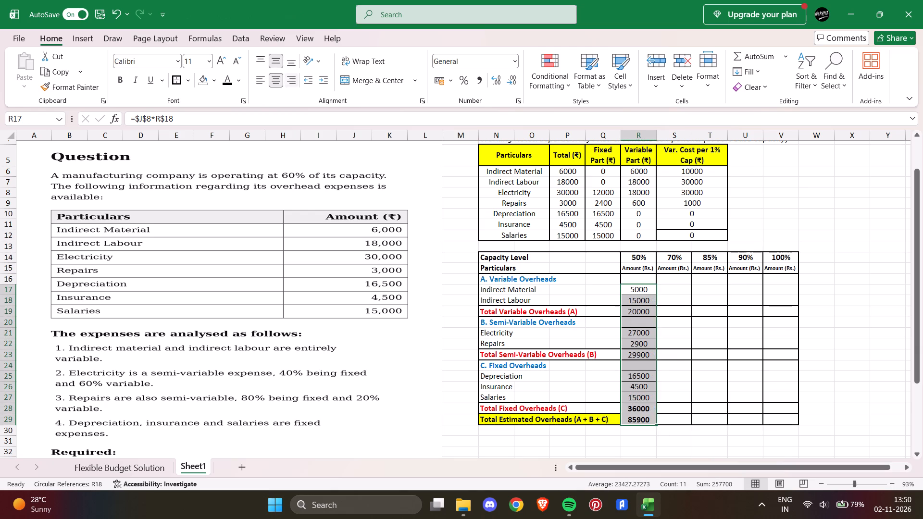
click(861, 323)
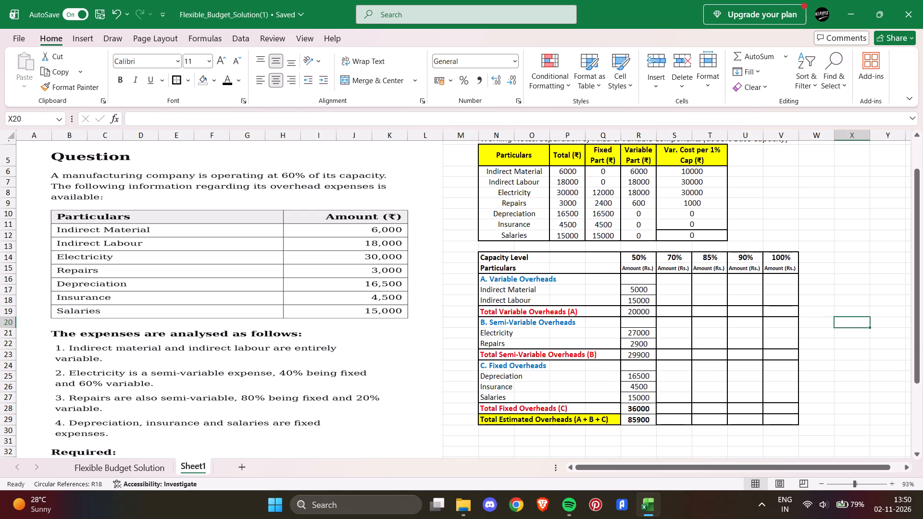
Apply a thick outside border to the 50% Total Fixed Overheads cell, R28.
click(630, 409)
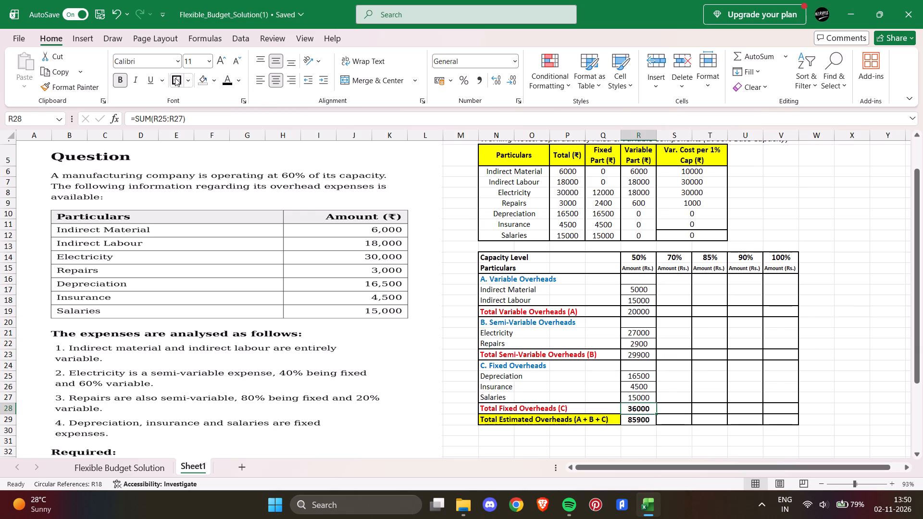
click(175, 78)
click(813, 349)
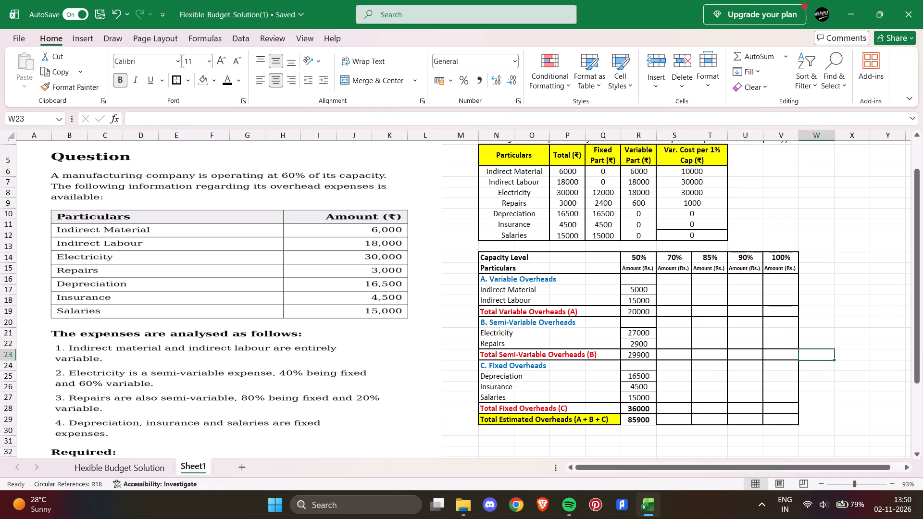
Erase the cell borders at the 50% amounts for Indirect Material, Electricity and Depreciation, and from Salaries down to Total Estimated Overheads.
click(863, 388)
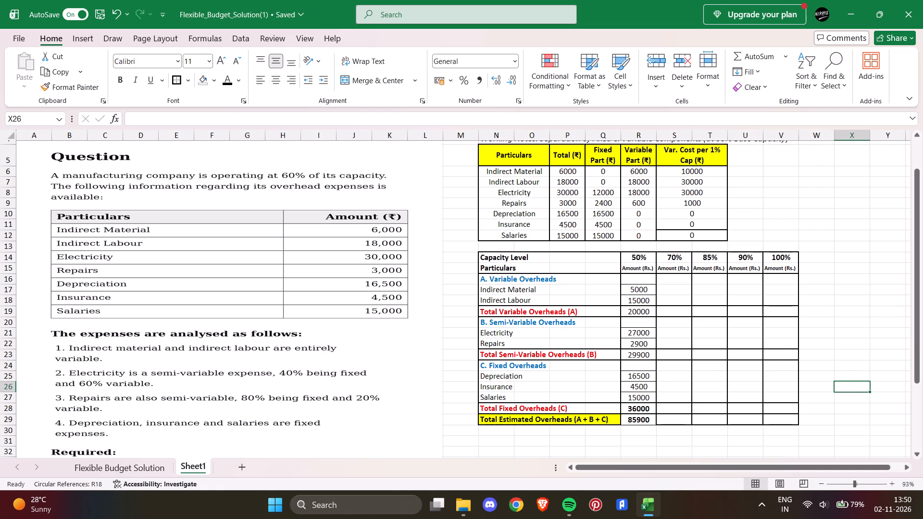
click(212, 83)
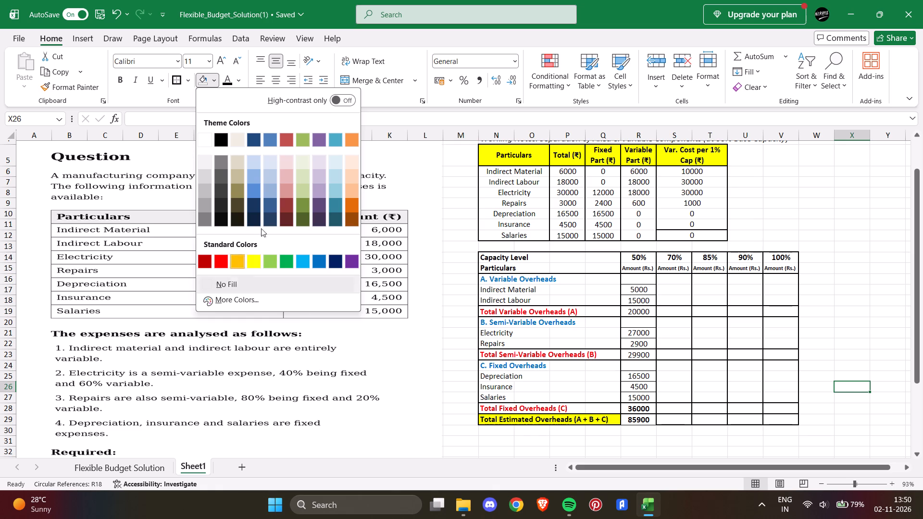
click(190, 79)
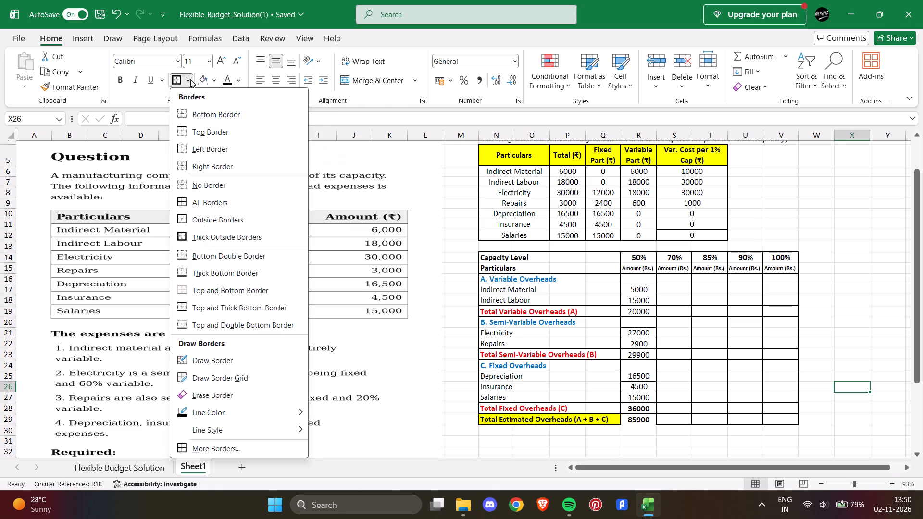
click(215, 395)
drag(646, 293, 636, 287)
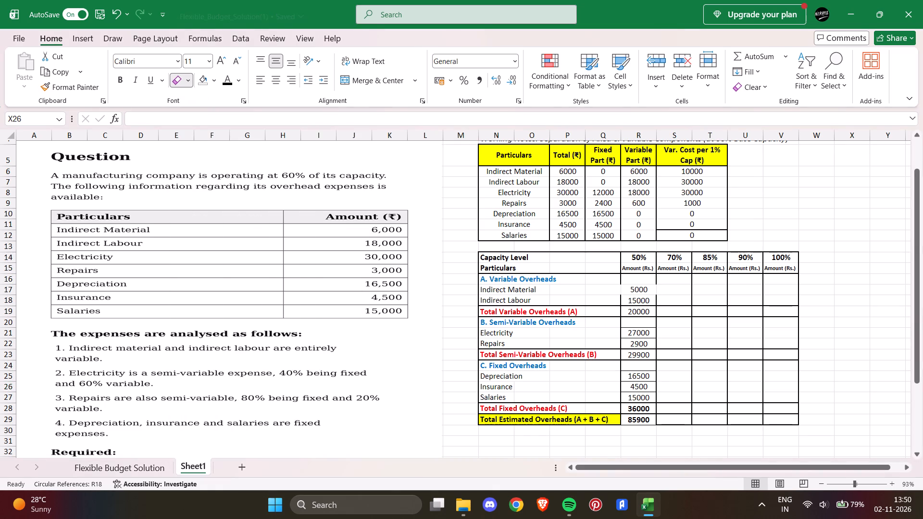
drag(660, 334, 639, 334)
drag(656, 376, 634, 373)
drag(664, 395, 649, 396)
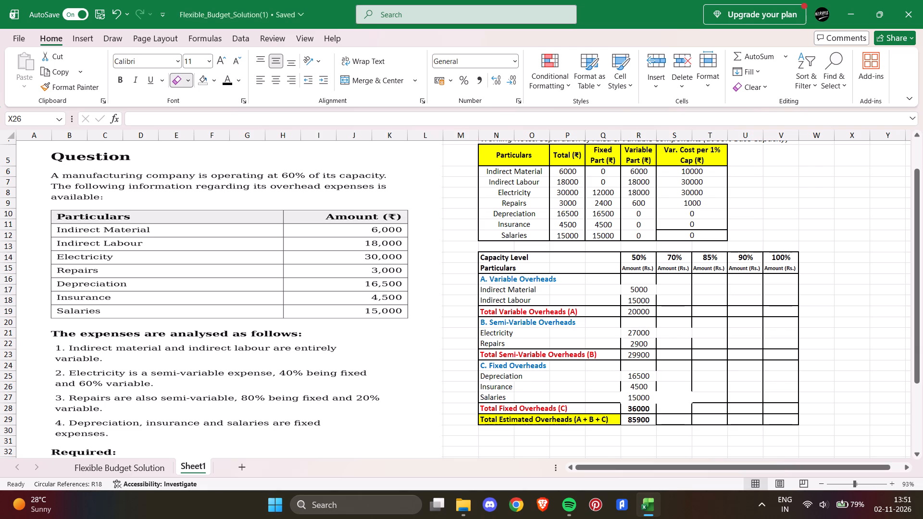
drag(649, 396, 636, 419)
click(678, 289)
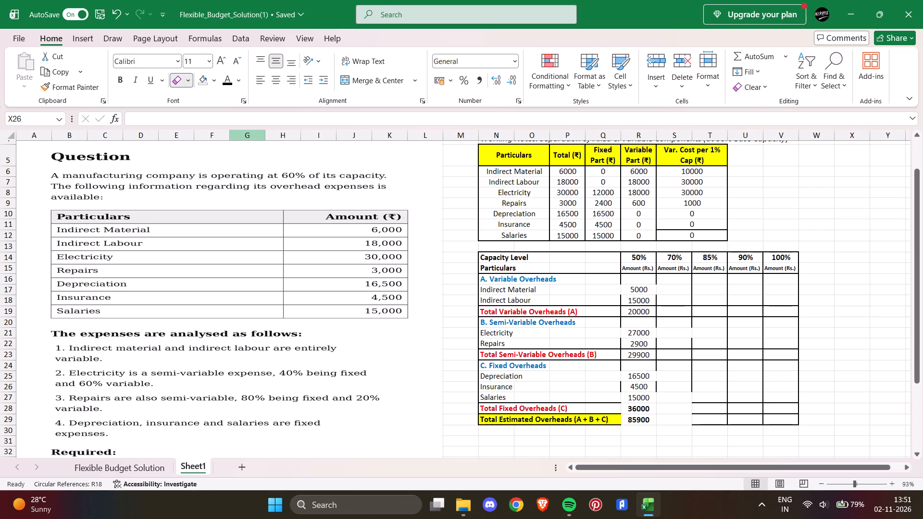
Leave border erasing by applying Thick Outside Borders to the selected empty cell X26.
click(189, 82)
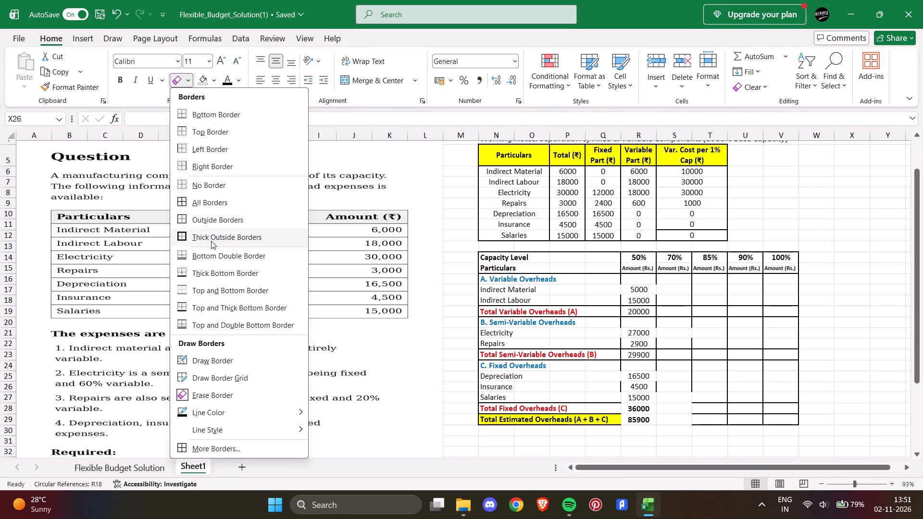
click(212, 240)
Enter the 70% variable overheads: 7000 for Indirect Material in S17, 21000 for Indirect Labour in S18 and the 28000 total in S19.
click(674, 290)
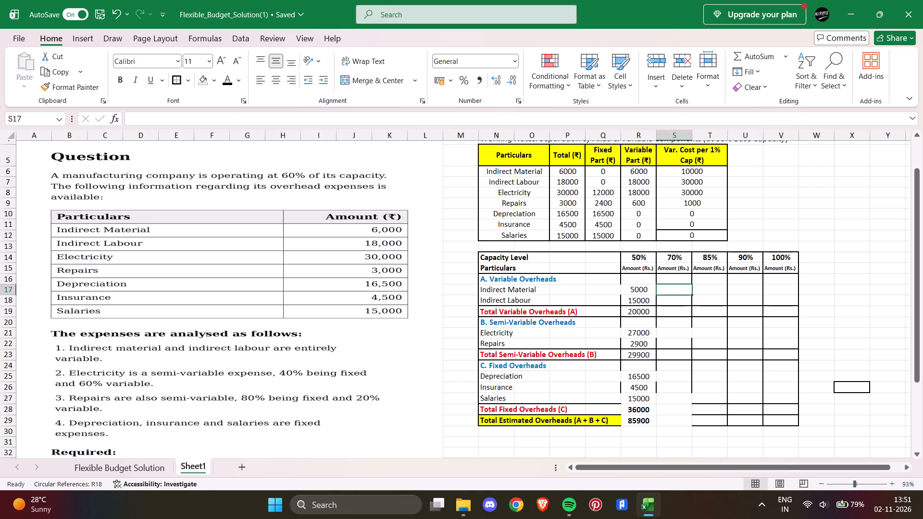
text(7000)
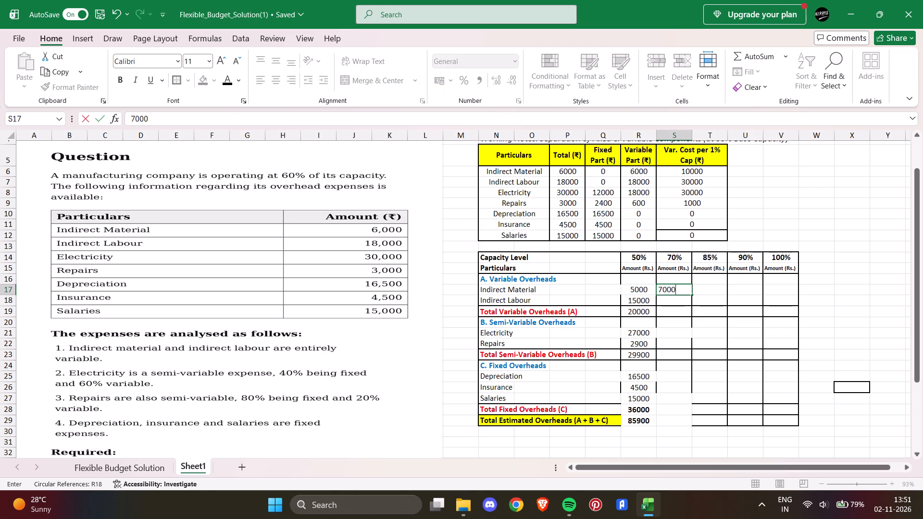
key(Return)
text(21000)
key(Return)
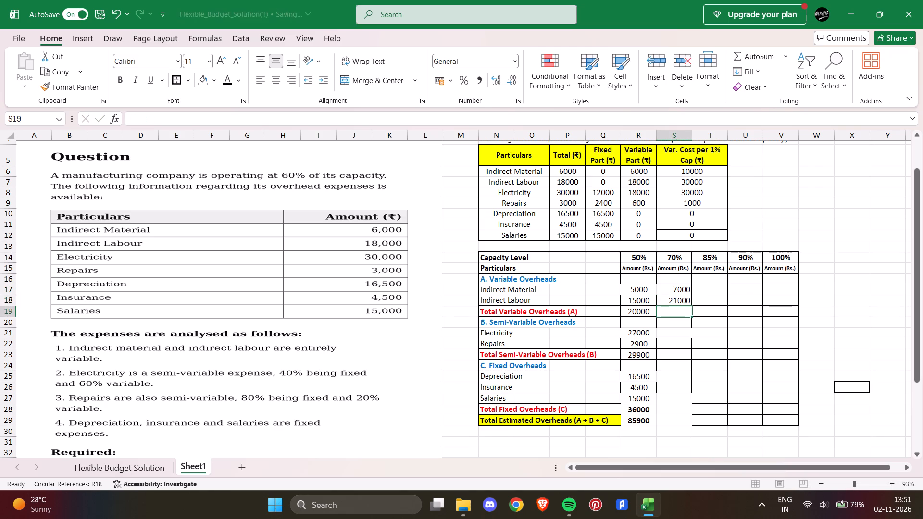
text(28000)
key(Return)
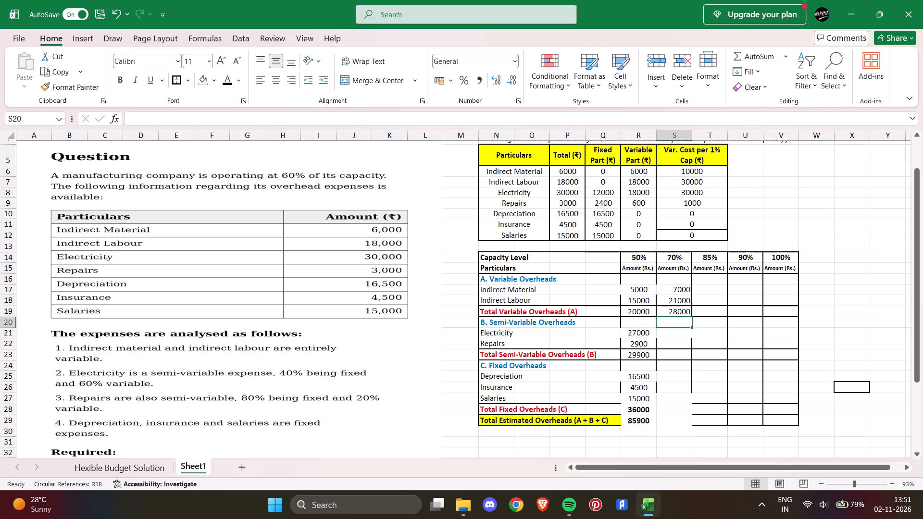
Enter the 70% semi-variable overheads: 33000 for Electricity in S21, 3100 for Repairs in S22 and the 36100 total in S23.
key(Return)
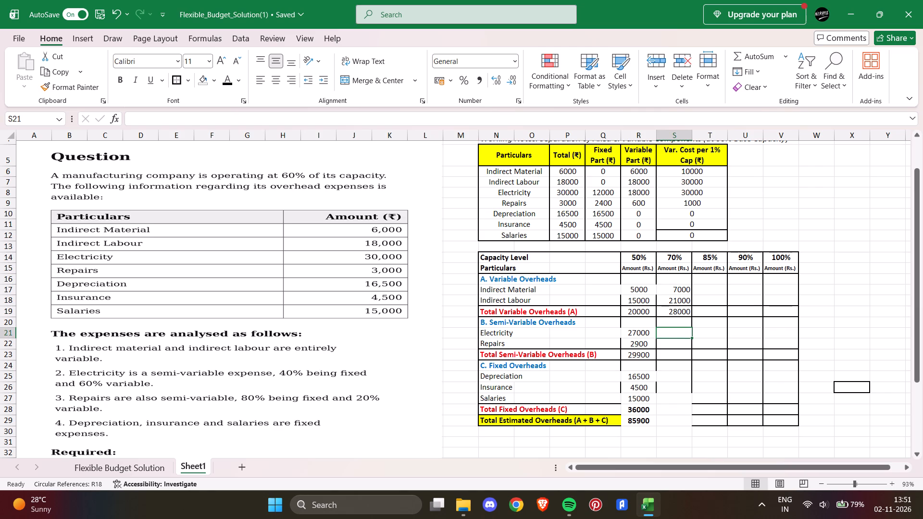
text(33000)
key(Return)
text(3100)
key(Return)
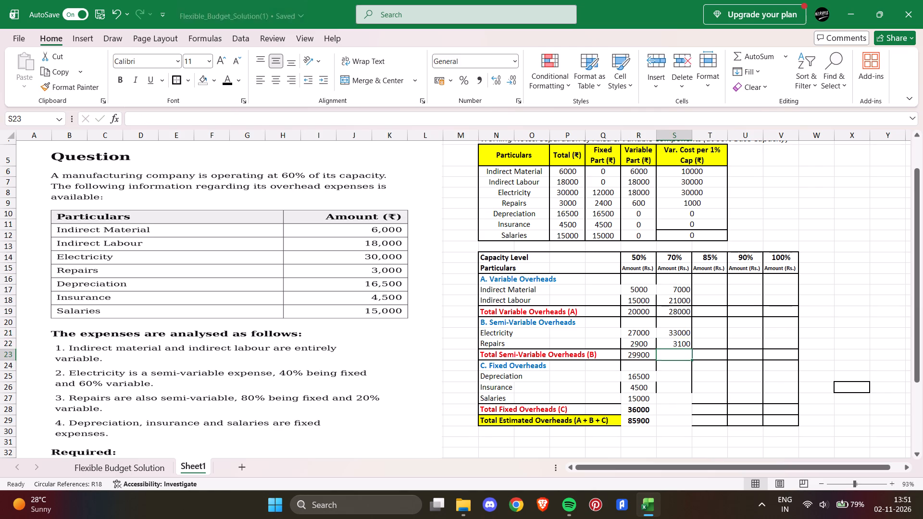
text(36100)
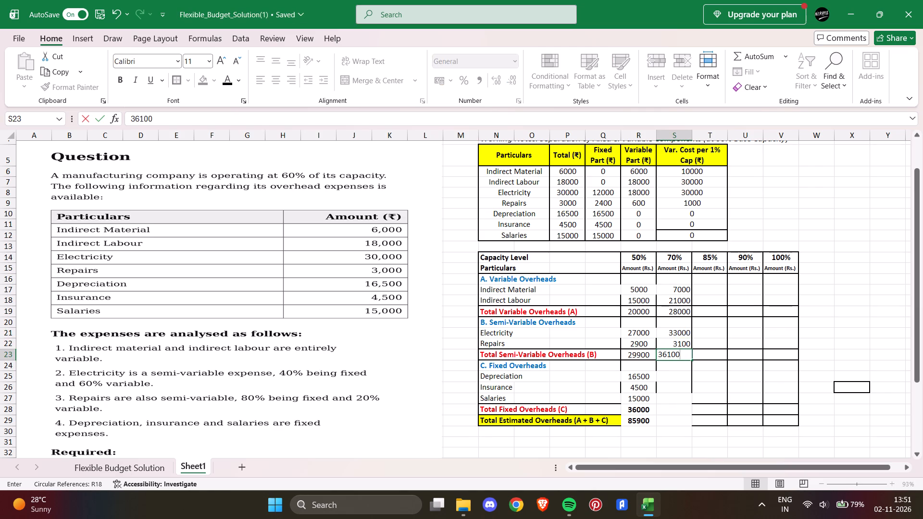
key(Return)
Enter the 70% fixed overheads: 16500 for Depreciation in S25, 4500 for Insurance, 15000 for Salaries and the 36000 total in S28.
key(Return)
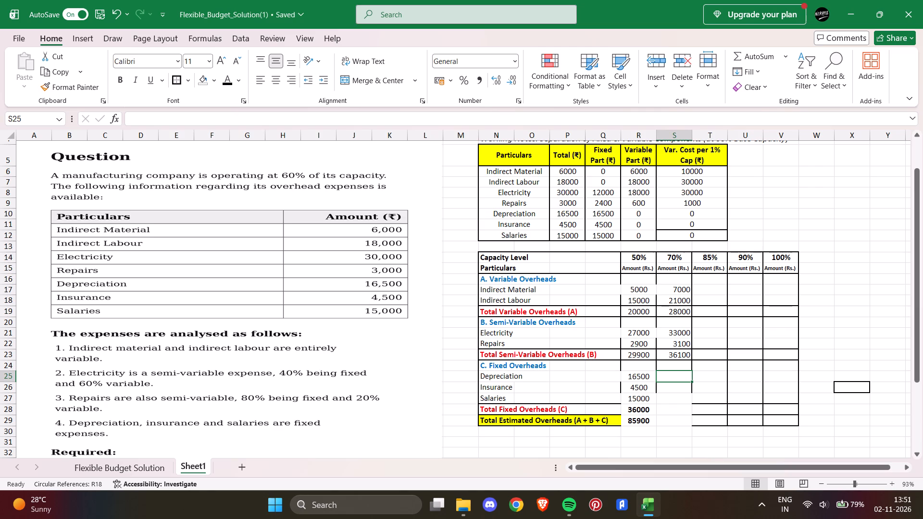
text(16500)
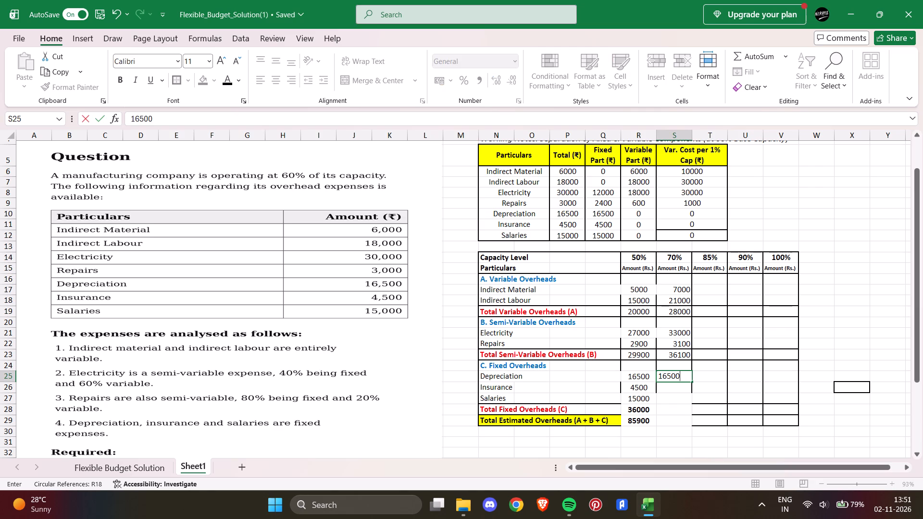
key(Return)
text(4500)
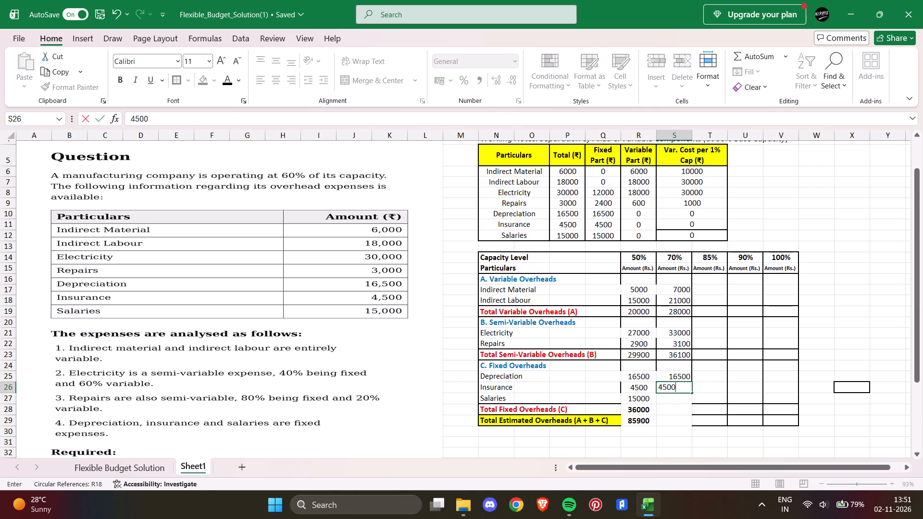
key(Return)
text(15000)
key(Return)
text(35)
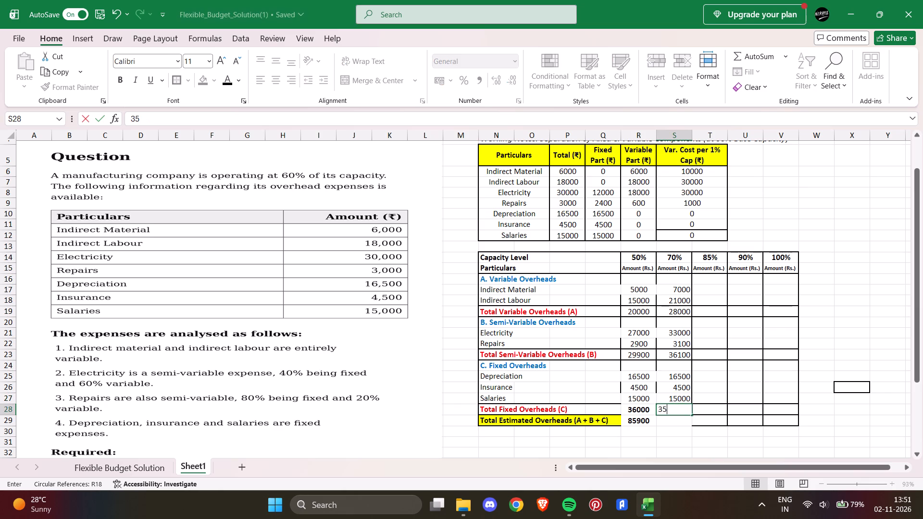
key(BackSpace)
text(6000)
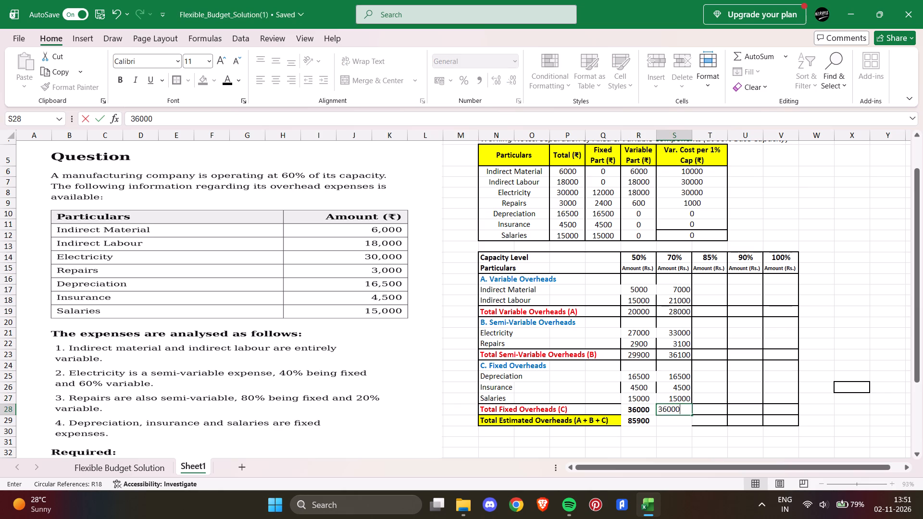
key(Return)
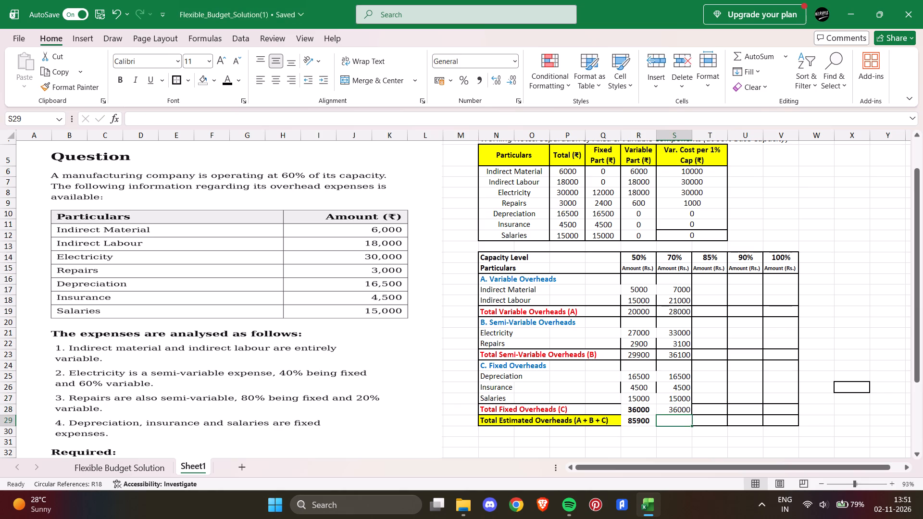
Enter the Total Estimated Overheads for two capacity levels: 100100 for 70% in S29 and 110750 for 85% in T29.
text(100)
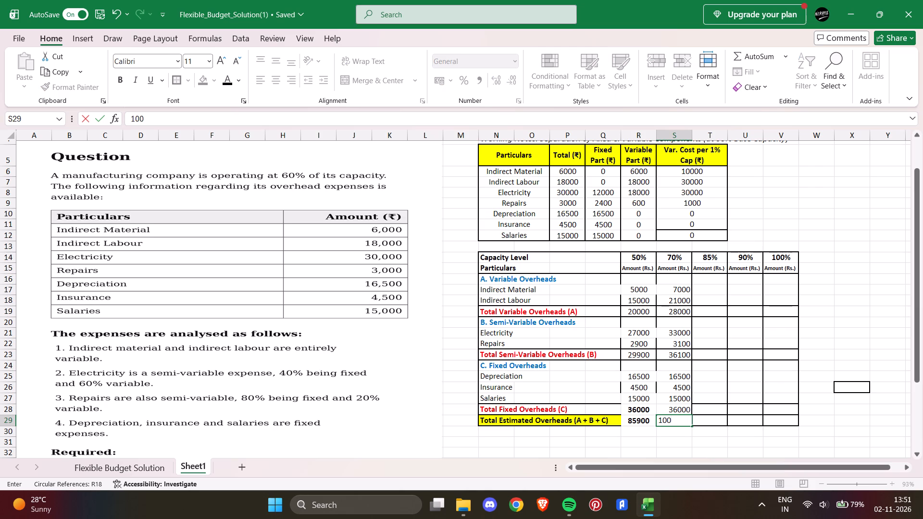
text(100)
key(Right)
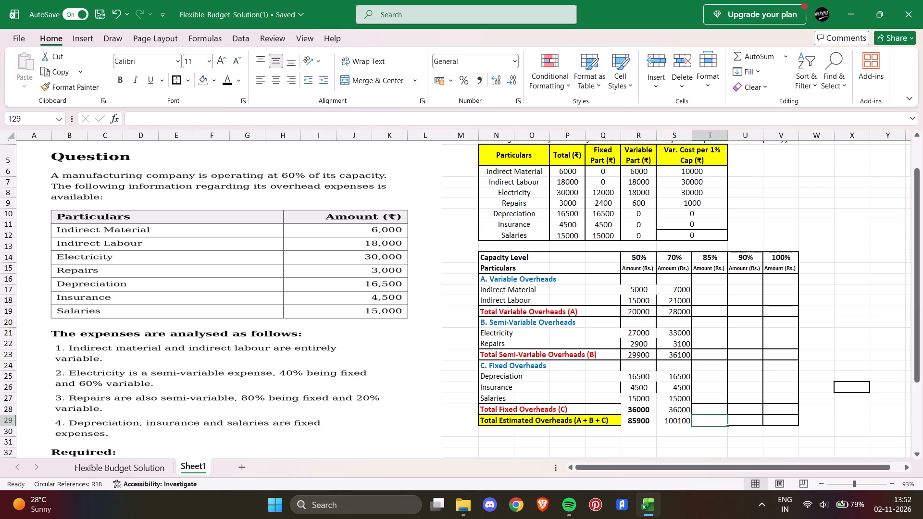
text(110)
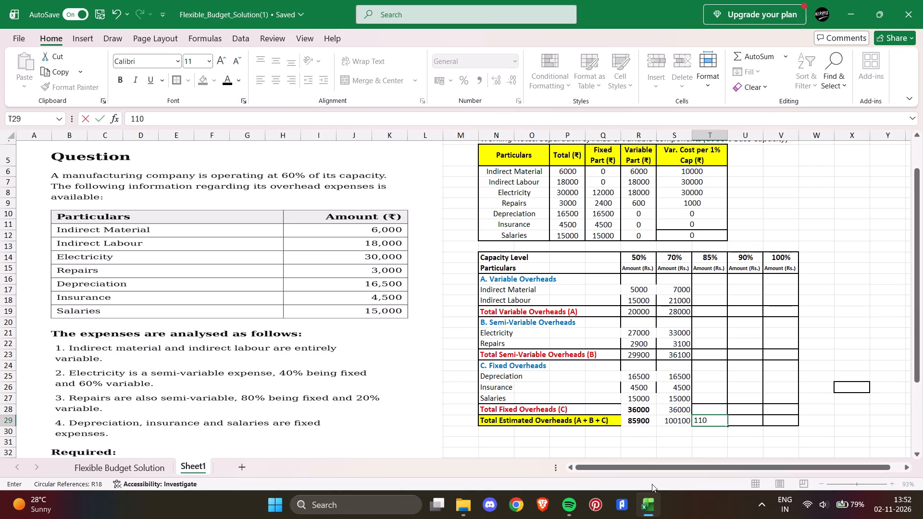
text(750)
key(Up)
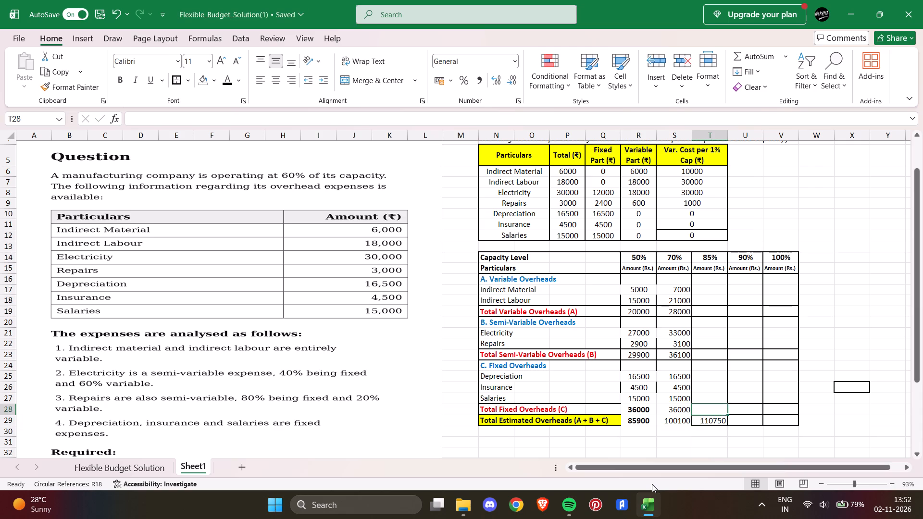
Enter the 85% fixed overheads: the 36000 total in T28, 15000 for Salaries, 4500 for Insurance and 16500 for Depreciation in T25.
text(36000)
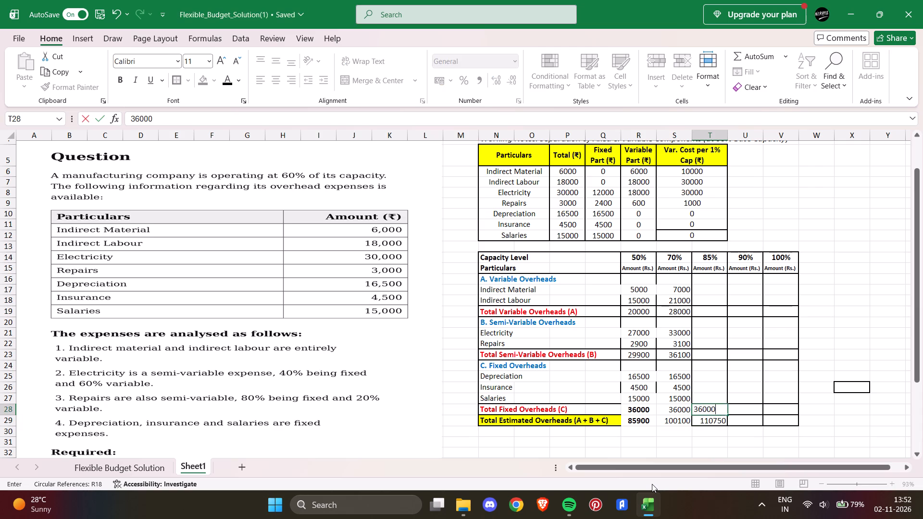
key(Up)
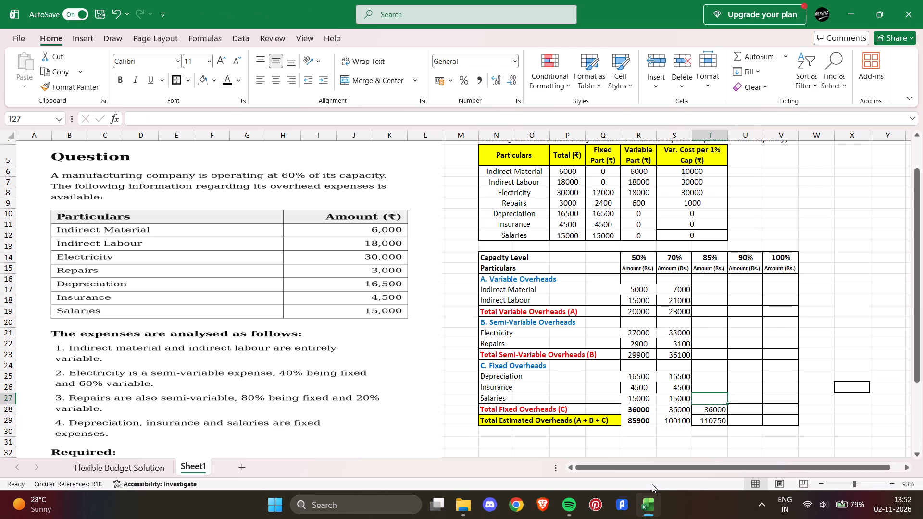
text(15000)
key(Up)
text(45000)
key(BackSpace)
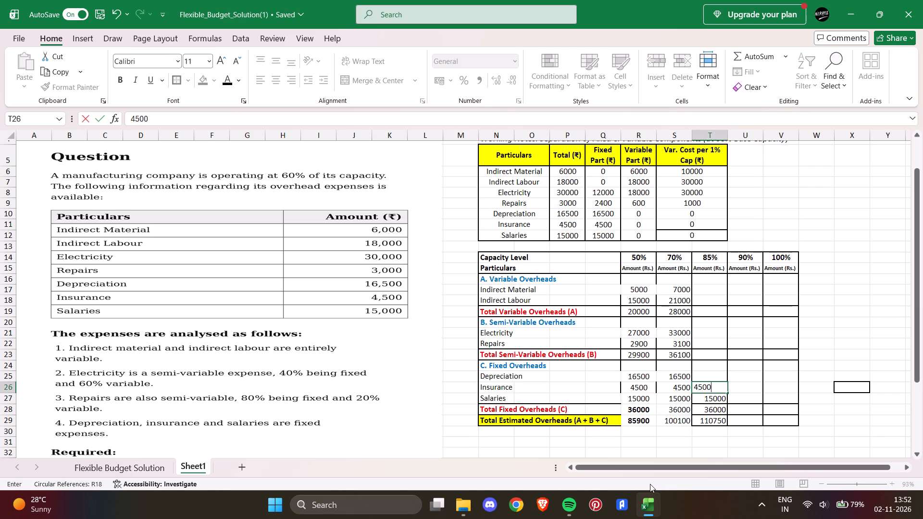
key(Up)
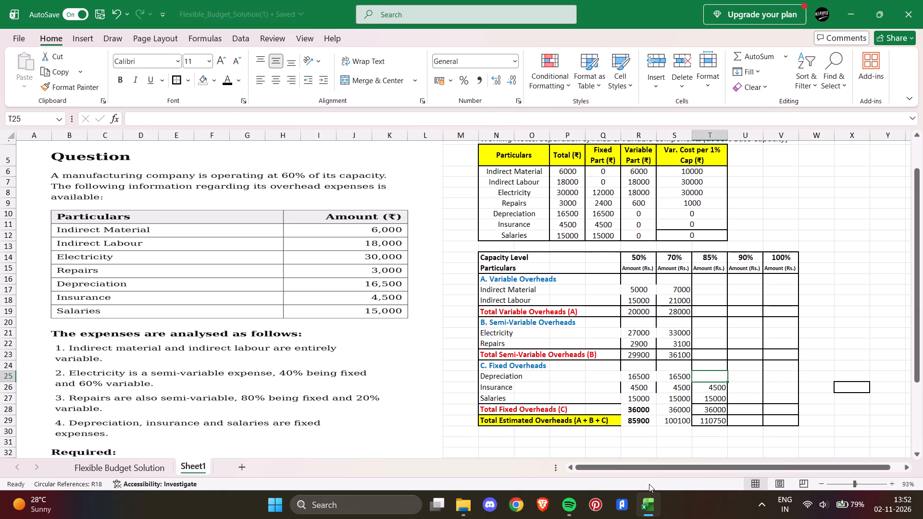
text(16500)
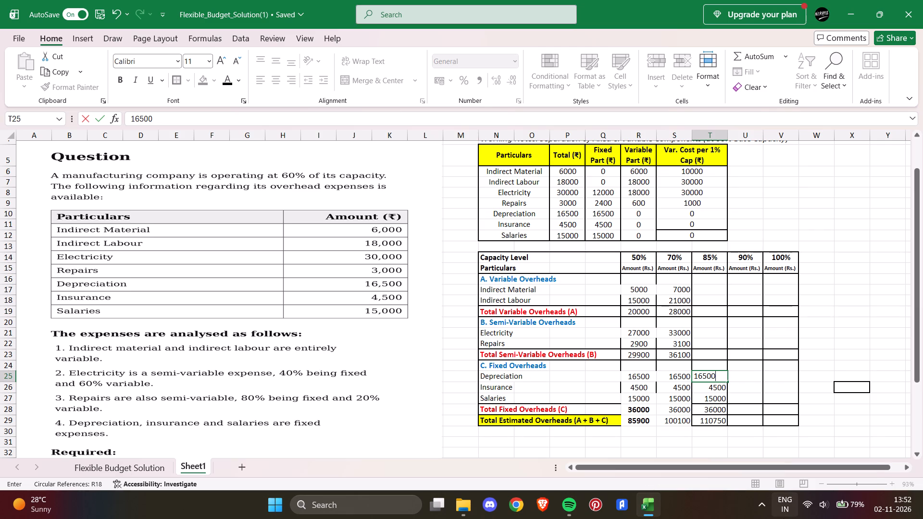
click(820, 350)
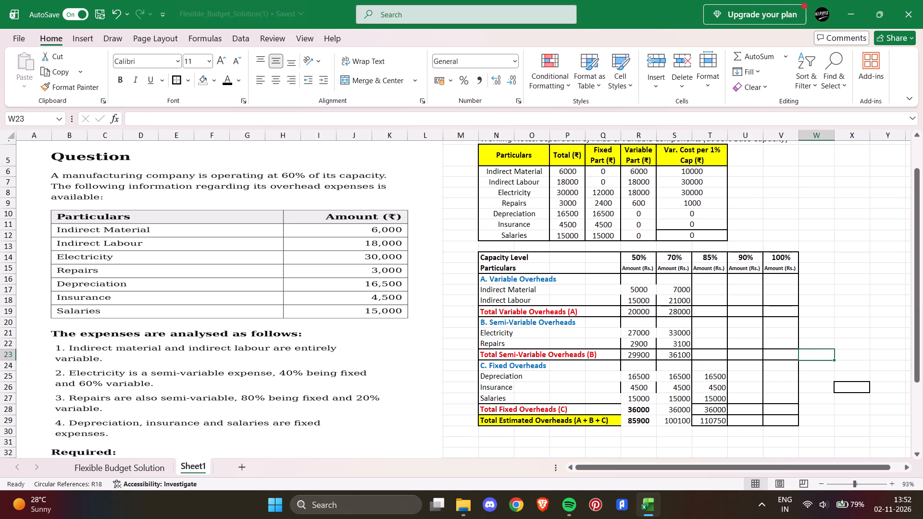
click(711, 377)
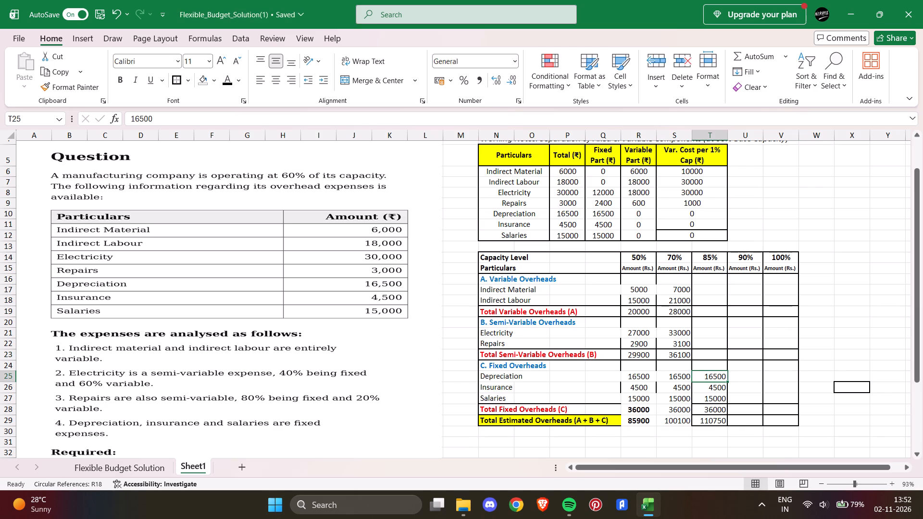
Enter the 85% variable overheads: 8500 for Indirect Material in T17, 25500 for Indirect Labour in T18 and the 34000 total in T19.
click(709, 294)
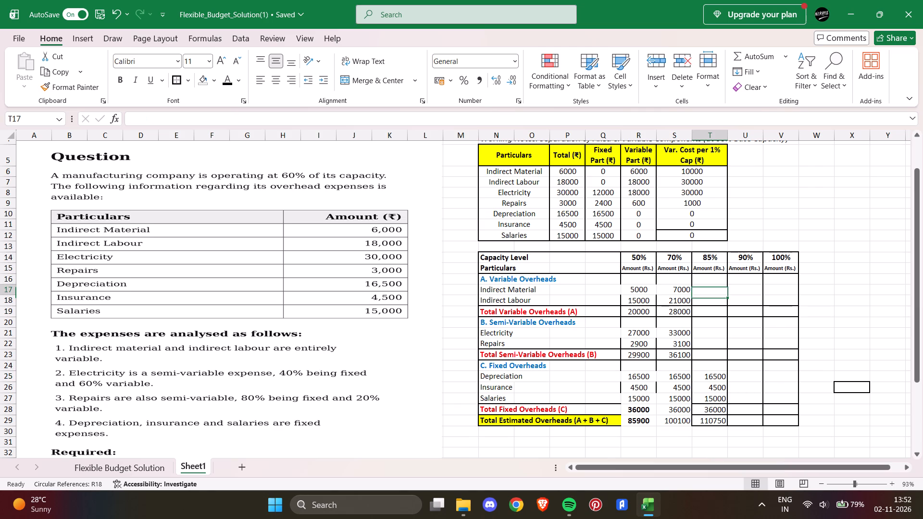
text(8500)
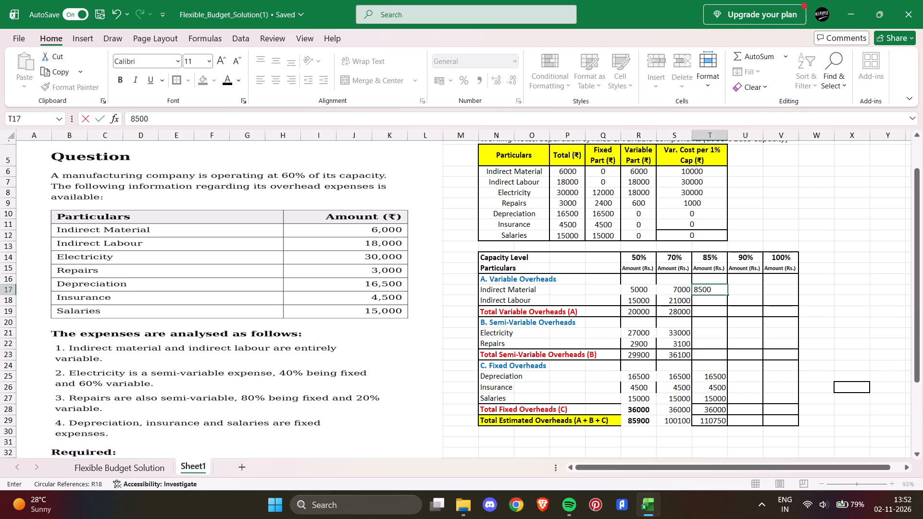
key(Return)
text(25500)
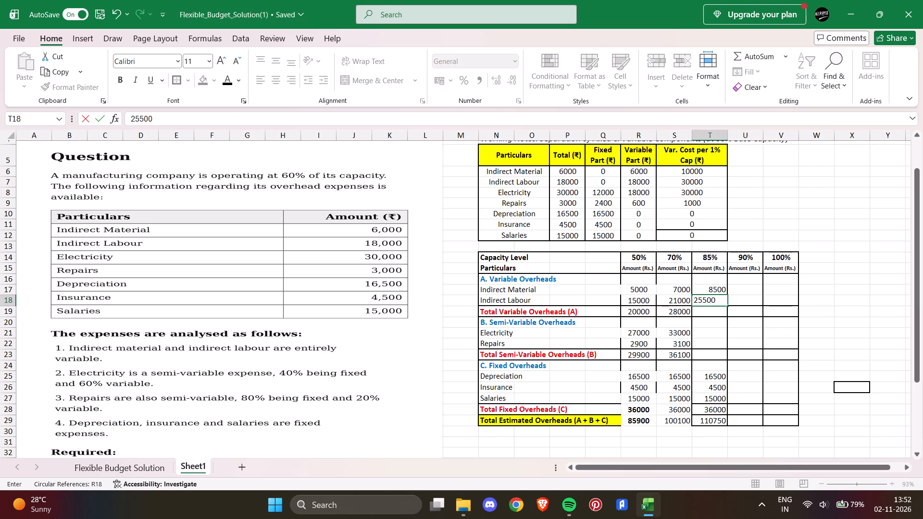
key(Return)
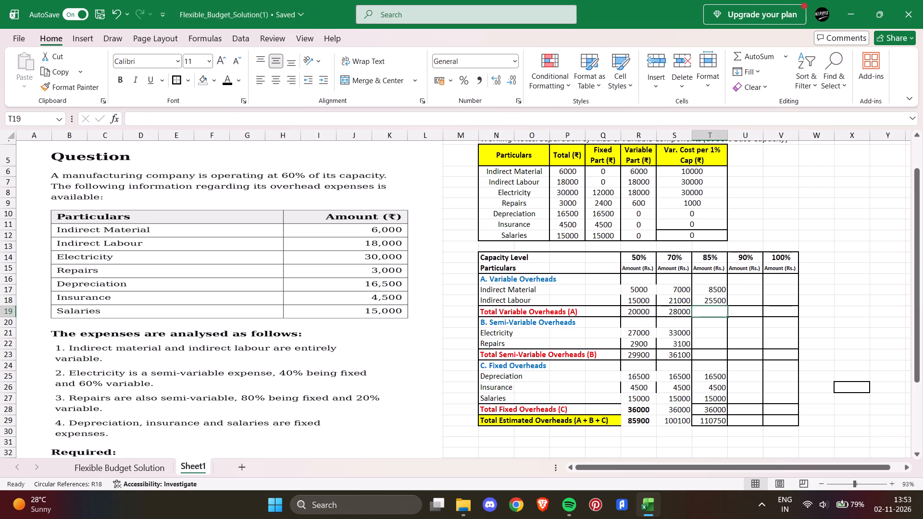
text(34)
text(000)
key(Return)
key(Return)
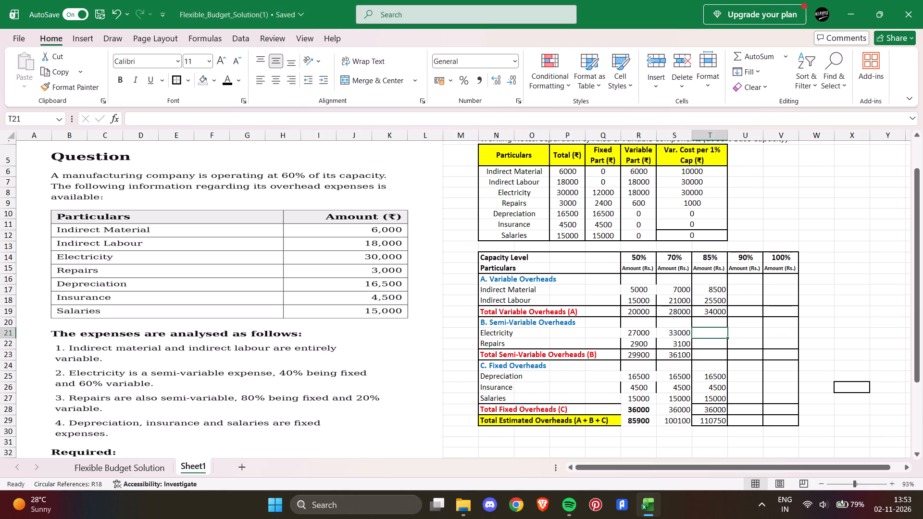
Enter the 85% semi-variable overheads: 37500 for Electricity in T21, 3250 for Repairs in T22 and the 40750 total in T23.
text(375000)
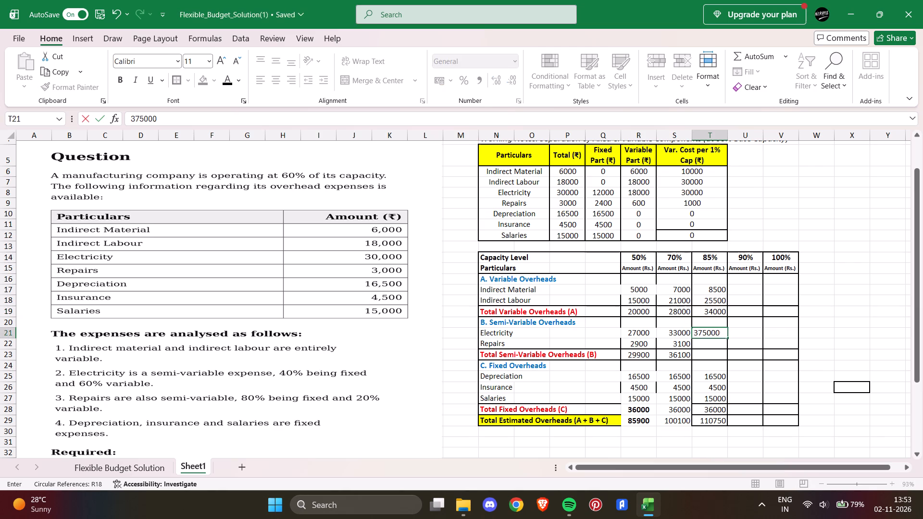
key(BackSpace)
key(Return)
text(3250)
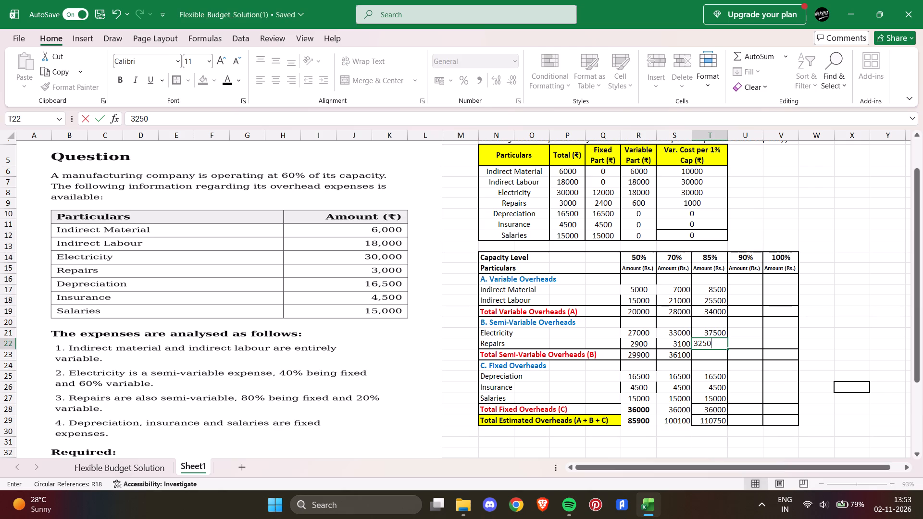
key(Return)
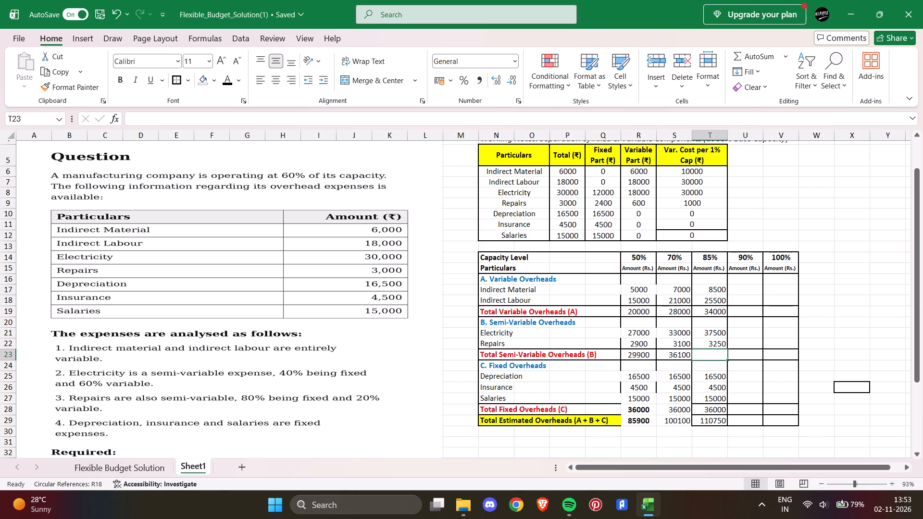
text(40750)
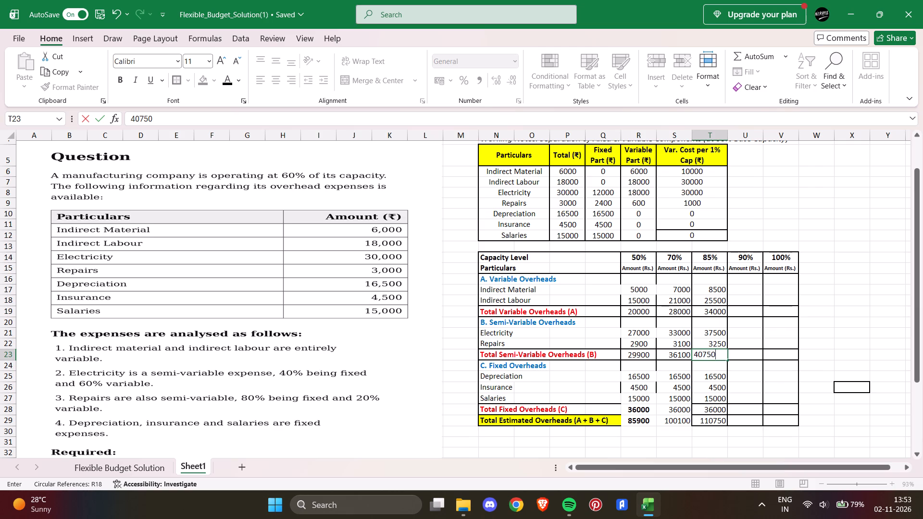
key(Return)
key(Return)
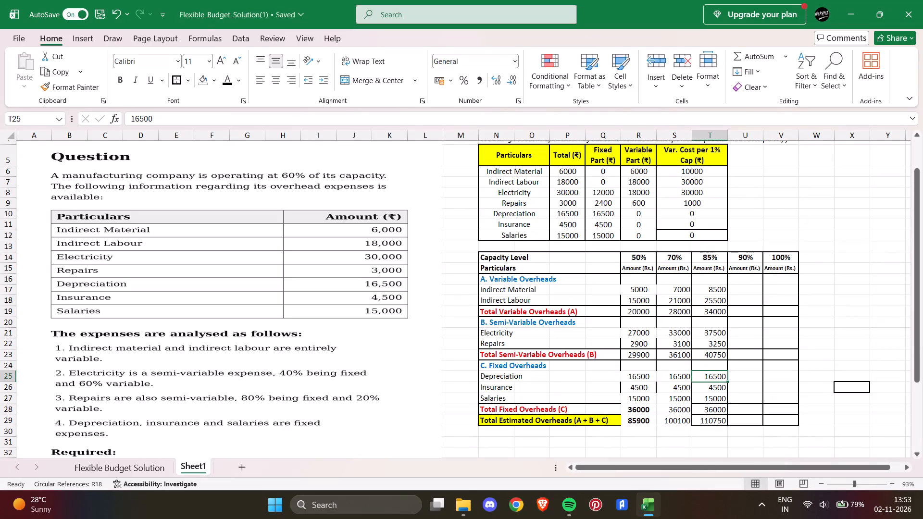
Enter the 90% variable overheads: 9000 for Indirect Material in U17, 27000 for Indirect Labour in U18 and the 36000 total in U19.
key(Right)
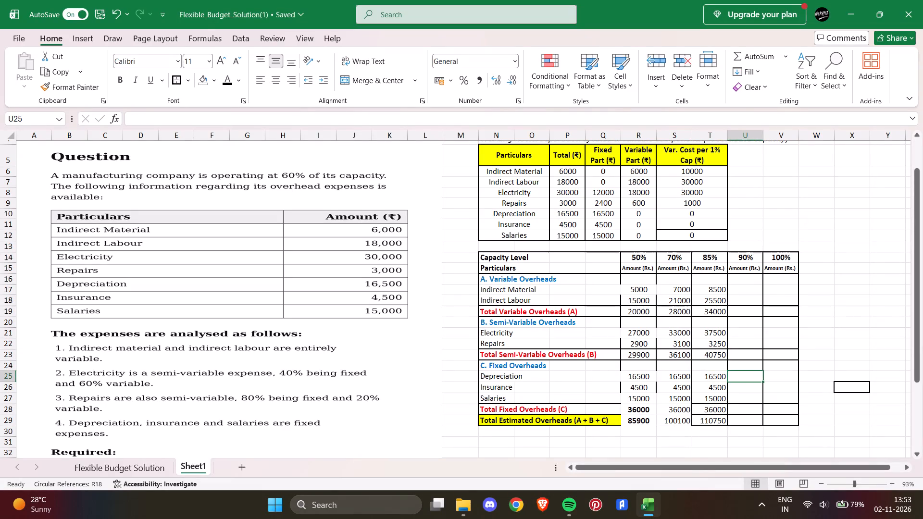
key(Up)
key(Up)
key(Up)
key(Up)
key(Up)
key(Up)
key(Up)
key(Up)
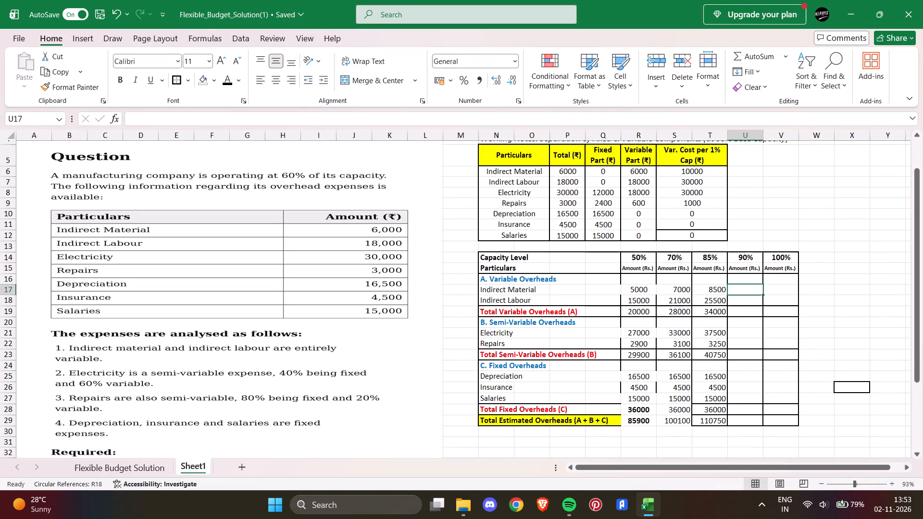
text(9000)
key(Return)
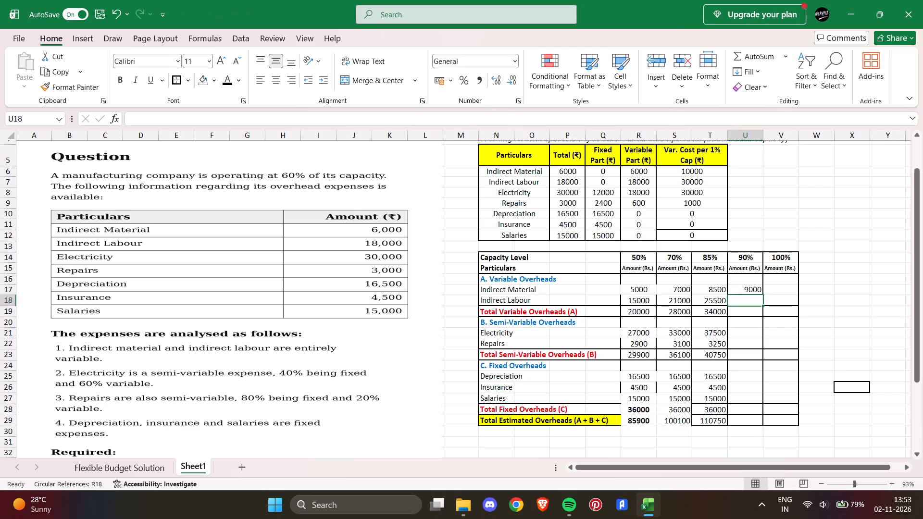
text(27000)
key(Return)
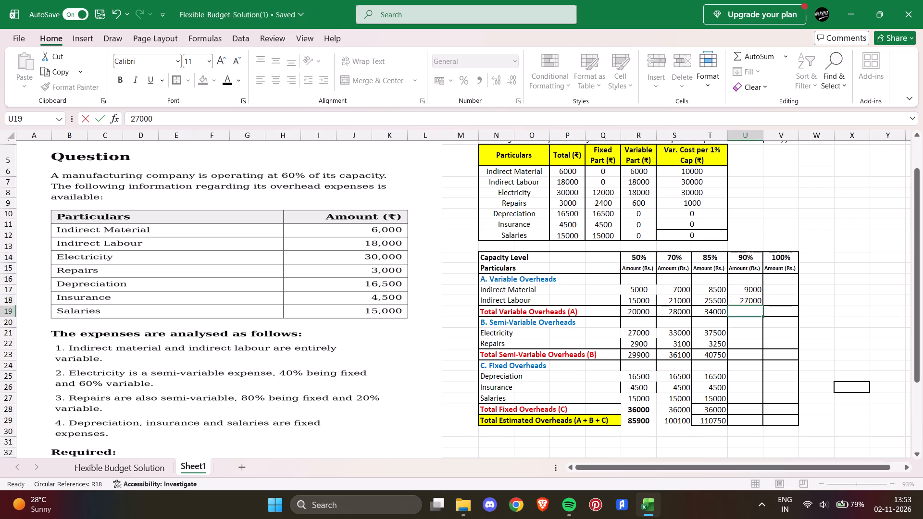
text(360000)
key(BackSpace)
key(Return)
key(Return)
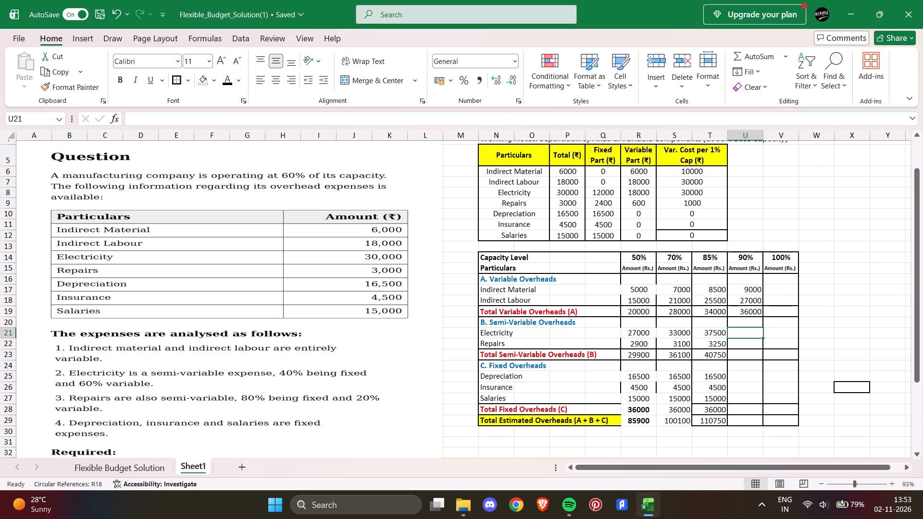
Enter the 90% semi-variable overheads: 39000 for Electricity in U21, 3300 for Repairs in U22 and the 42300 total in U23.
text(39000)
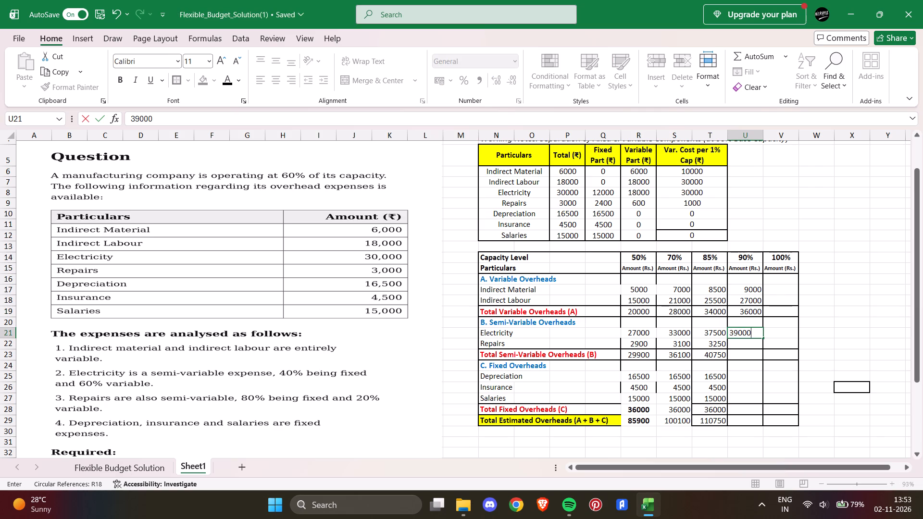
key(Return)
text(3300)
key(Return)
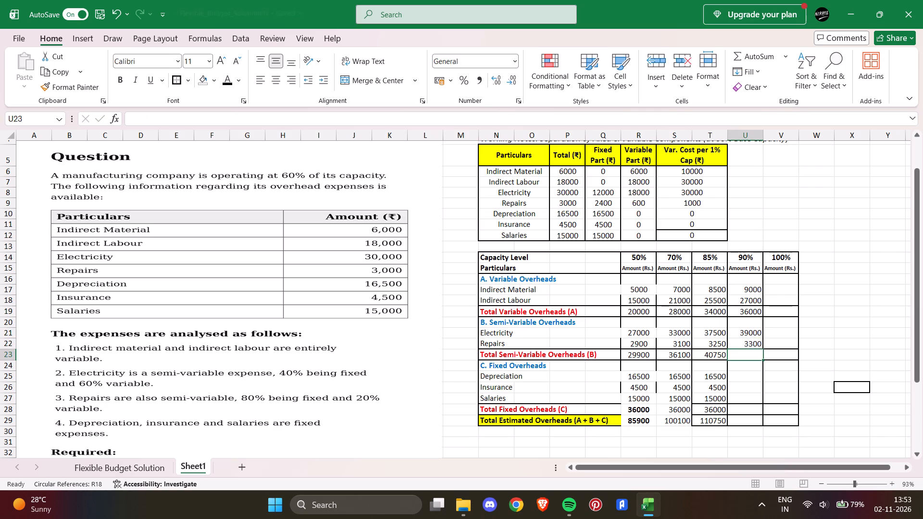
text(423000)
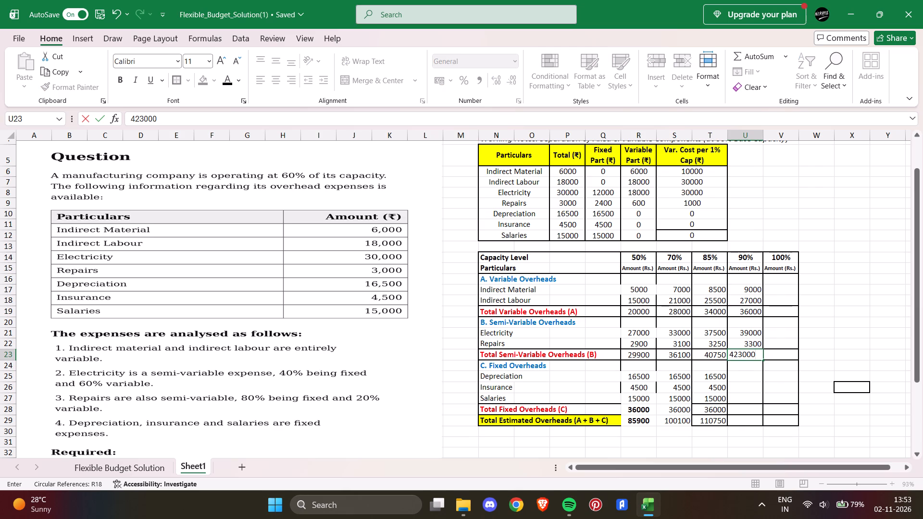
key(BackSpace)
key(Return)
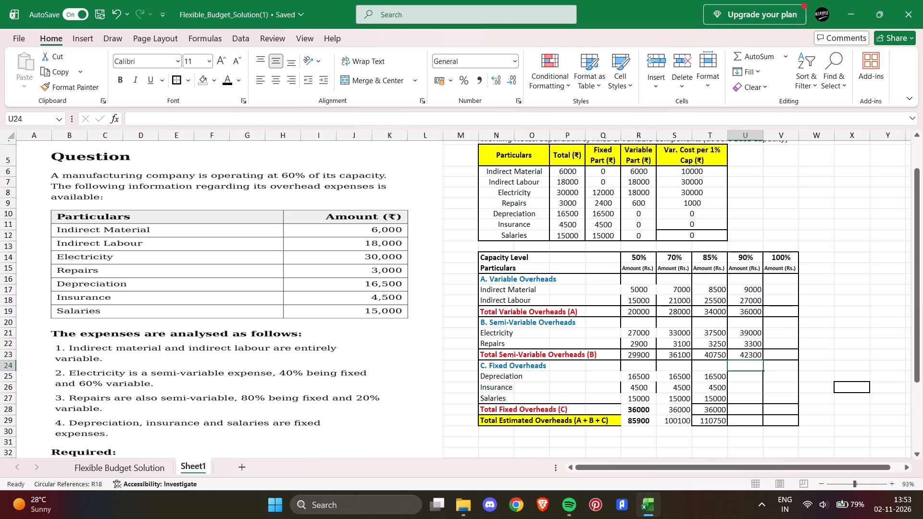
Copy the 85% fixed overheads and their total from T25:T28 into the 90% and 100% columns, U25:U28 and V25:V28.
drag(710, 377, 724, 405)
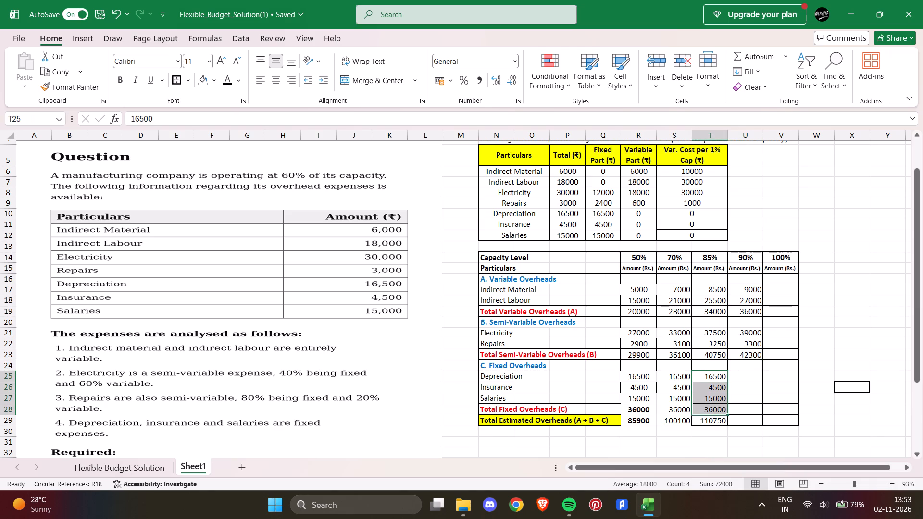
key(ctrl+c)
click(797, 432)
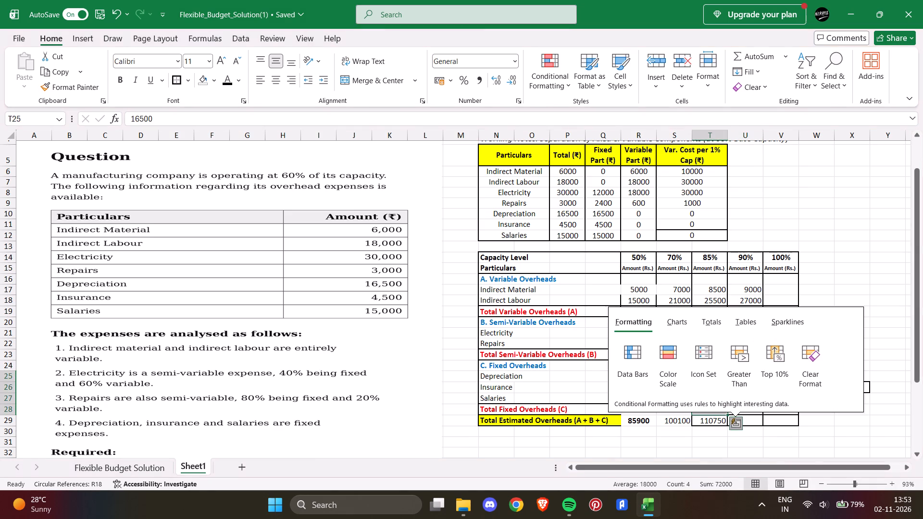
drag(711, 377, 721, 410)
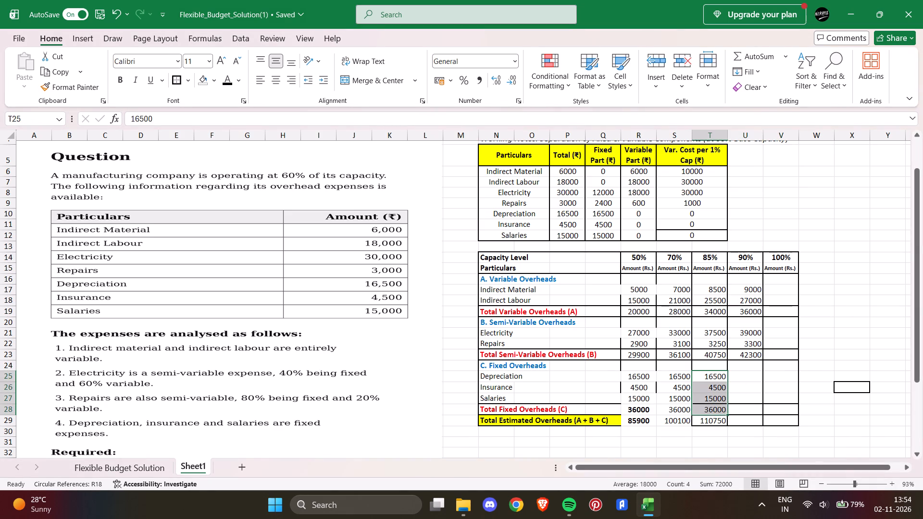
key(ctrl+c)
click(739, 376)
ctrl+drag(739, 376, 748, 401)
key(ctrl+v)
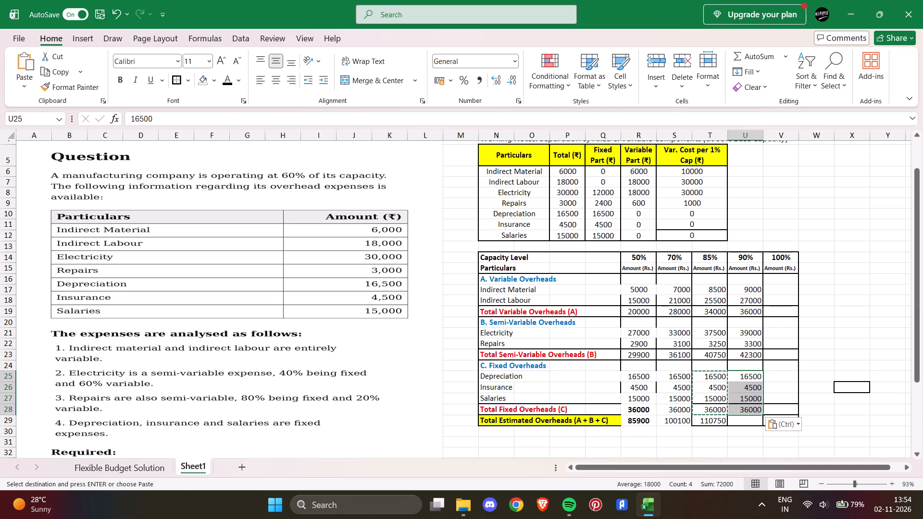
drag(775, 376, 784, 404)
key(ctrl+v)
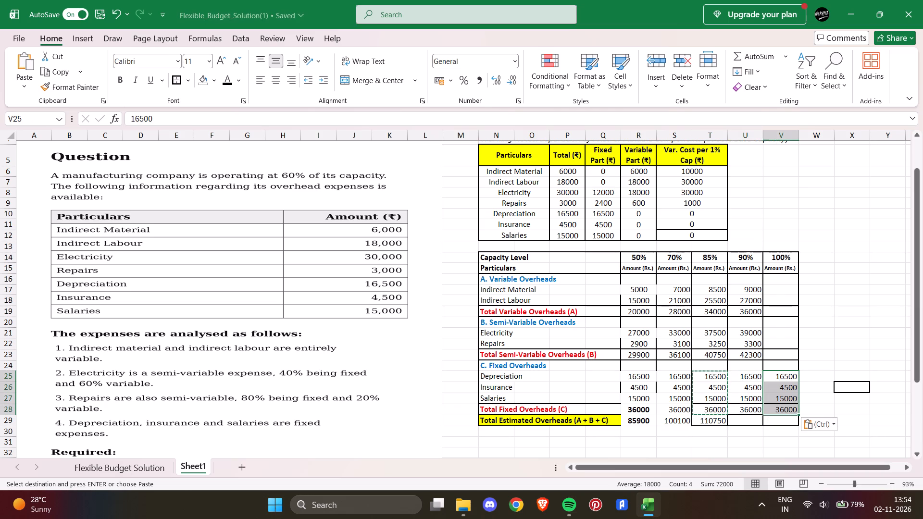
Enter the 100% variable overheads: 10000 for Indirect Material in V17, 30000 for Indirect Labour in V18 and the 40000 total in V19.
click(770, 288)
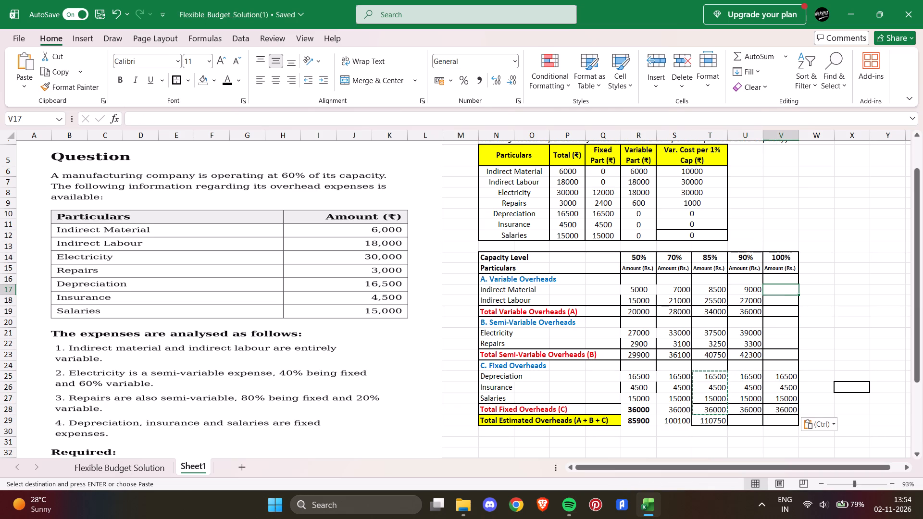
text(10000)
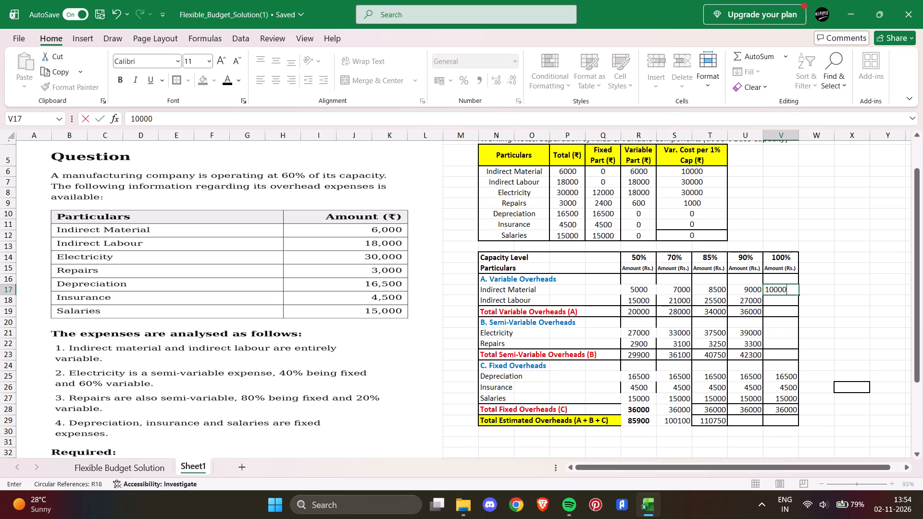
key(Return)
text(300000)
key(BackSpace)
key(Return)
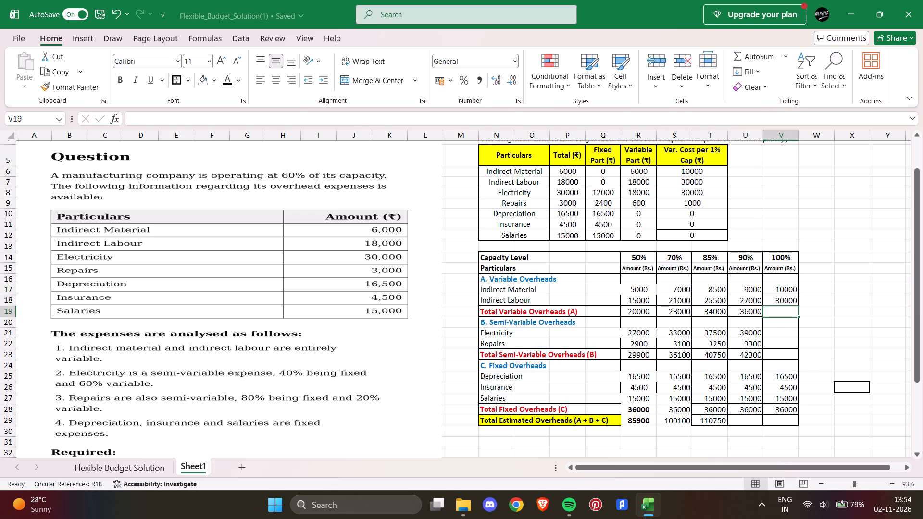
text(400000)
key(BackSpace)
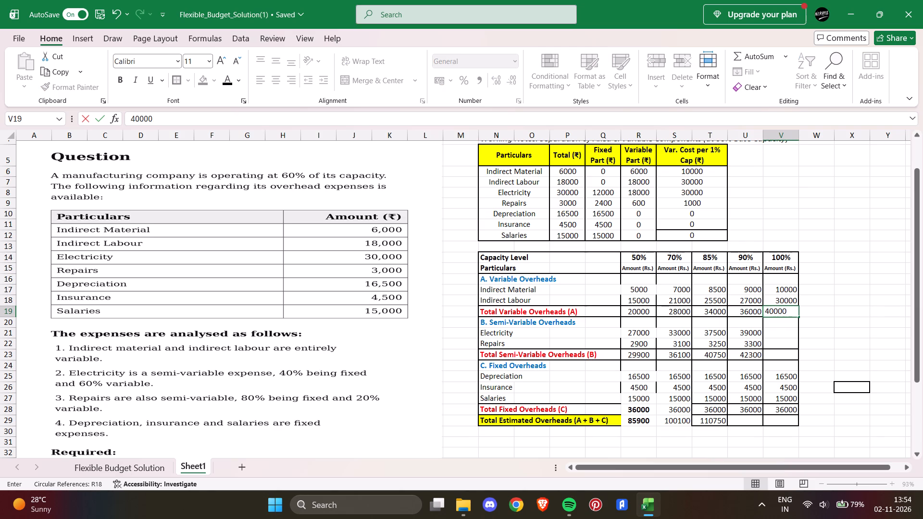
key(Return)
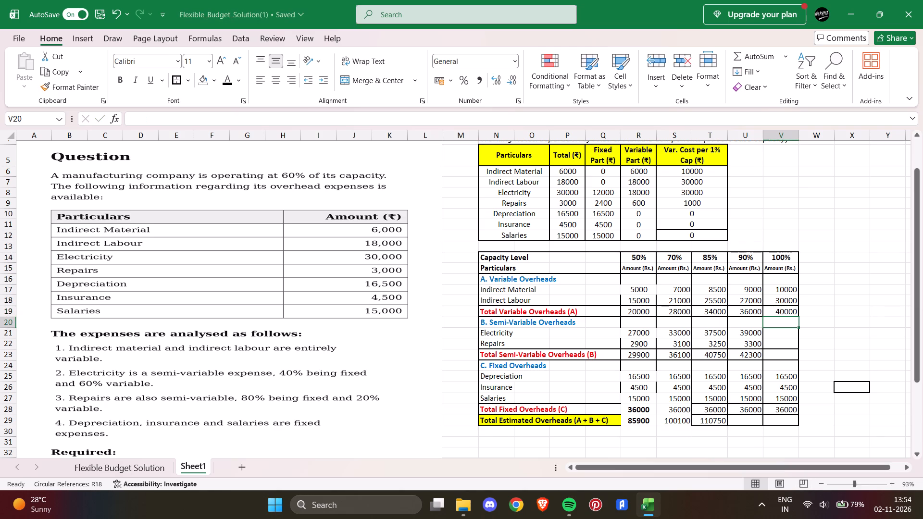
Enter the 100% semi-variable overheads: 42000 for Electricity in V21, 3400 for Repairs in V22 and the 45400 total in V23.
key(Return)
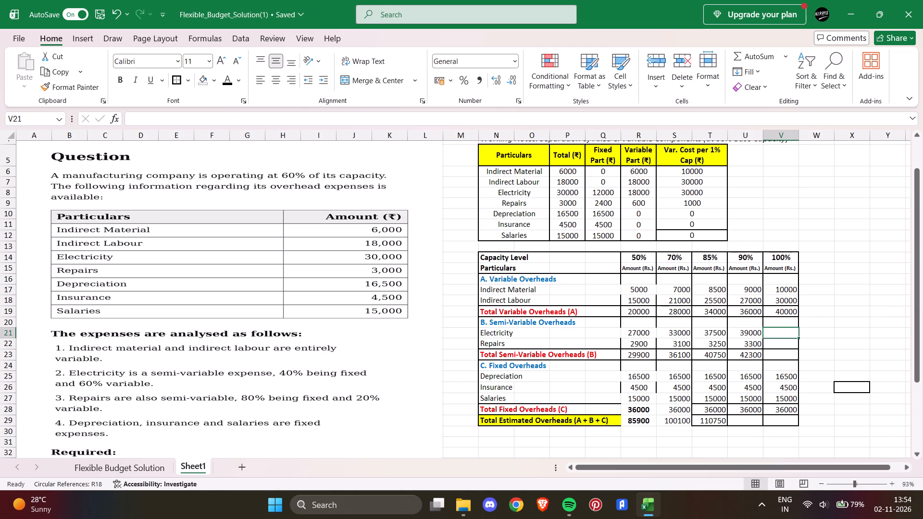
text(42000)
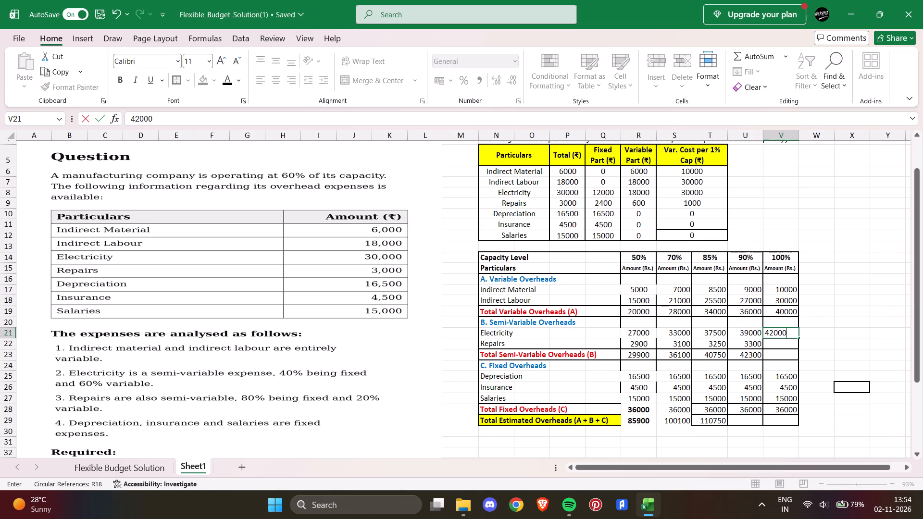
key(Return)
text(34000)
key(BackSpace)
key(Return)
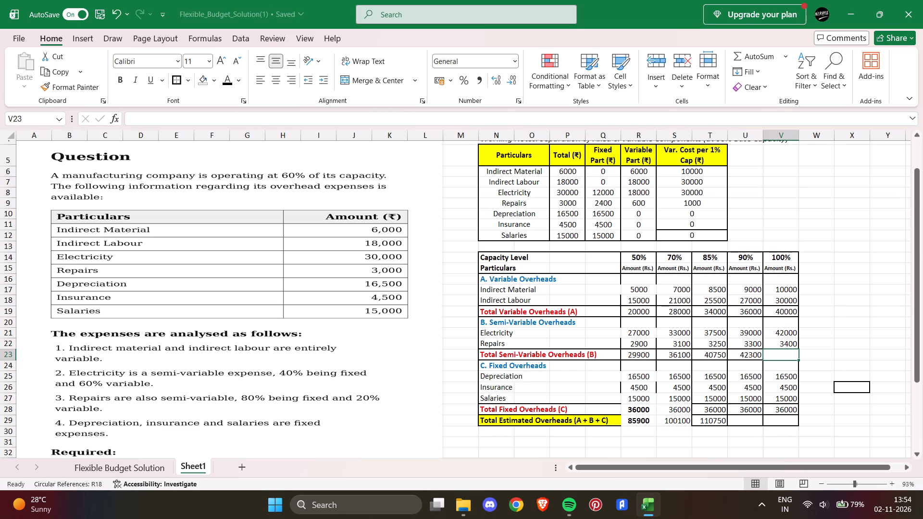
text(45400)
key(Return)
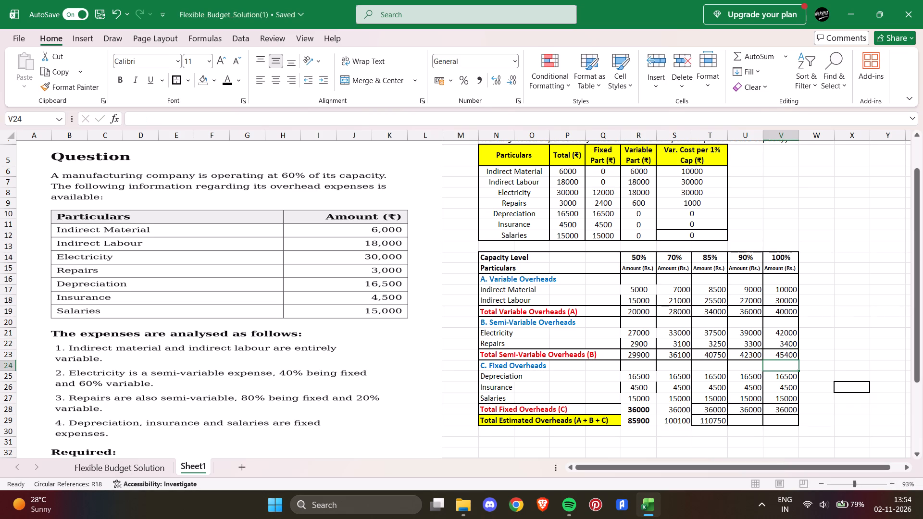
Enter the Total Estimated Overheads of 114300 for 90% in U29 and 121400 for 100% in V29.
click(751, 423)
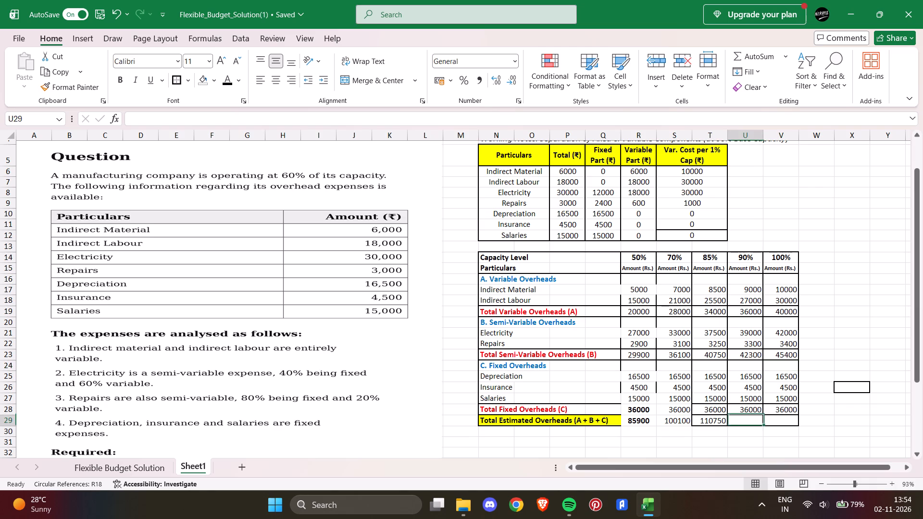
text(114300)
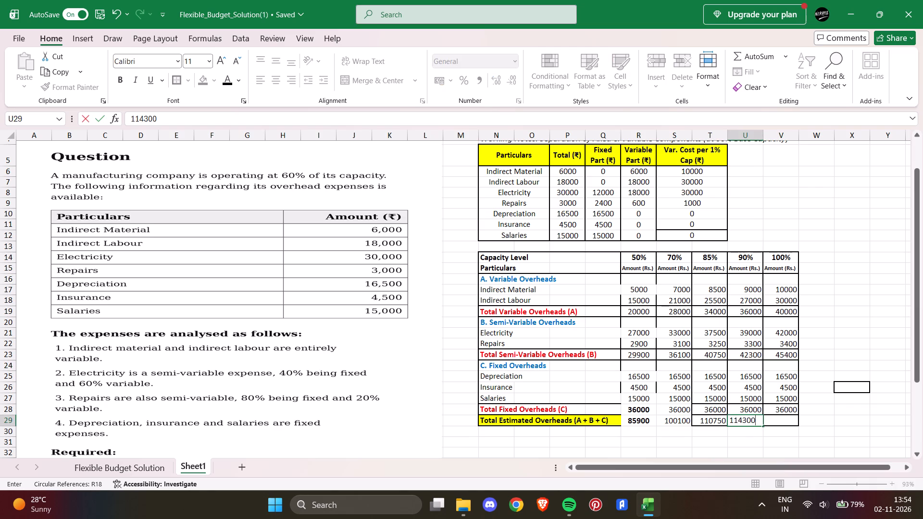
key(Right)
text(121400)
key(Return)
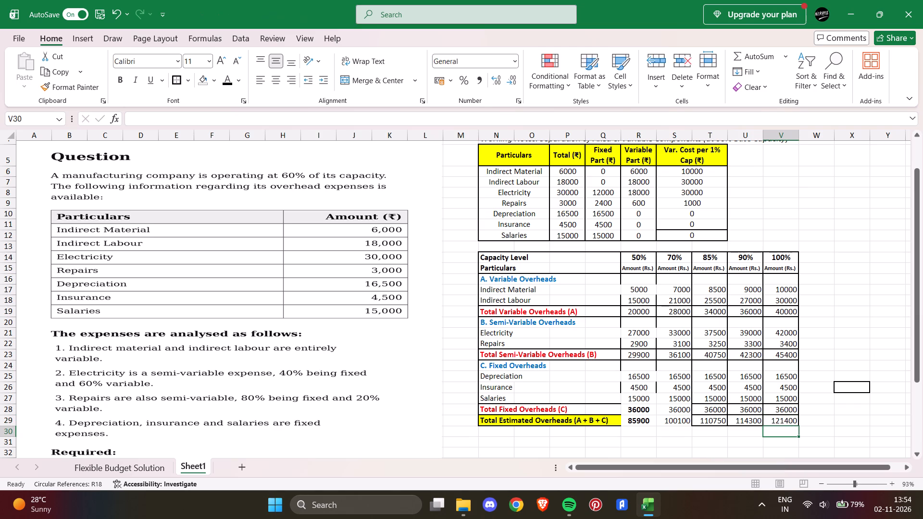
click(833, 322)
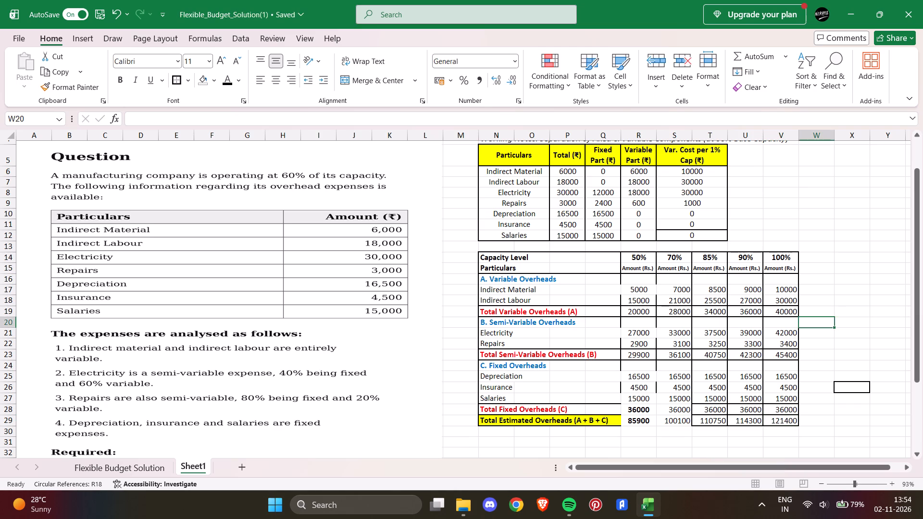
Apply outside borders to the 50% column R14:R29, the 70% column S14:S29 and the fixed-overhead totals in R28:S28.
drag(632, 257, 655, 419)
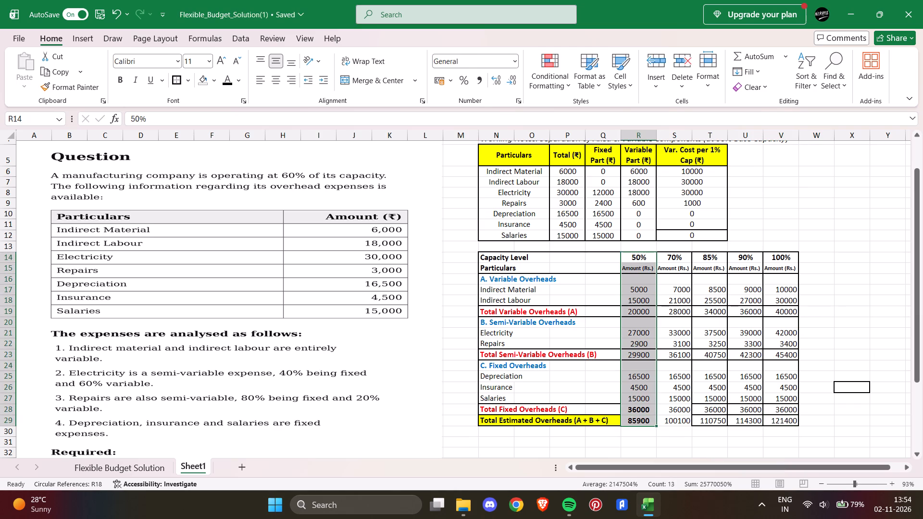
click(180, 81)
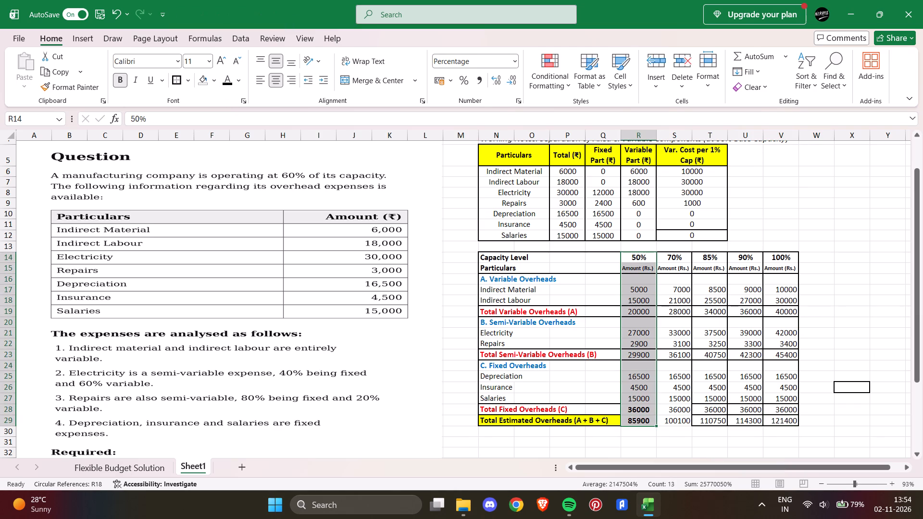
drag(666, 261, 677, 418)
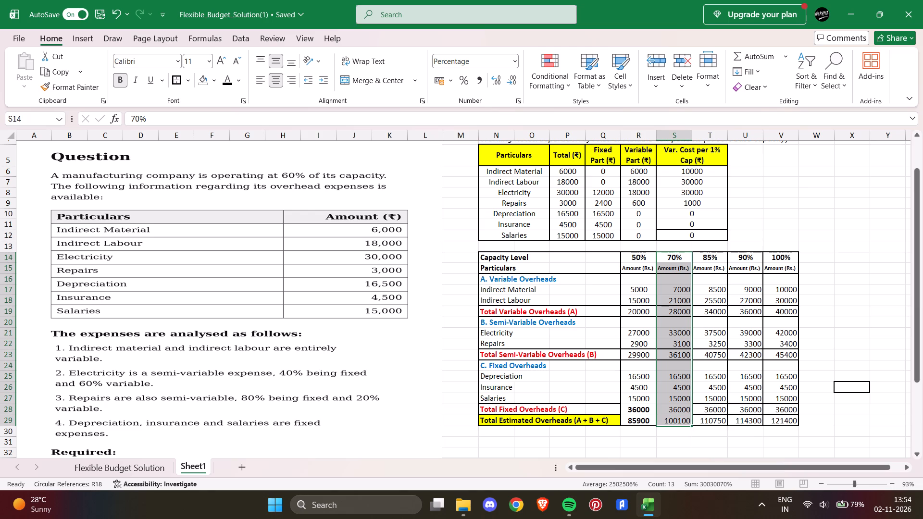
click(181, 80)
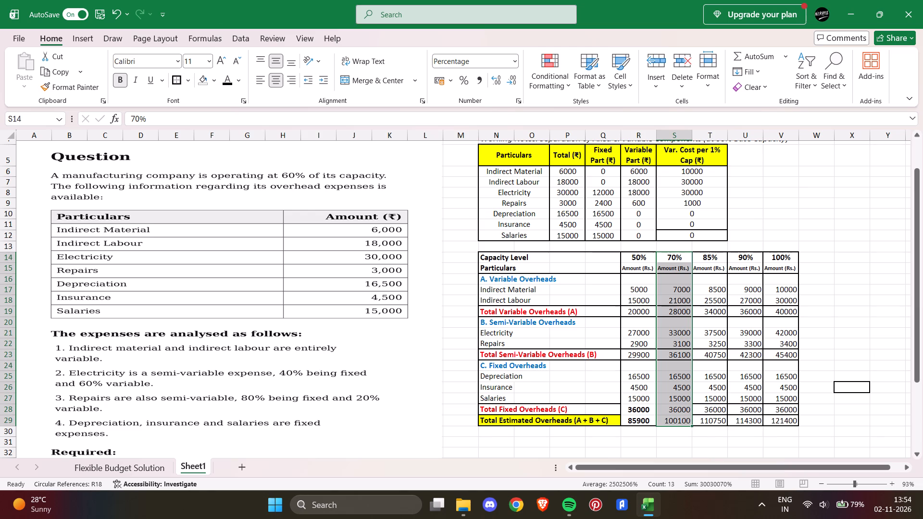
drag(626, 407, 673, 418)
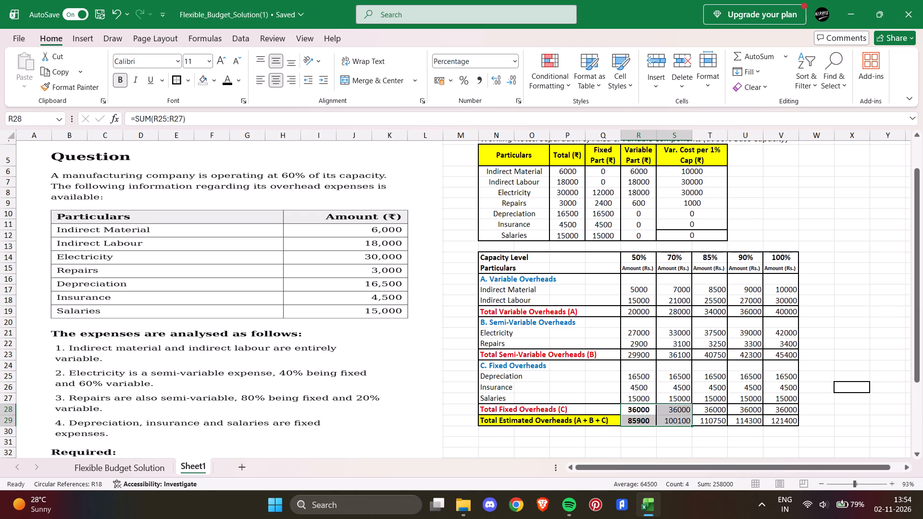
drag(631, 410, 665, 408)
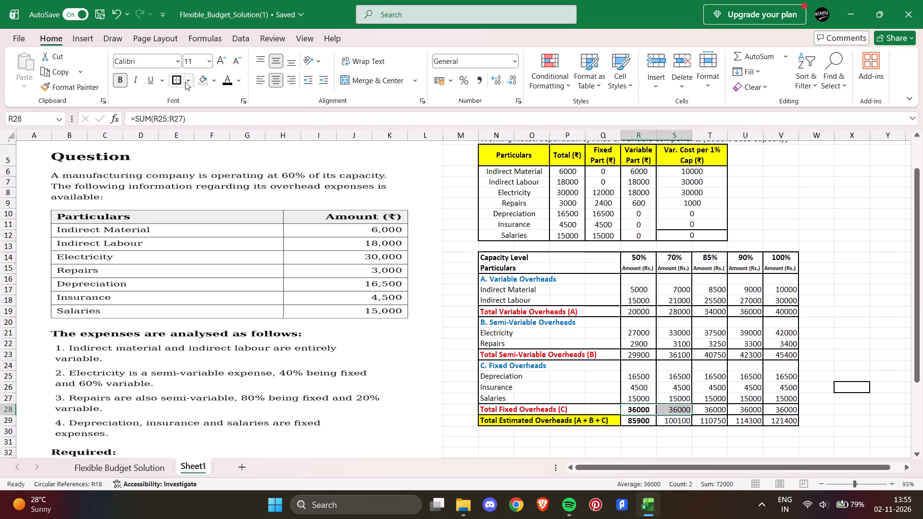
click(181, 79)
click(869, 278)
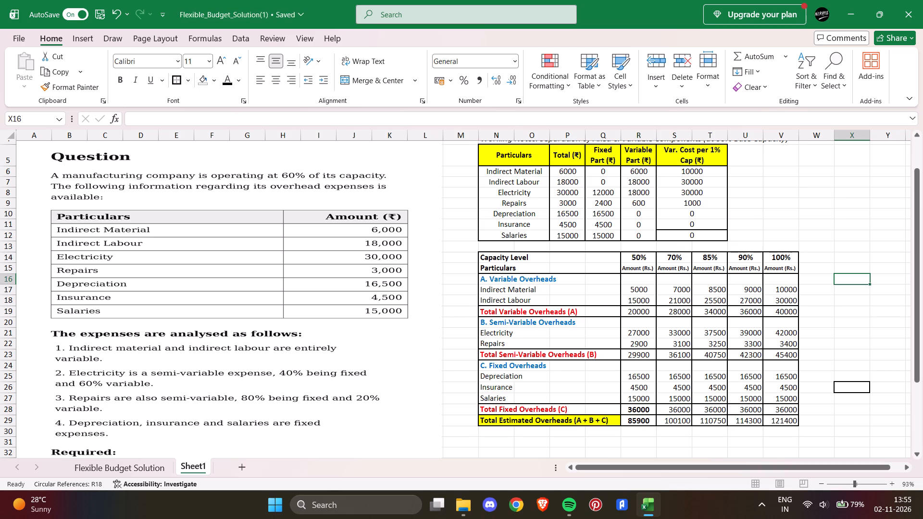
Bold the Total Fixed Overheads and Total Estimated Overheads amounts for 70% to 100% in S28:V29.
drag(671, 408, 770, 420)
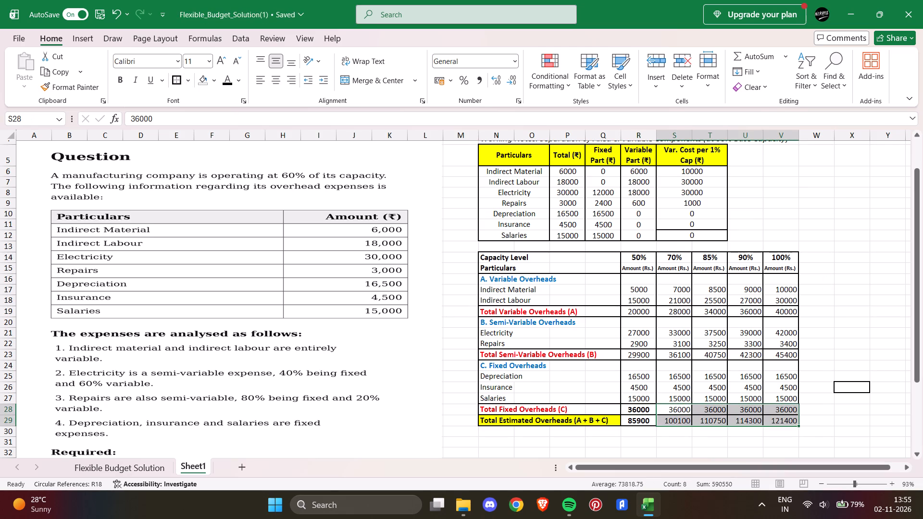
click(121, 80)
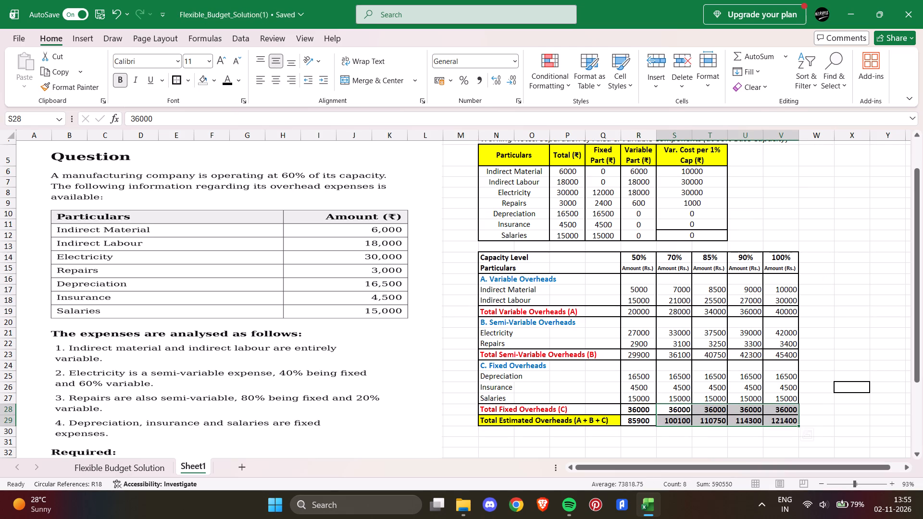
Centre all the statement's amounts in R16:V29 horizontally.
drag(642, 276, 780, 415)
click(274, 82)
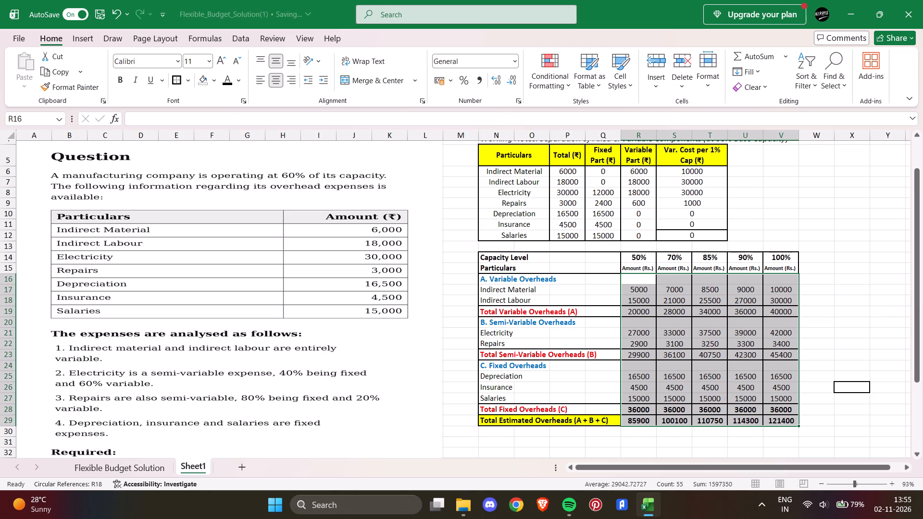
click(852, 192)
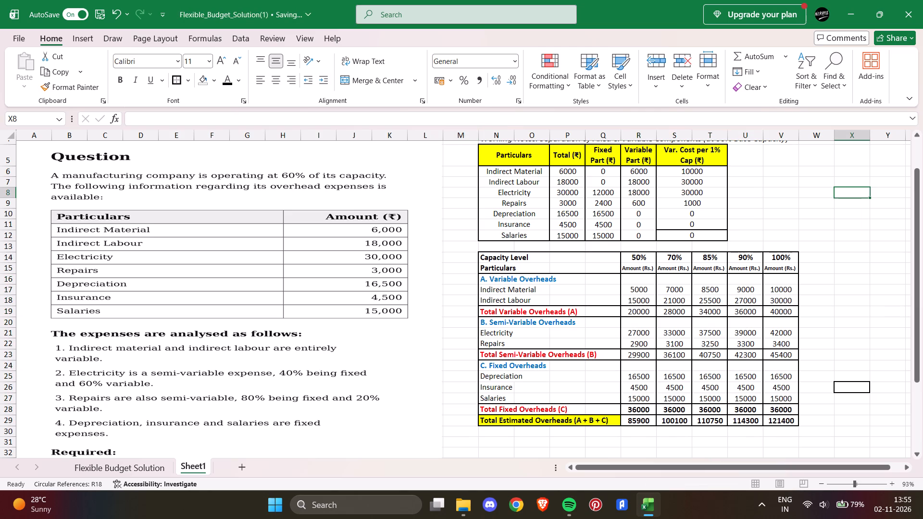
Colour the Total Variable, Semi-Variable and Fixed Overheads amounts red in R19:V19, R23:V23 and R28:V28.
drag(630, 312, 757, 316)
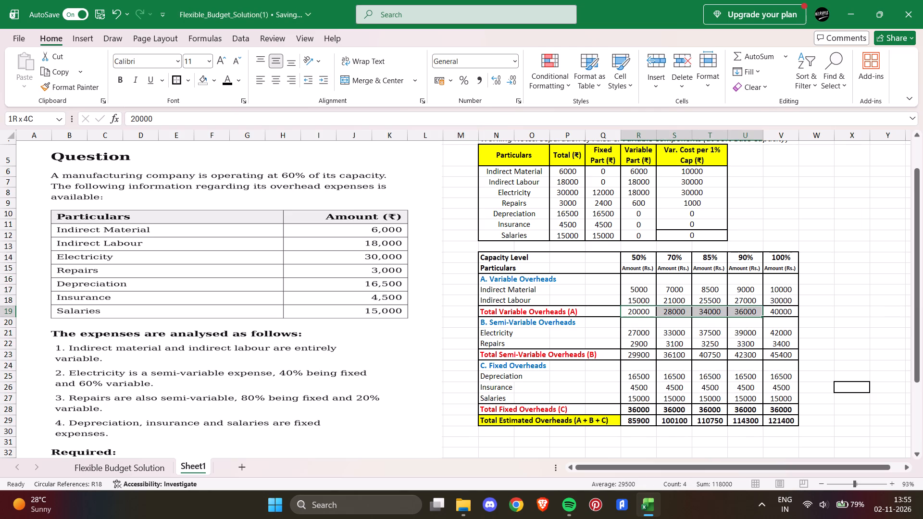
drag(757, 316, 764, 316)
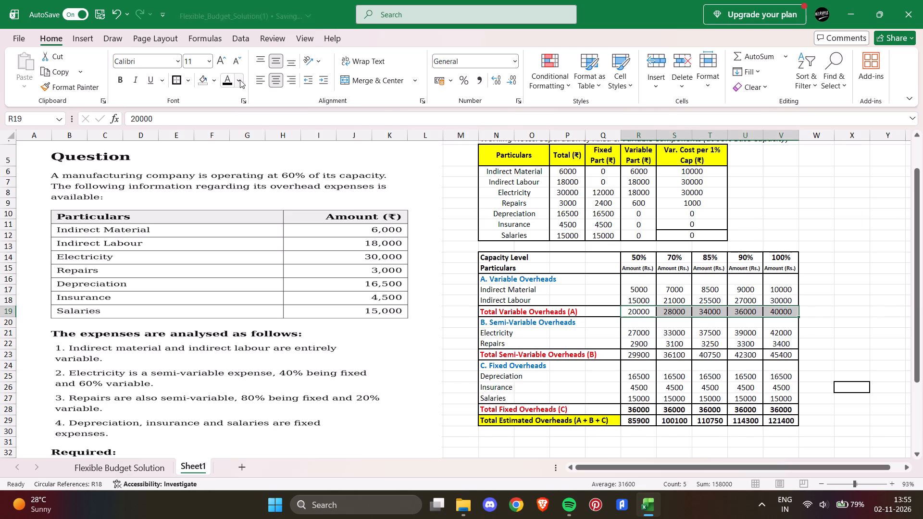
click(240, 80)
click(247, 278)
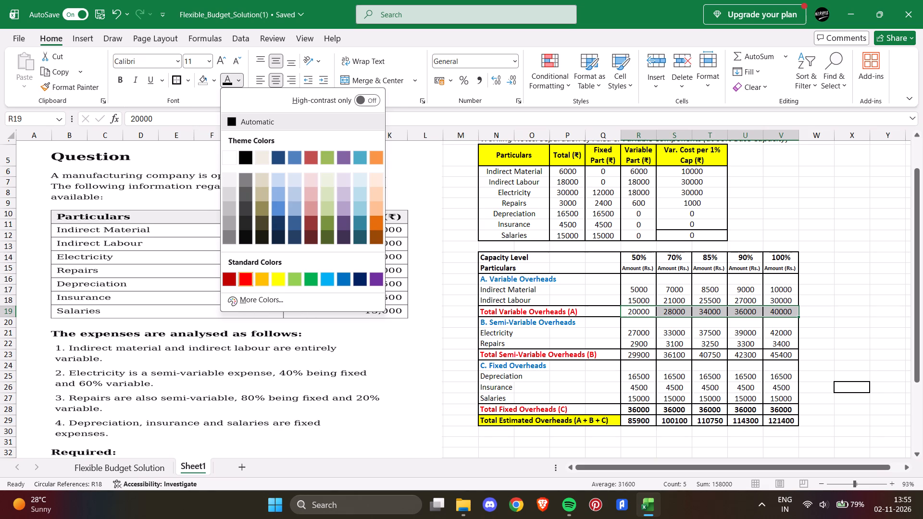
drag(632, 353, 771, 354)
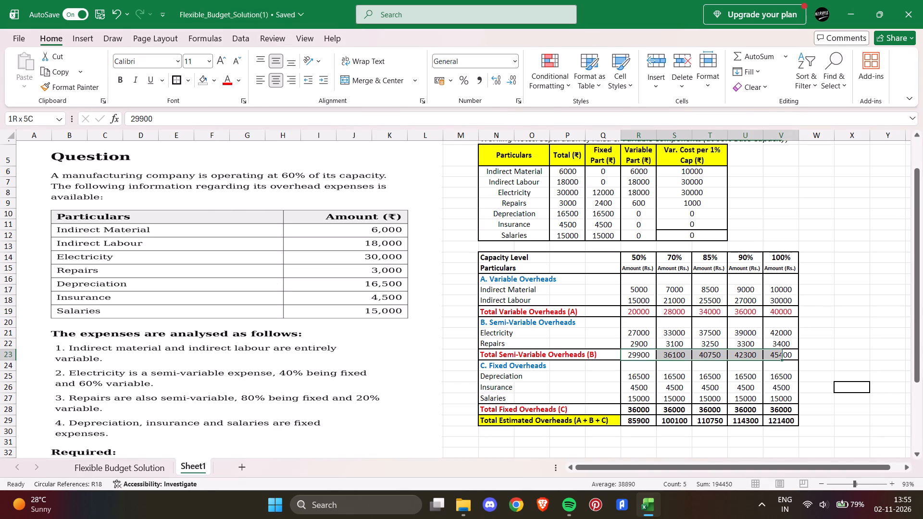
drag(771, 354, 777, 355)
click(225, 80)
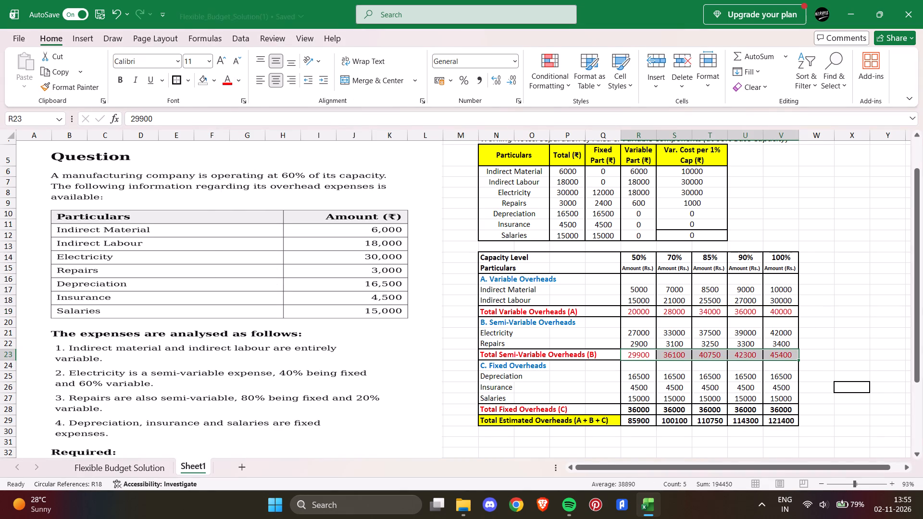
drag(628, 409, 758, 407)
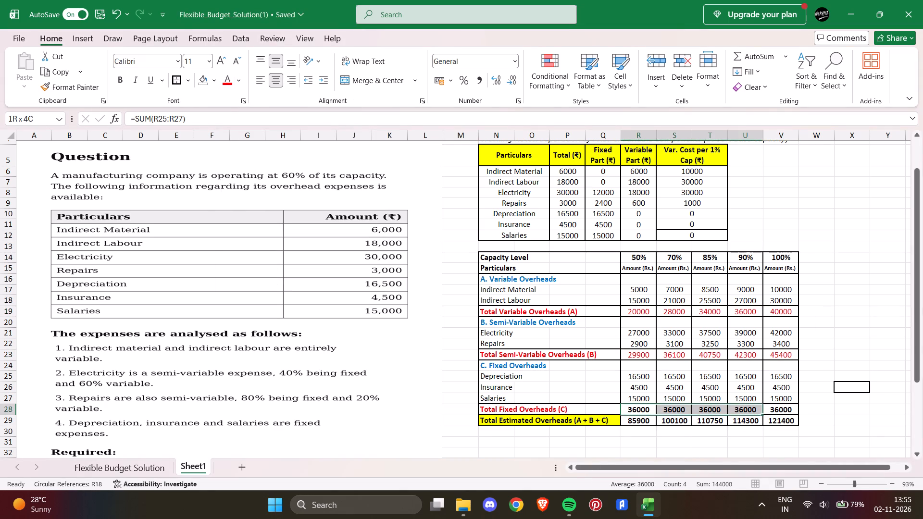
drag(758, 407, 772, 408)
click(227, 84)
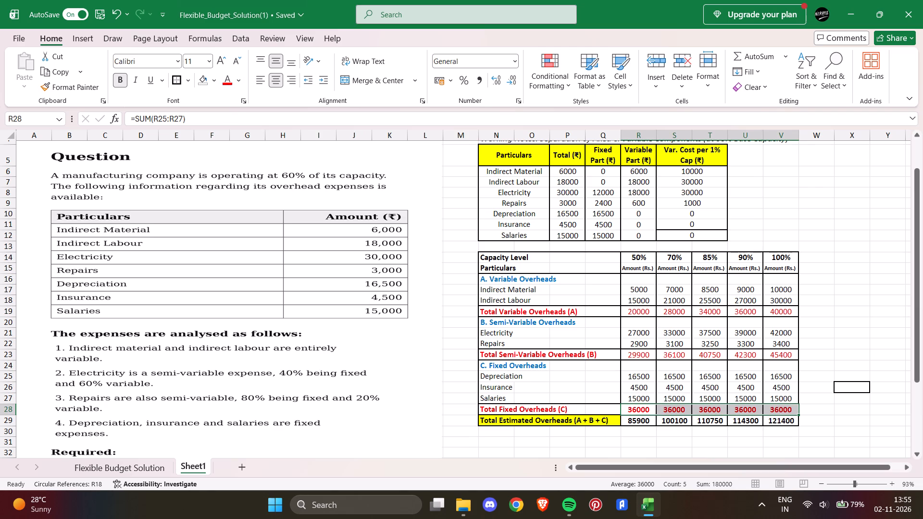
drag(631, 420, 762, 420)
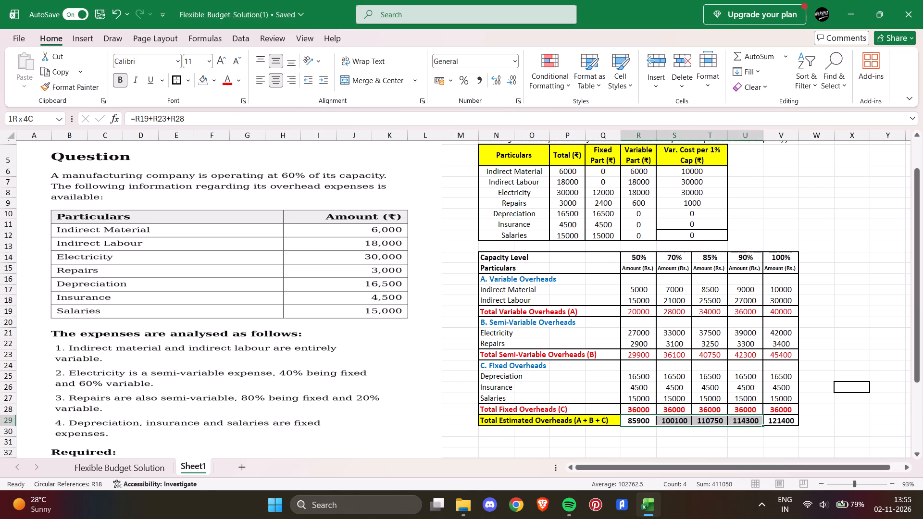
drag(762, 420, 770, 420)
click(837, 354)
Bold the Total Semi-Variable Overheads amounts in R23:V23 and the Total Variable Overheads amounts in R19:V19.
drag(638, 356, 772, 353)
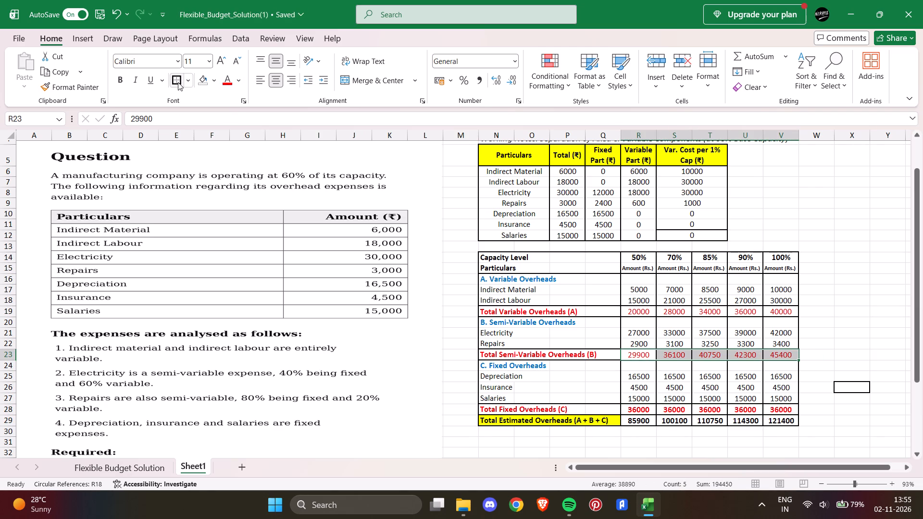
click(122, 78)
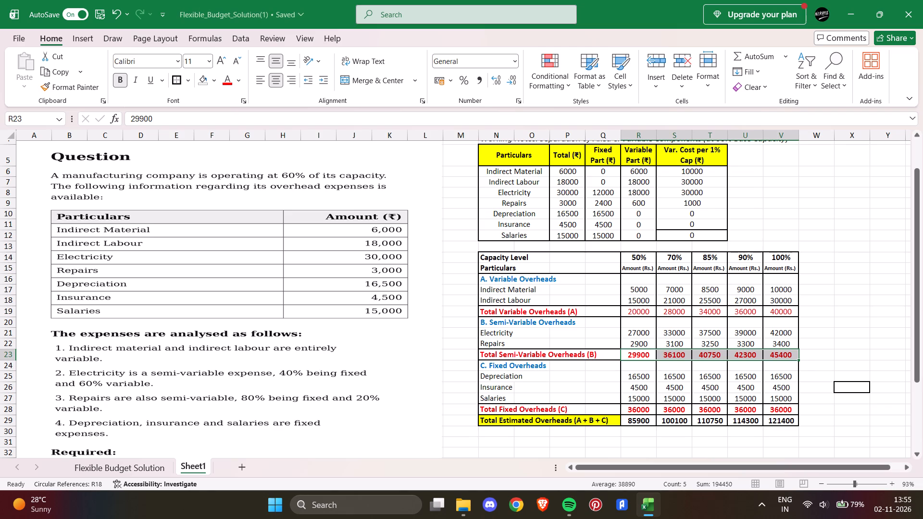
drag(631, 310, 776, 311)
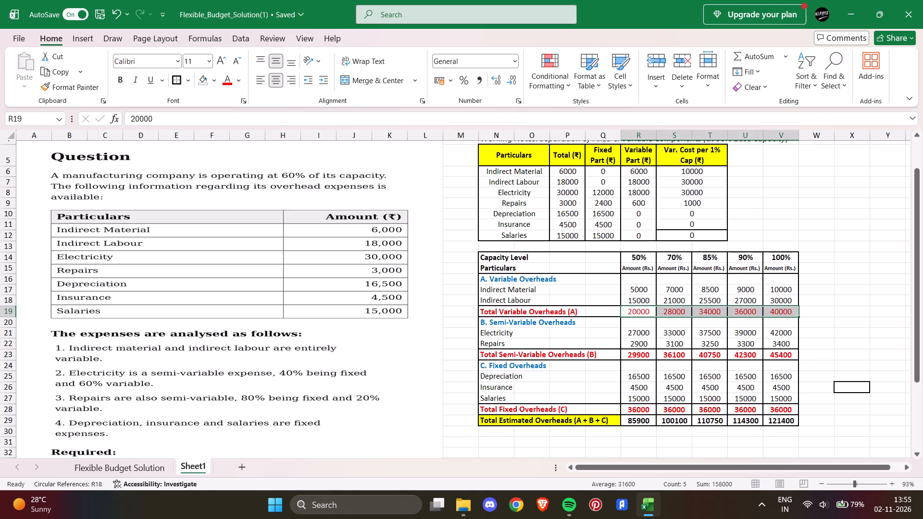
click(118, 75)
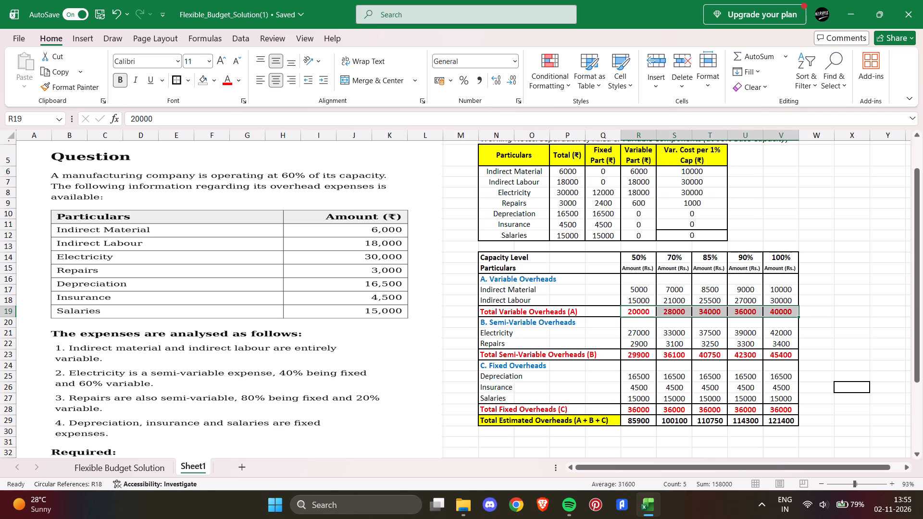
Apply an outside border to the Capacity Level heading row N14:V14.
drag(486, 259, 564, 259)
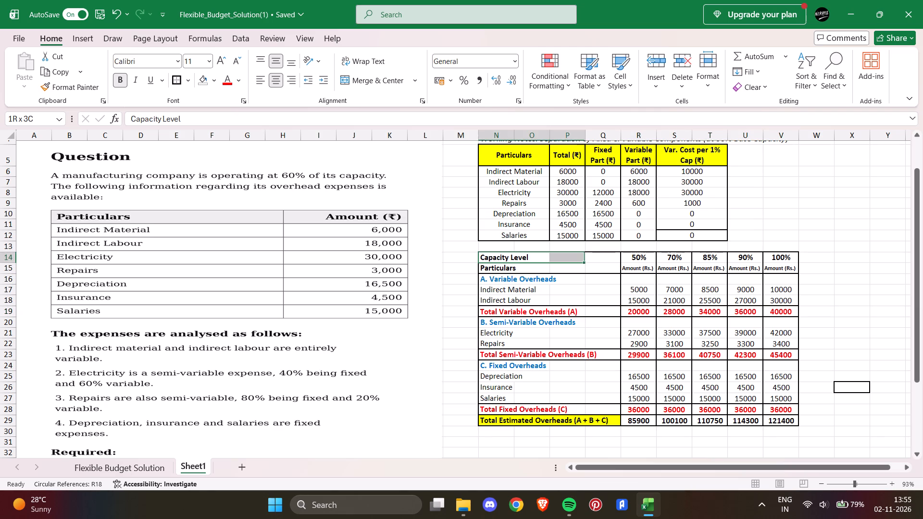
drag(564, 259, 753, 256)
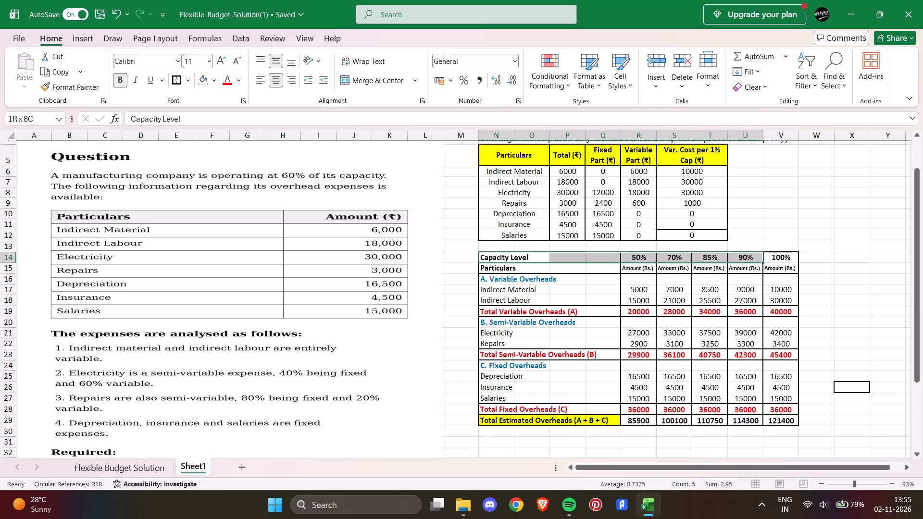
drag(753, 256, 777, 257)
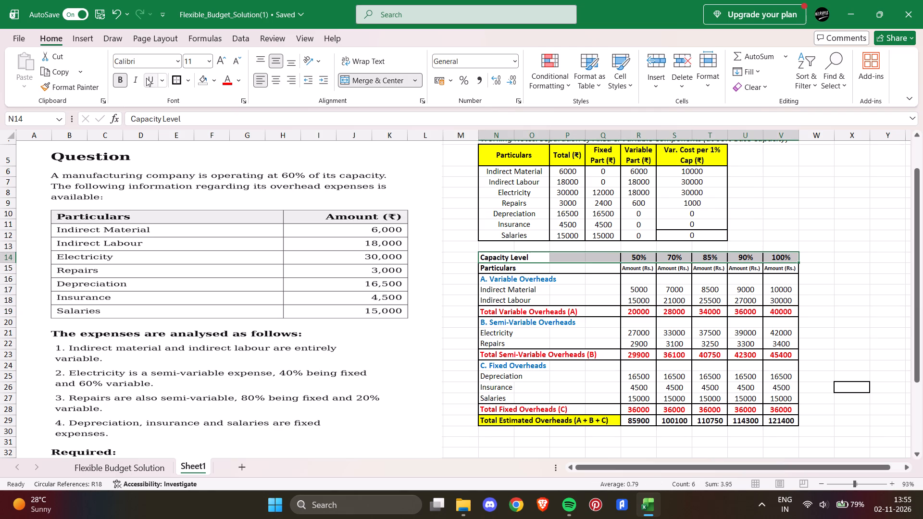
click(178, 79)
click(863, 251)
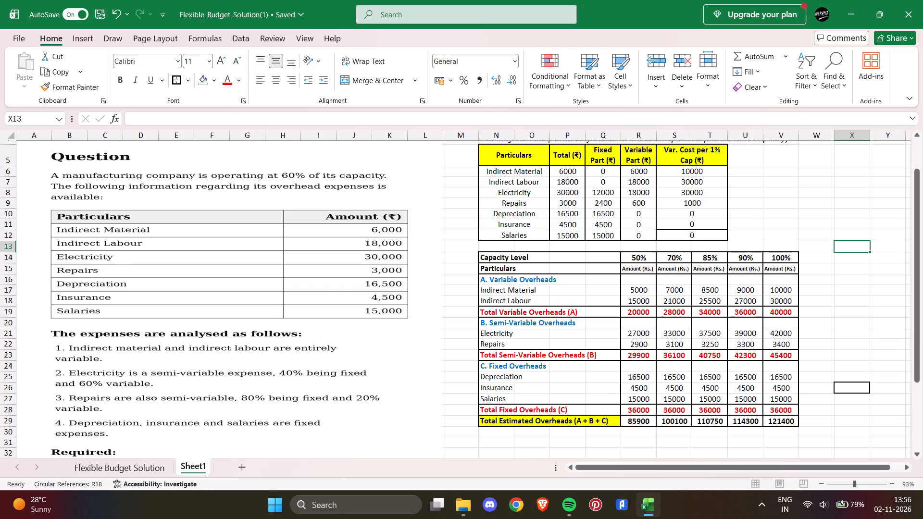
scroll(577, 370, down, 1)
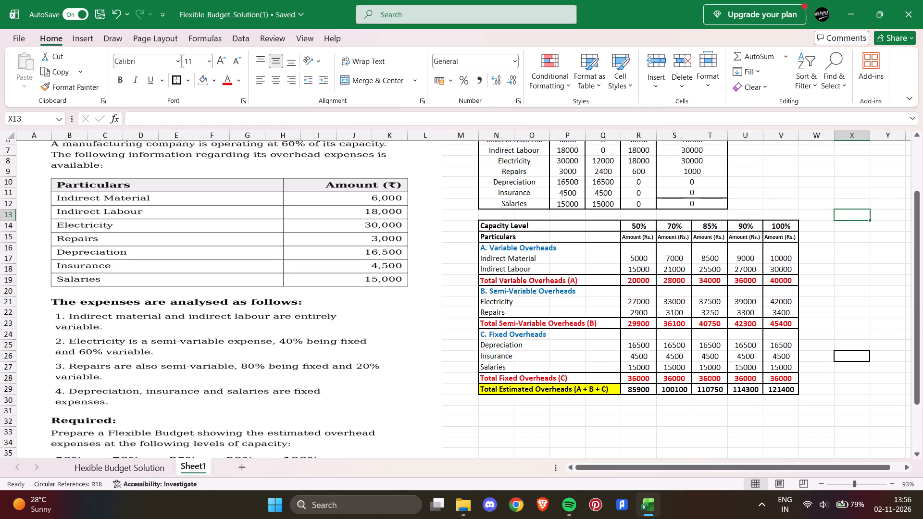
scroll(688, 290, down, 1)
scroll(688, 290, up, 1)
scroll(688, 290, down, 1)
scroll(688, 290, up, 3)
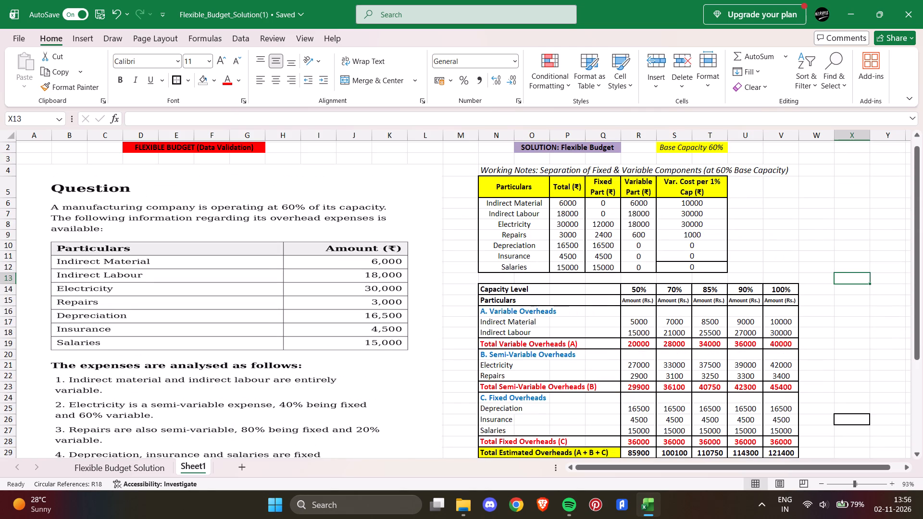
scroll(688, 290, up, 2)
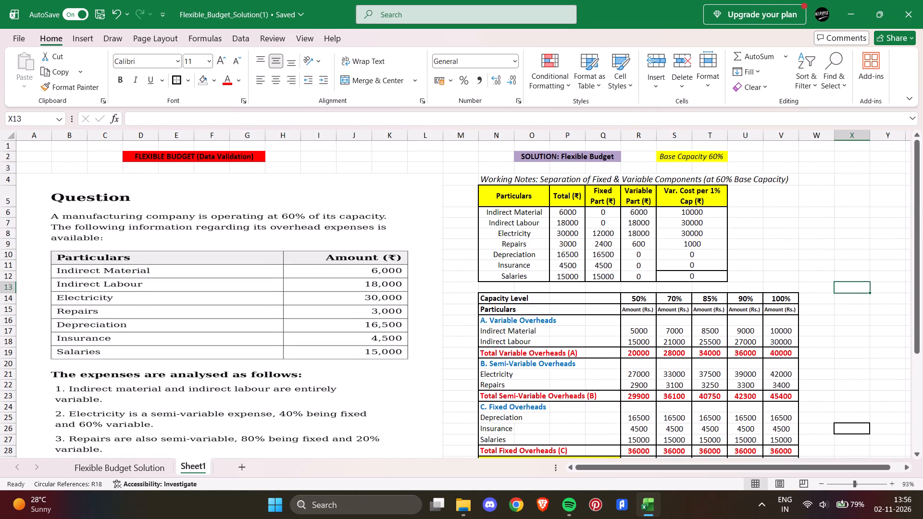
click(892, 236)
Cut the stray bordered cell X26 from Sheet1, paste it into L15 of the Flexible Budget Solution sheet, and return to Sheet1.
scroll(873, 398, down, 1)
click(852, 375)
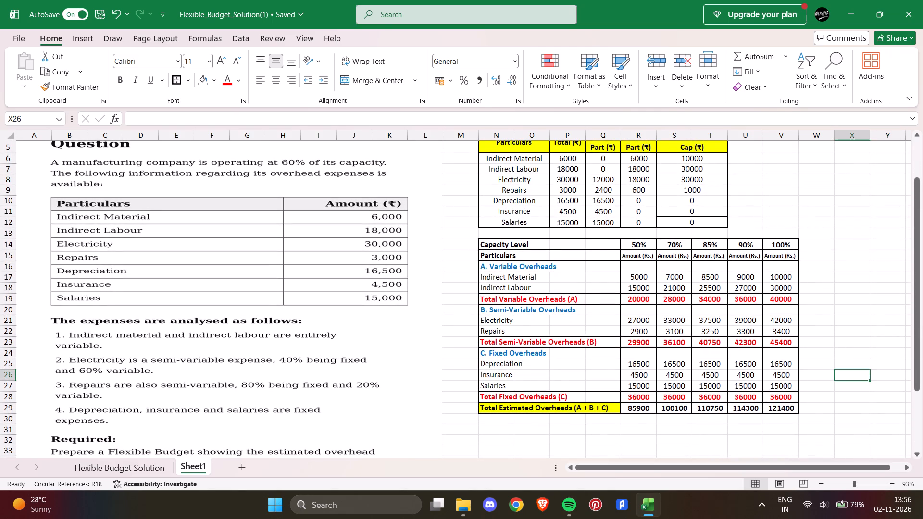
key(ctrl+x)
click(132, 464)
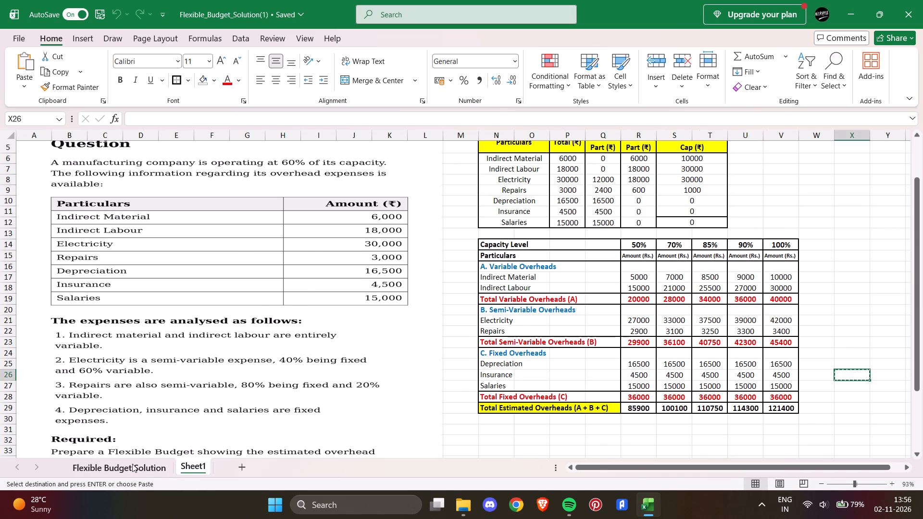
click(649, 234)
key(ctrl+v)
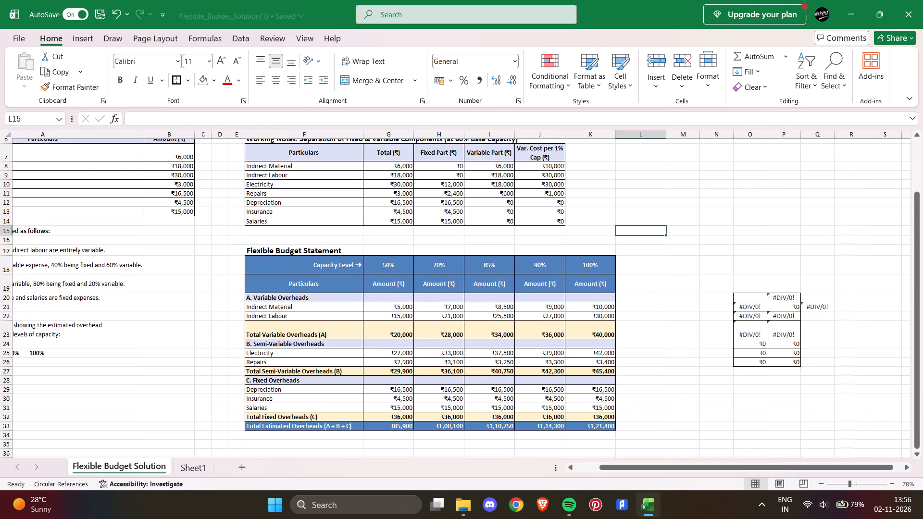
click(185, 472)
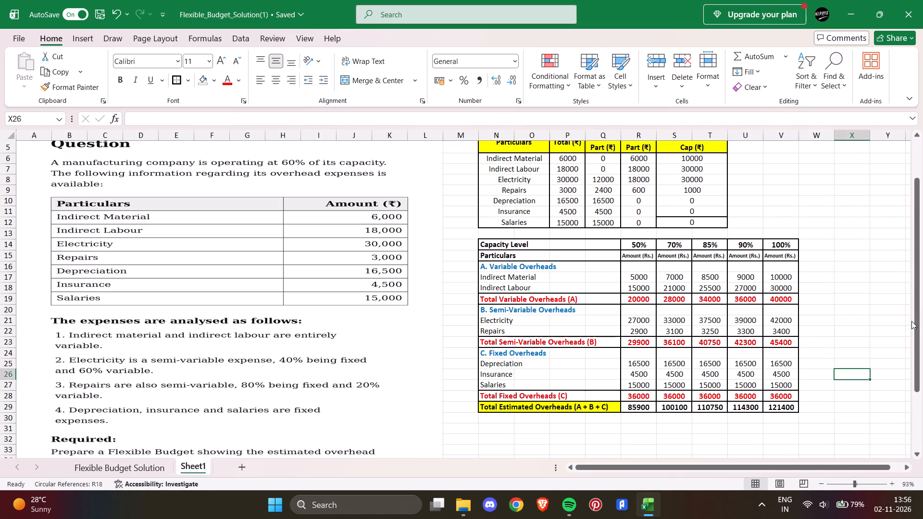
Examine the overall layout of the question picture beside the working notes and budget statement on Sheet1.
click(911, 321)
click(902, 336)
scroll(920, 365, left, 2)
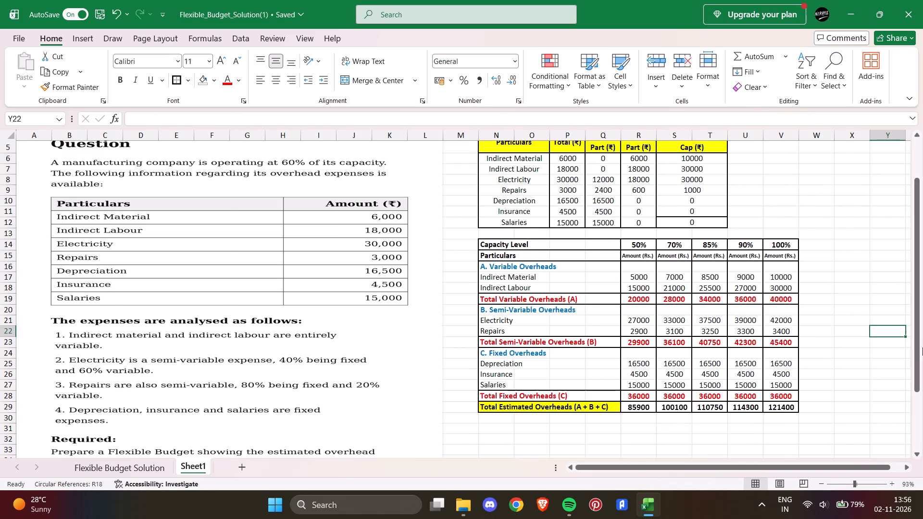
scroll(922, 347, left, 2)
click(885, 300)
scroll(874, 320, right, 5)
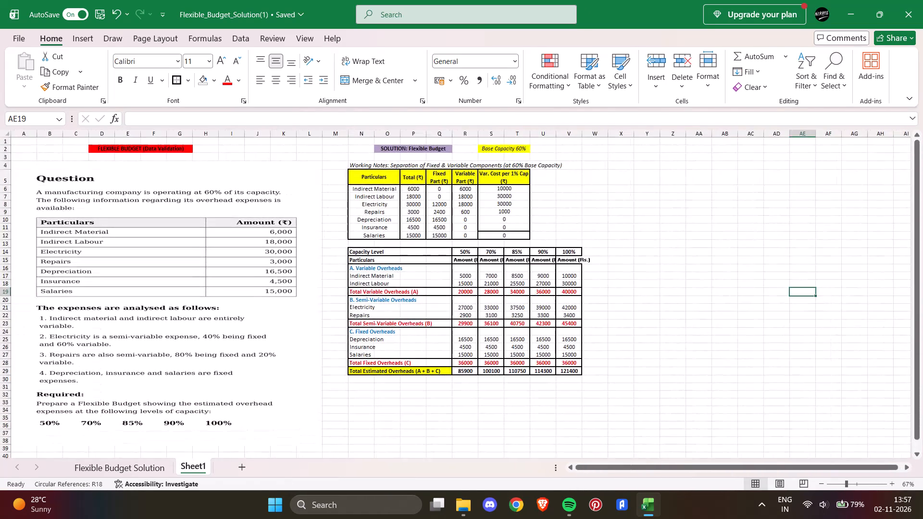
scroll(846, 332, right, 3)
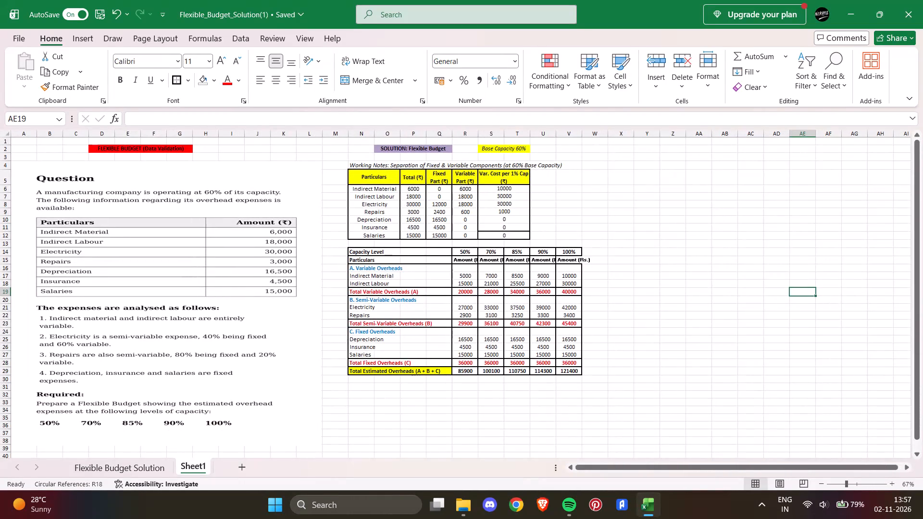
scroll(627, 307, right, 5)
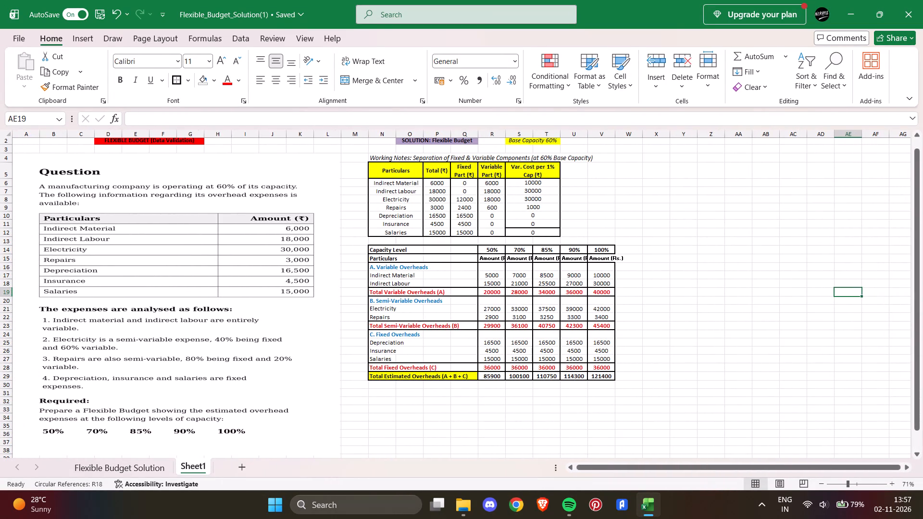
scroll(632, 285, down, 1)
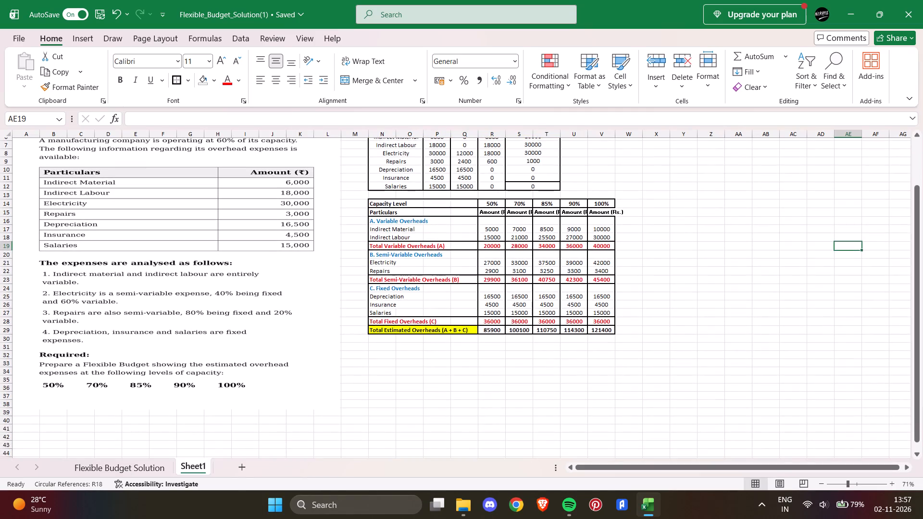
scroll(625, 289, up, 1)
scroll(535, 314, down, 1)
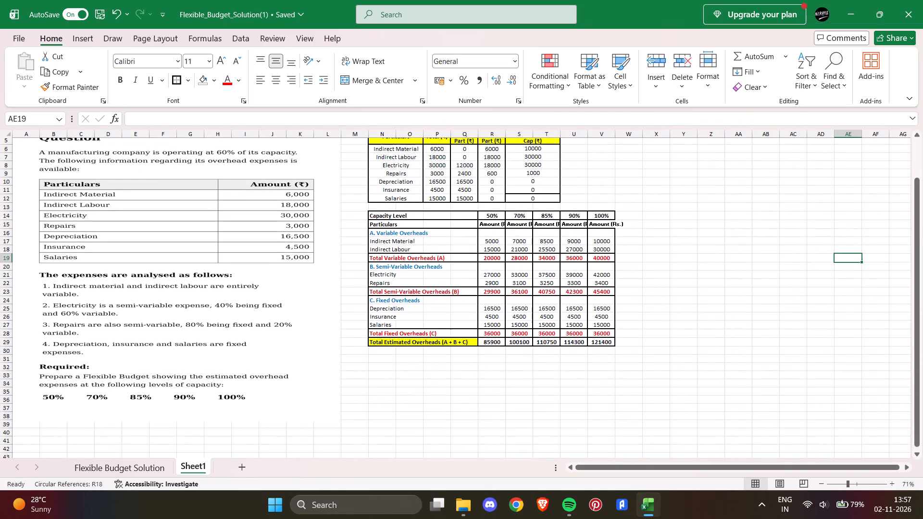
Shorten the question picture on Sheet1 from its bottom edge, keeping its width, so it ends at about row 35.
click(180, 417)
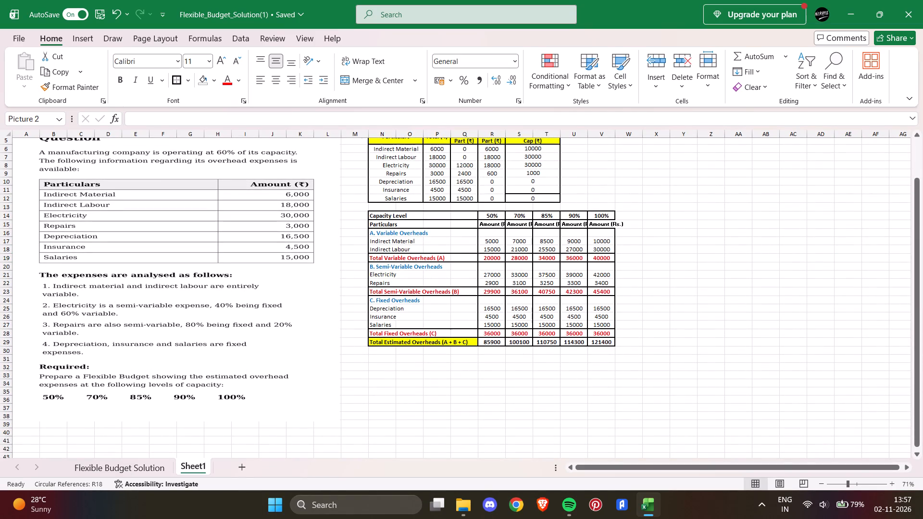
drag(177, 421, 179, 404)
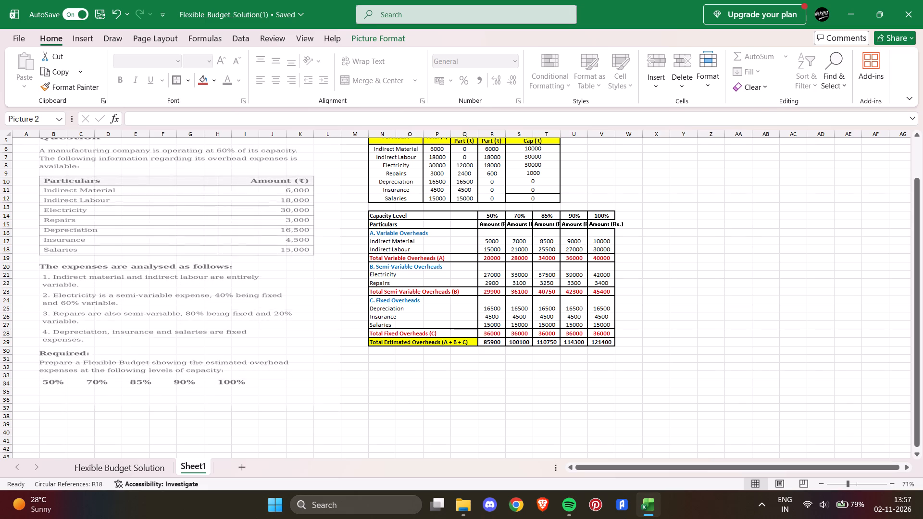
drag(179, 404, 177, 387)
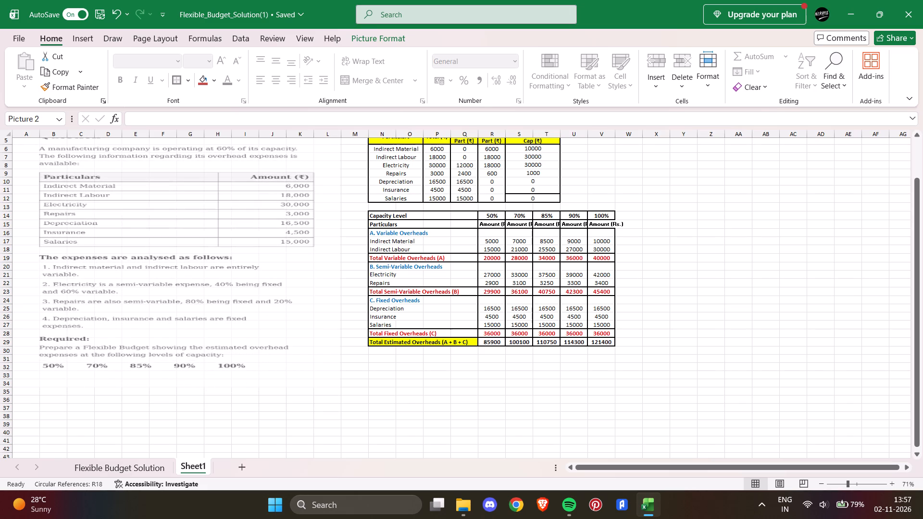
drag(177, 387, 177, 392)
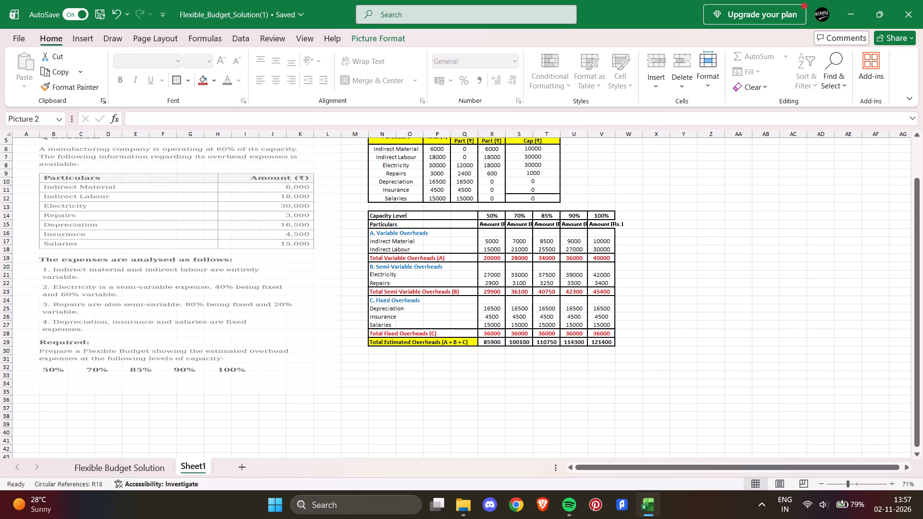
drag(177, 392, 177, 398)
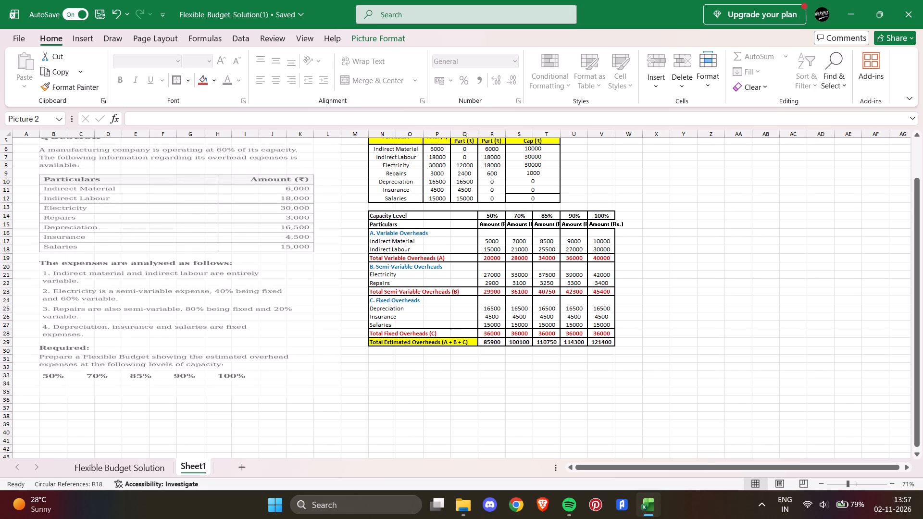
drag(177, 398, 177, 395)
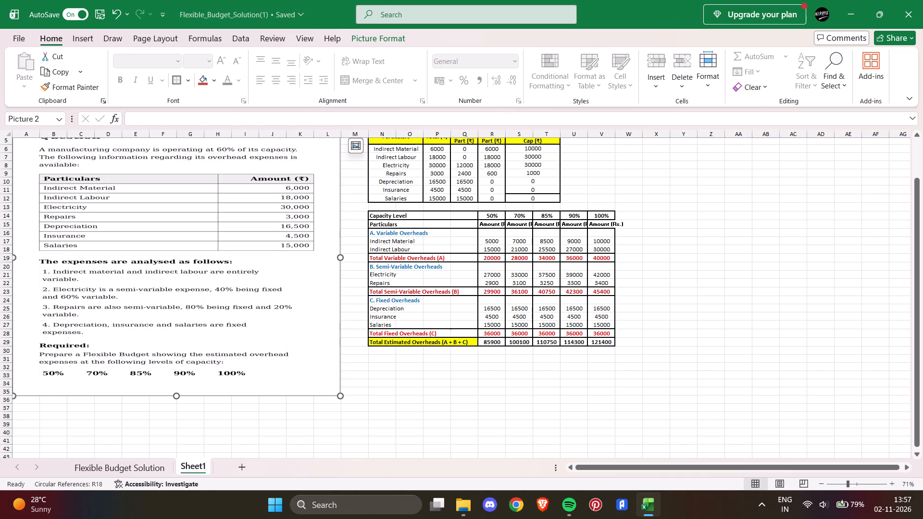
click(422, 384)
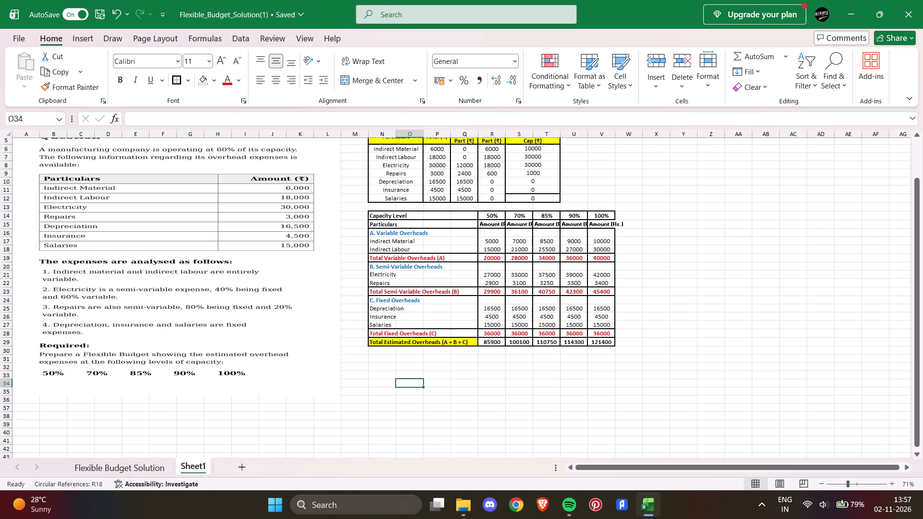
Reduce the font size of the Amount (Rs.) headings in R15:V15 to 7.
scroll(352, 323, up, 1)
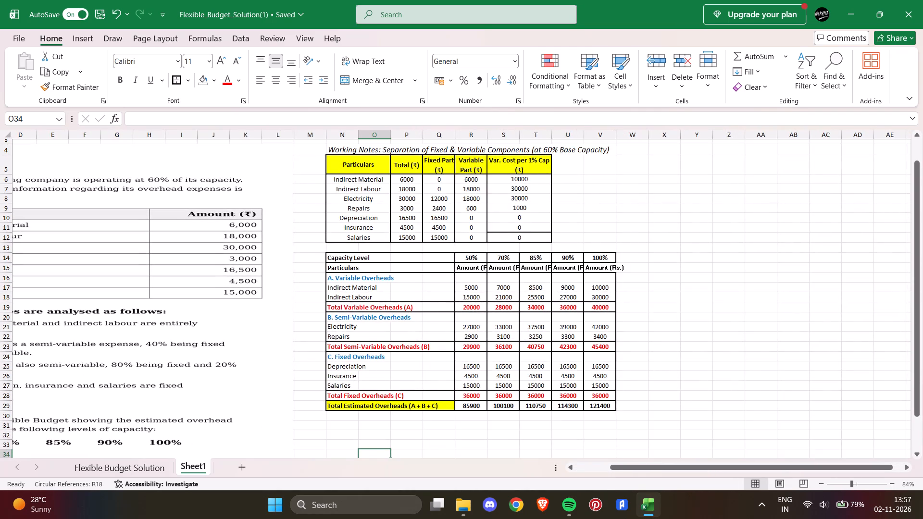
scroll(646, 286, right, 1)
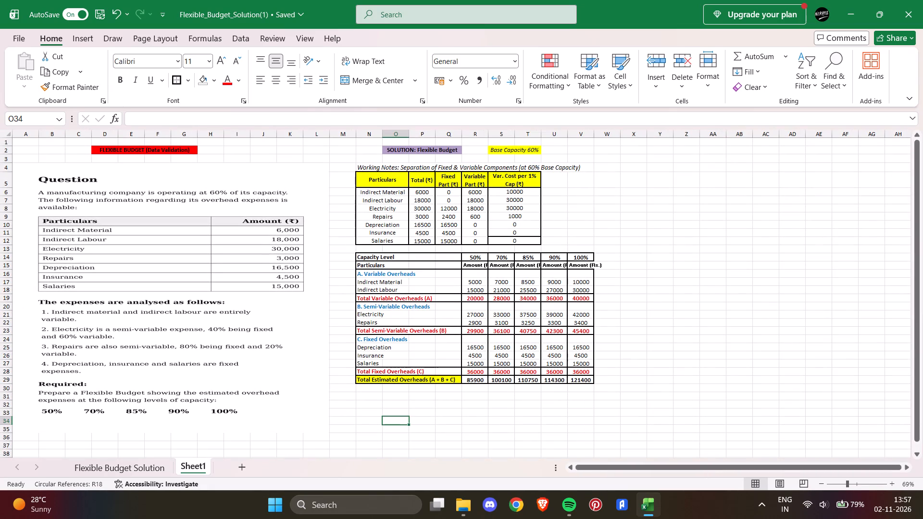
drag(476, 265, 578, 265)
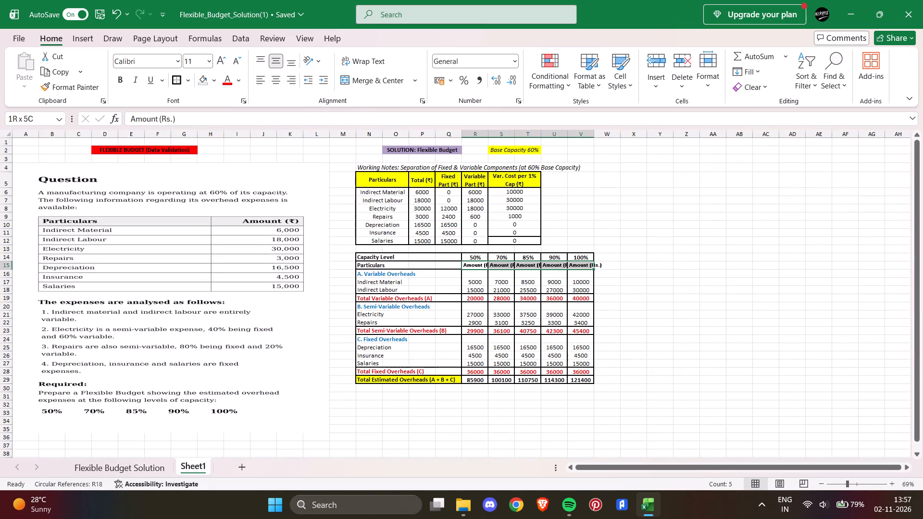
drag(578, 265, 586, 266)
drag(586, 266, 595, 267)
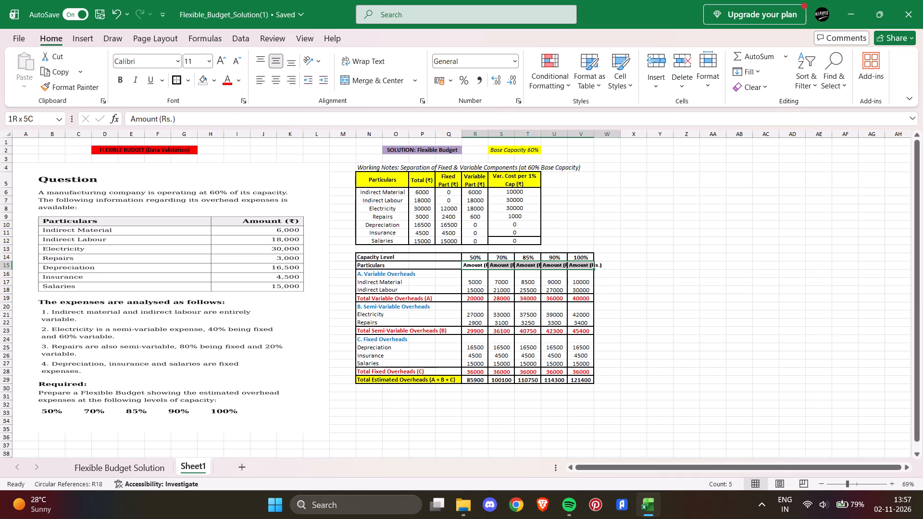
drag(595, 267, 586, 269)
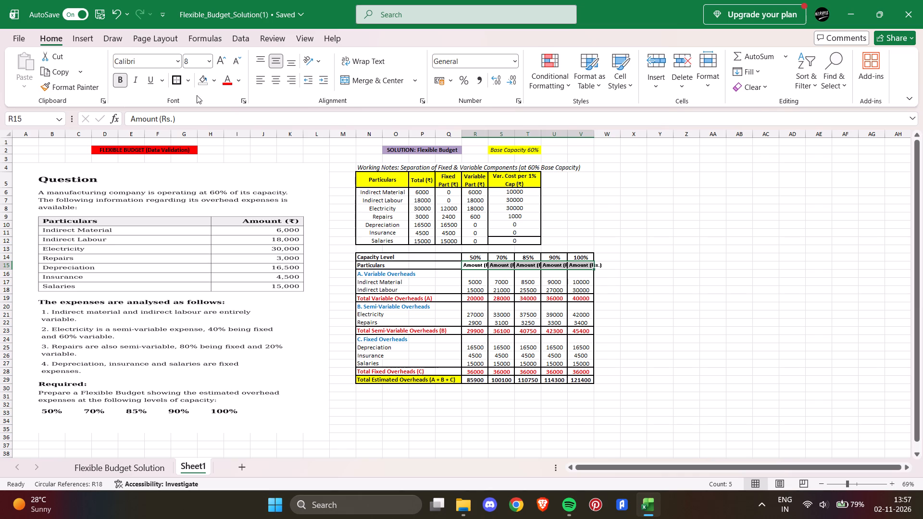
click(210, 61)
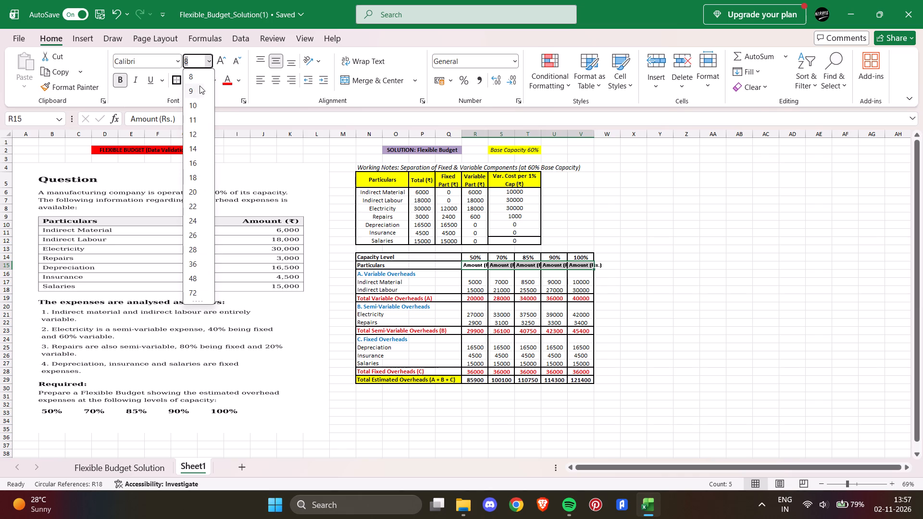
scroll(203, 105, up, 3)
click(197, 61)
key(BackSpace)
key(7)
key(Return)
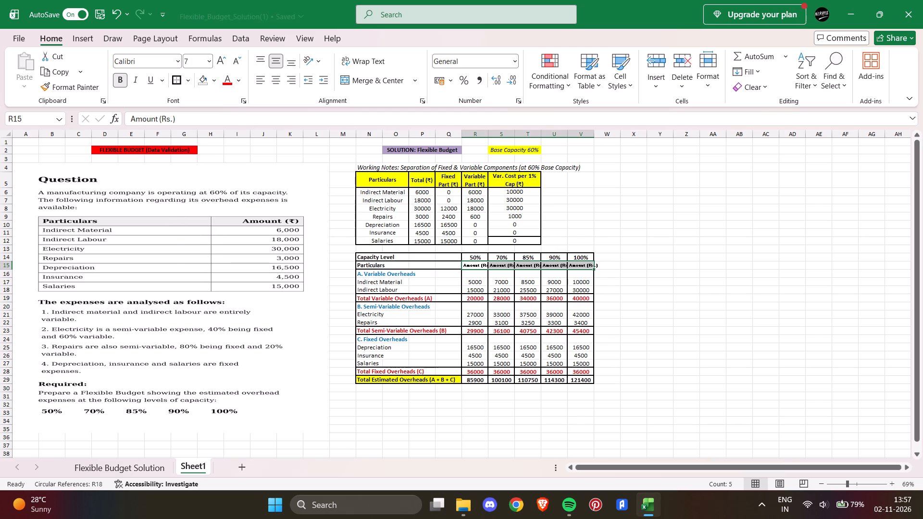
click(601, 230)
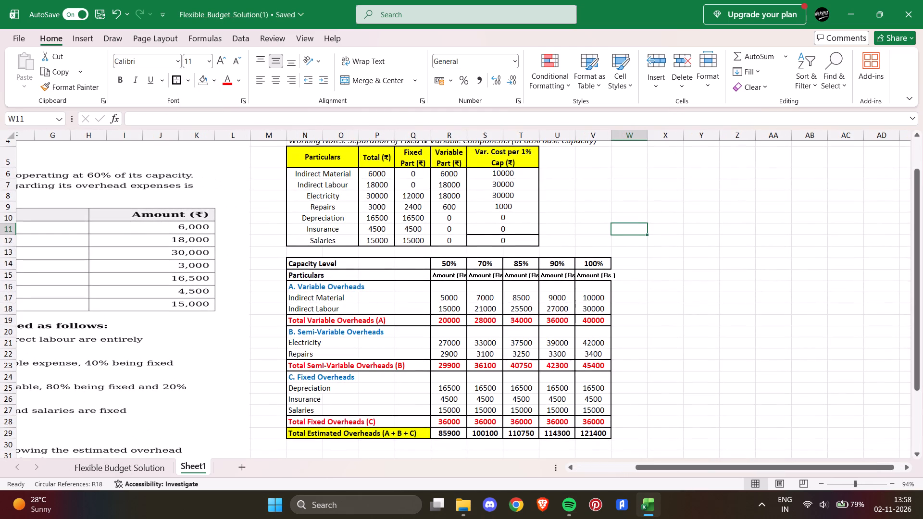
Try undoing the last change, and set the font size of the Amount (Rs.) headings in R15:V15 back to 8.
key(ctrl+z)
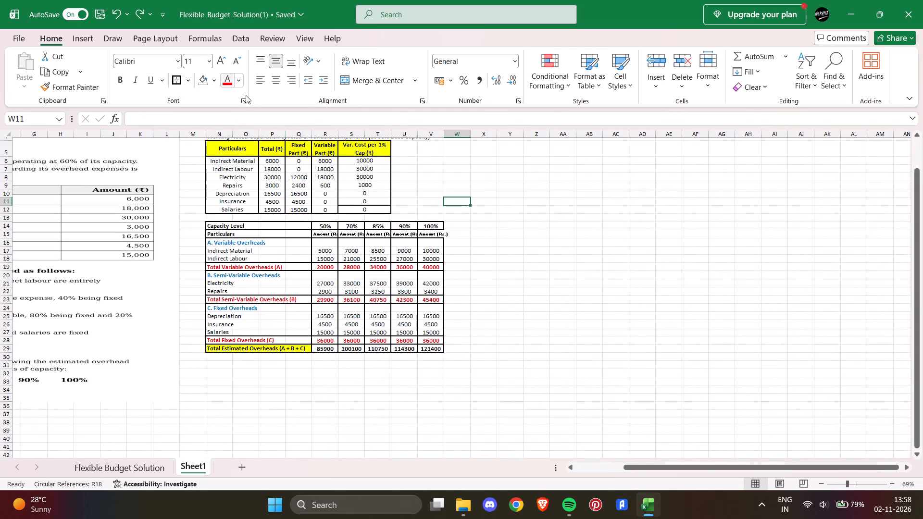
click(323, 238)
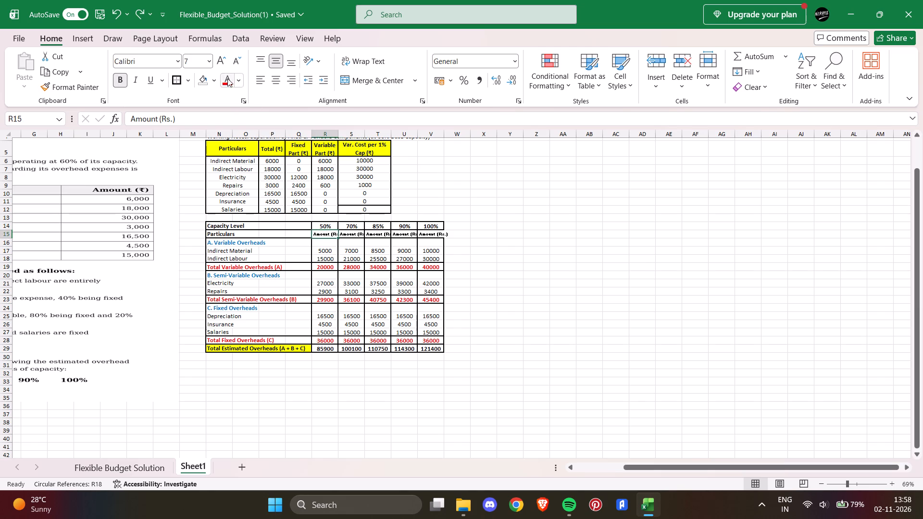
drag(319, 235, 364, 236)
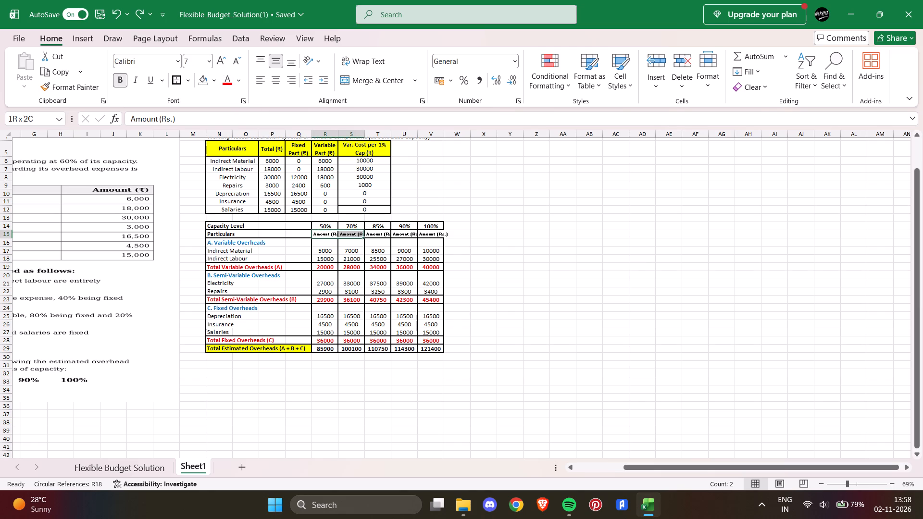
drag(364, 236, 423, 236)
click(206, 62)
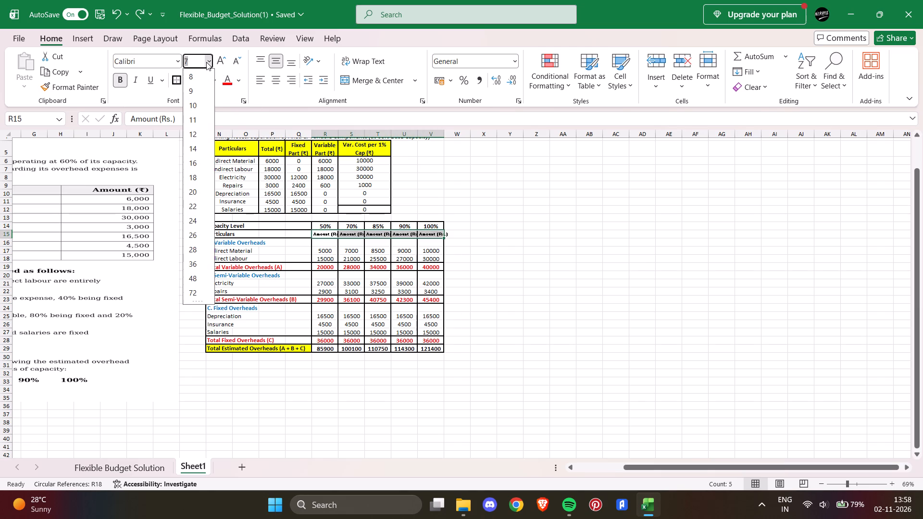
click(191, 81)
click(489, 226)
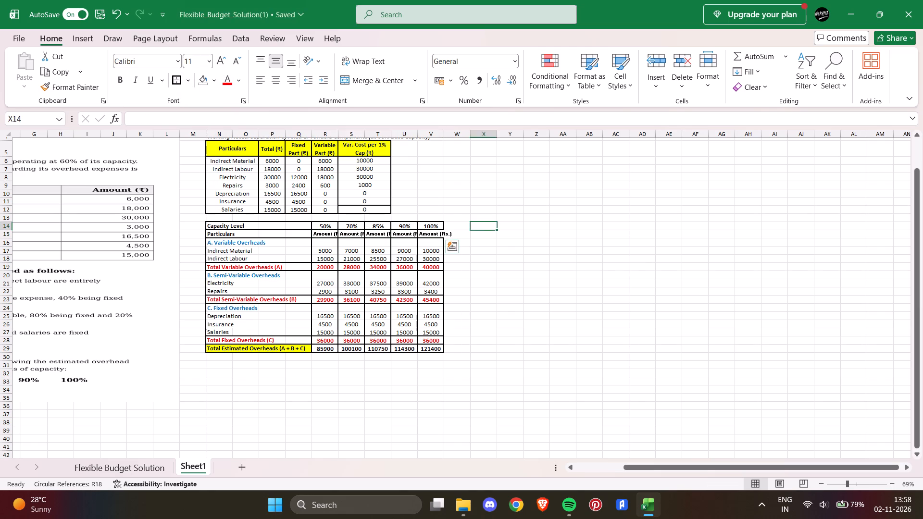
Examine the layout of the resized question picture beside the working notes and flexible budget statement on Sheet1.
scroll(489, 226, right, 1)
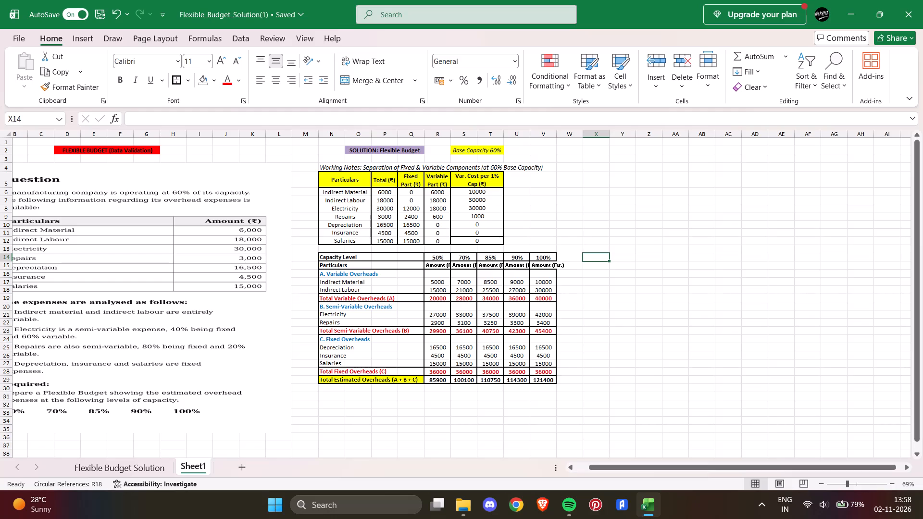
scroll(505, 222, right, 1)
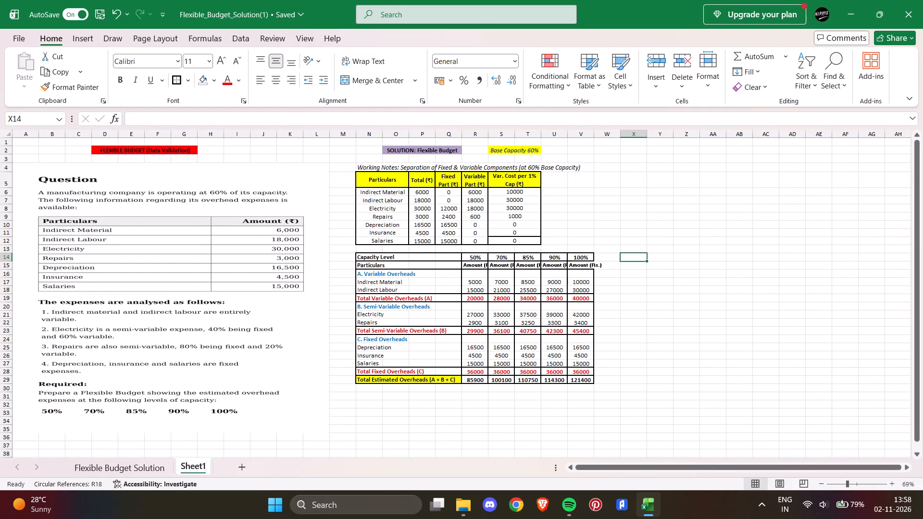
scroll(620, 248, right, 1)
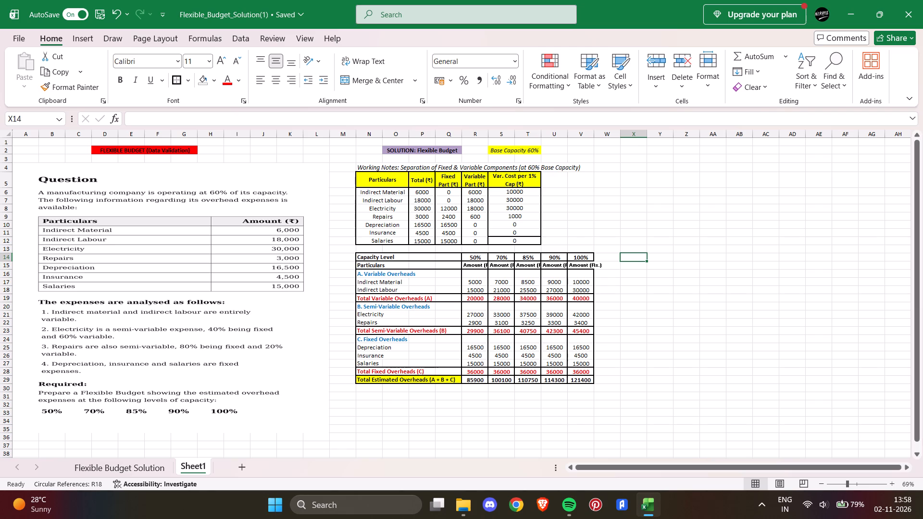
scroll(181, 350, right, 1)
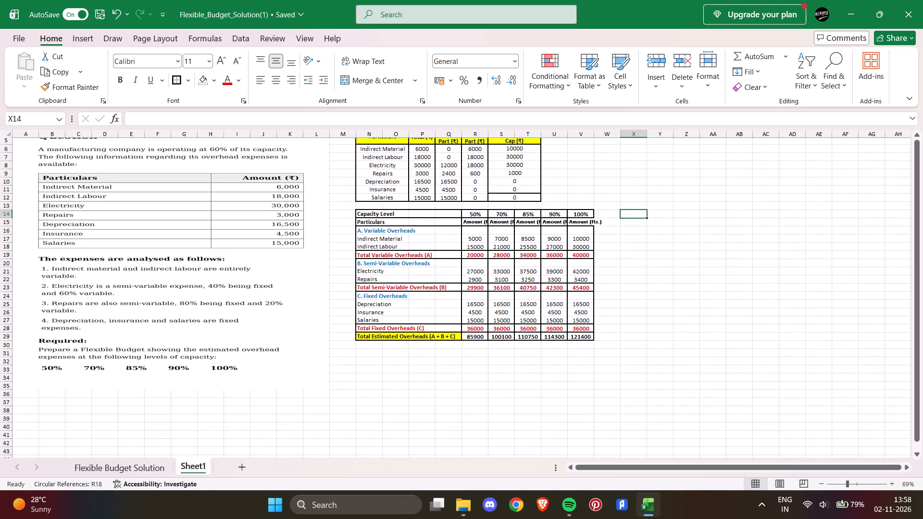
scroll(181, 350, right, 1)
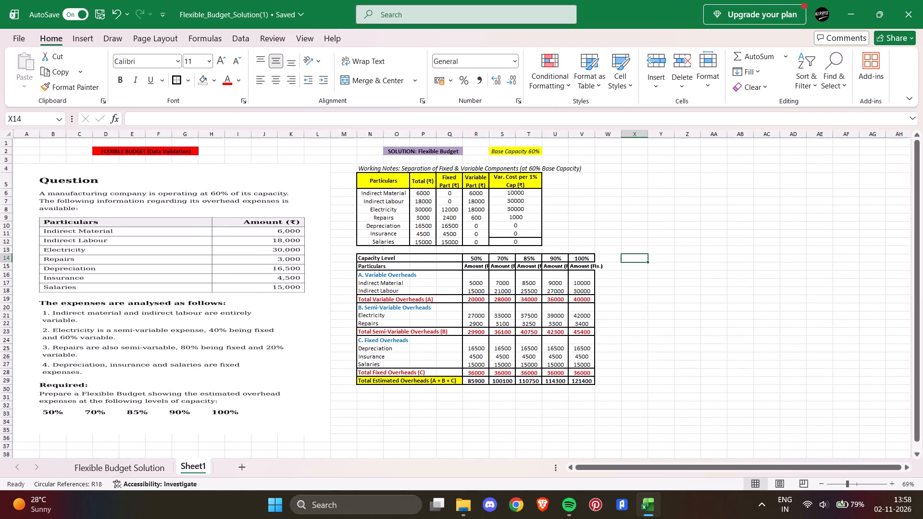
scroll(345, 436, right, 1)
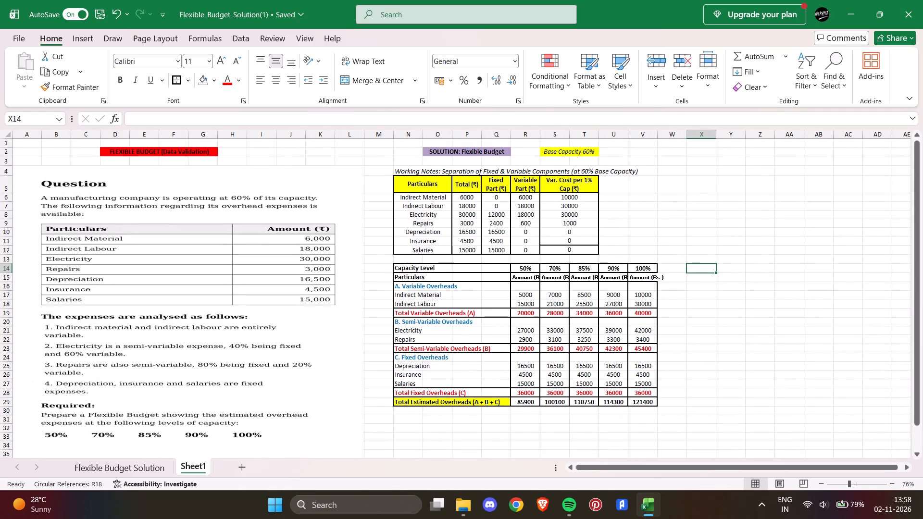
scroll(463, 485, right, 2)
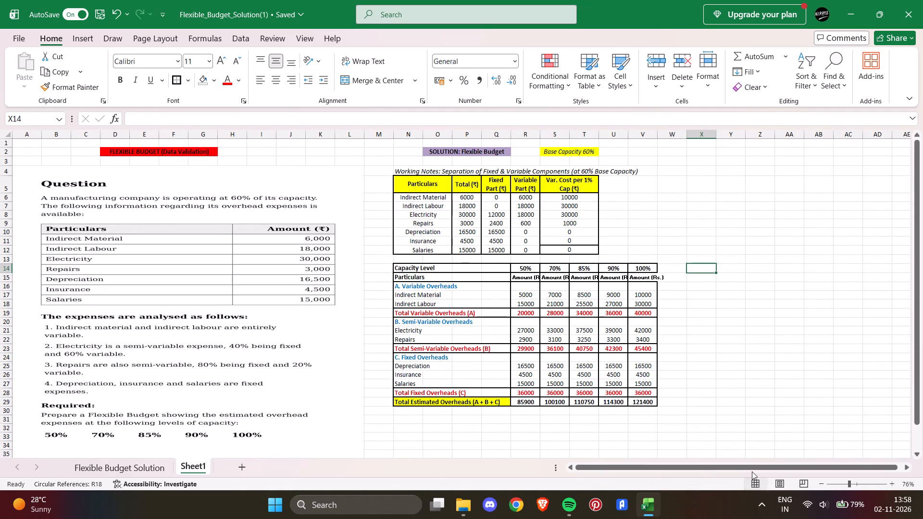
scroll(755, 389, right, 1)
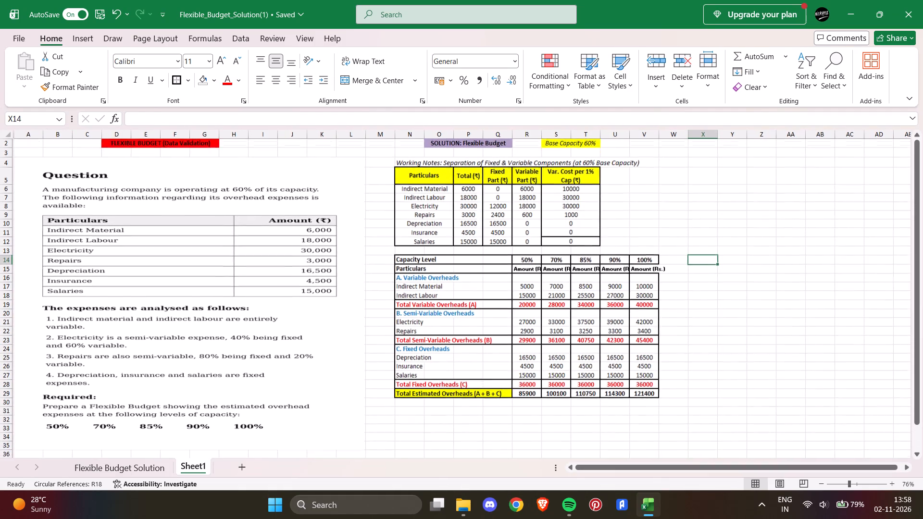
scroll(755, 389, right, 1)
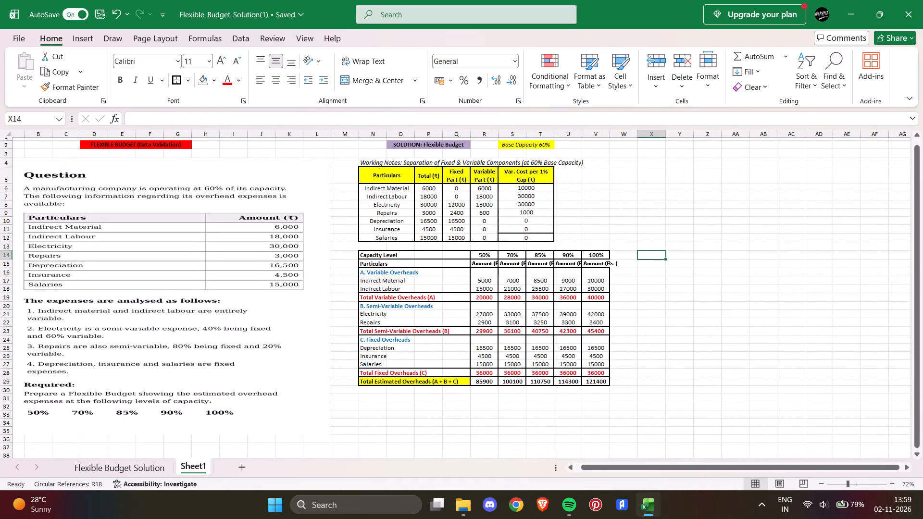
scroll(777, 400, right, 1)
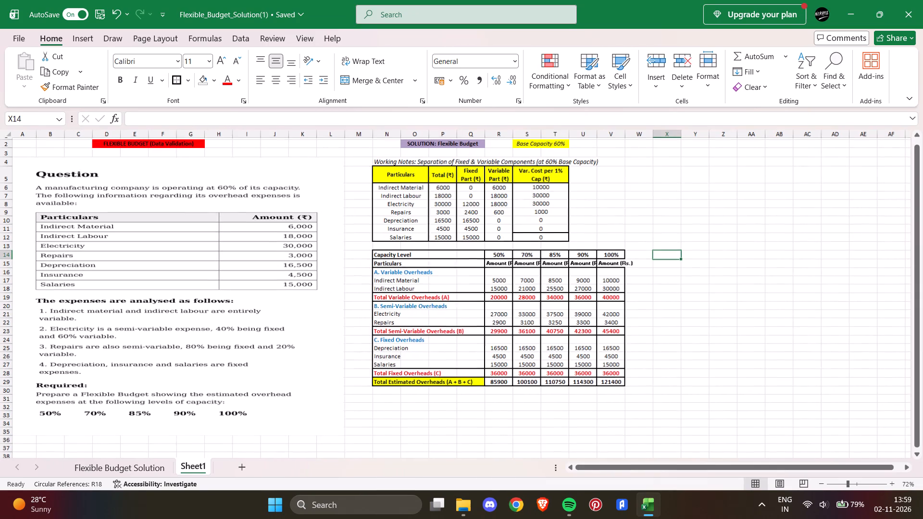
scroll(777, 400, right, 1)
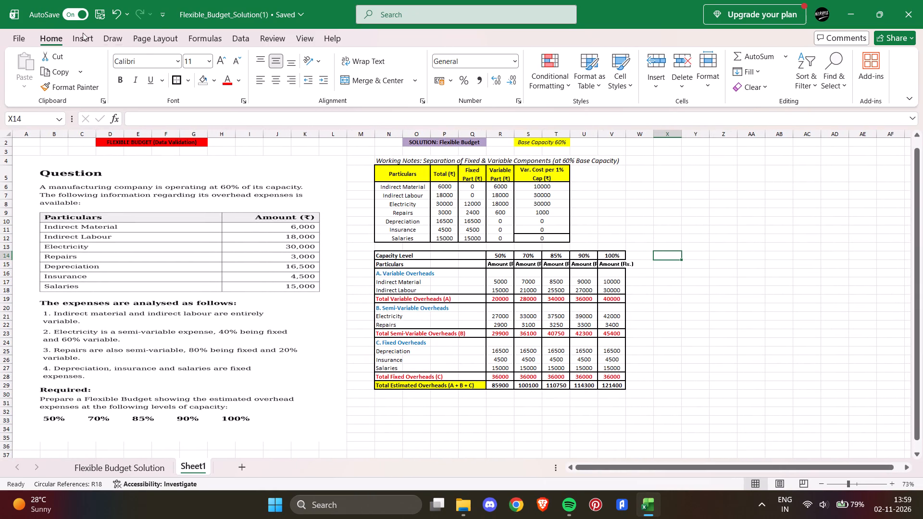
scroll(197, 0, up, 1)
scroll(280, 78, up, 1)
scroll(377, 129, up, 2)
scroll(377, 129, right, 1)
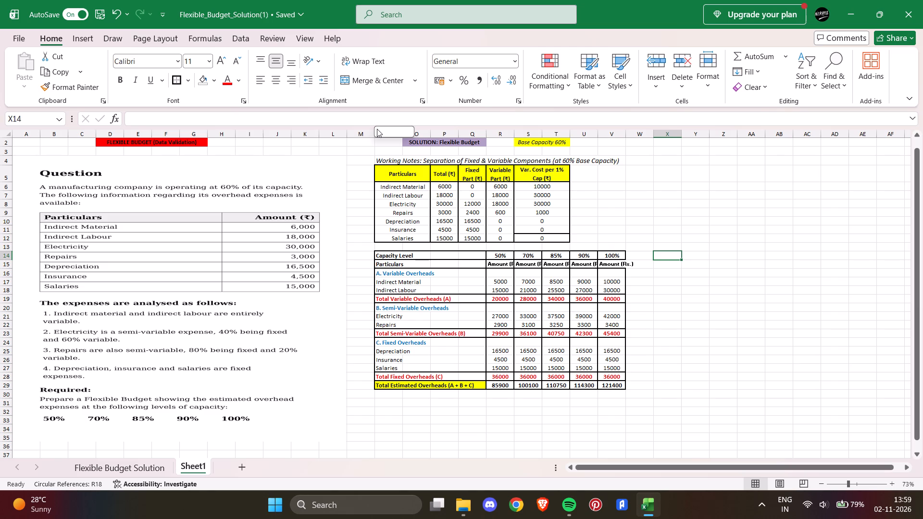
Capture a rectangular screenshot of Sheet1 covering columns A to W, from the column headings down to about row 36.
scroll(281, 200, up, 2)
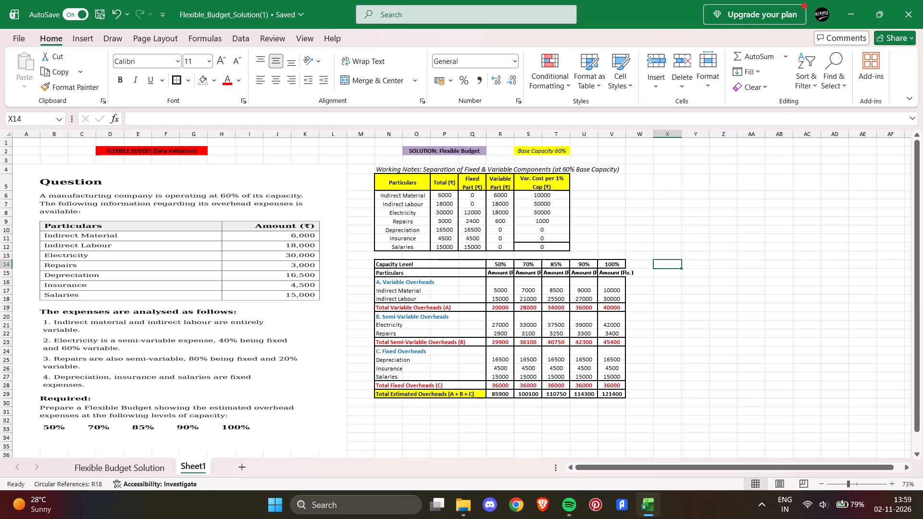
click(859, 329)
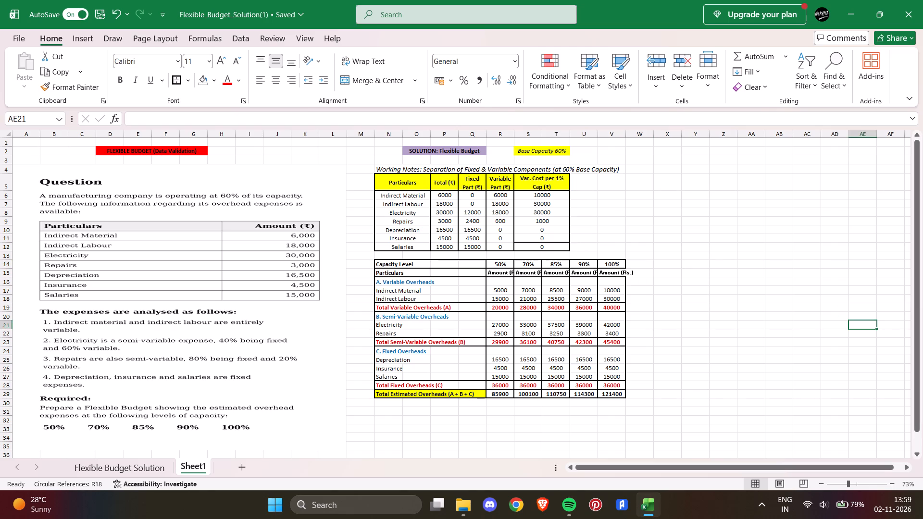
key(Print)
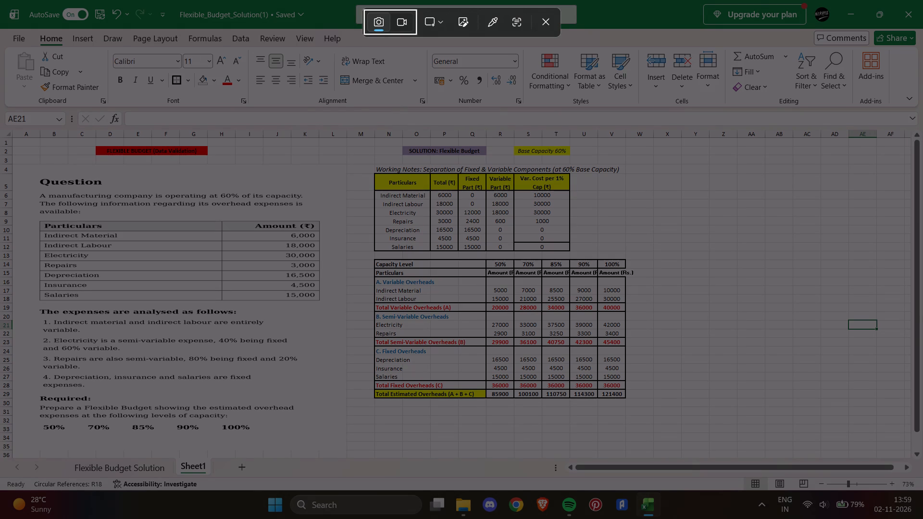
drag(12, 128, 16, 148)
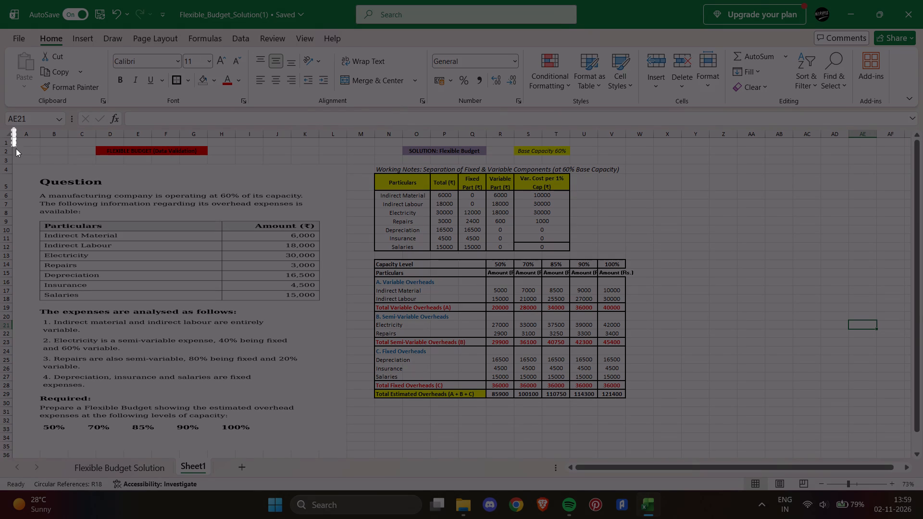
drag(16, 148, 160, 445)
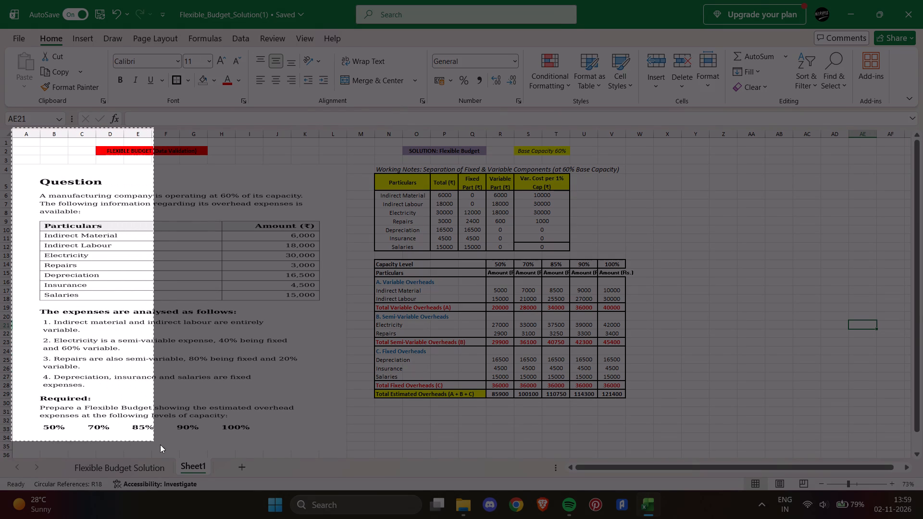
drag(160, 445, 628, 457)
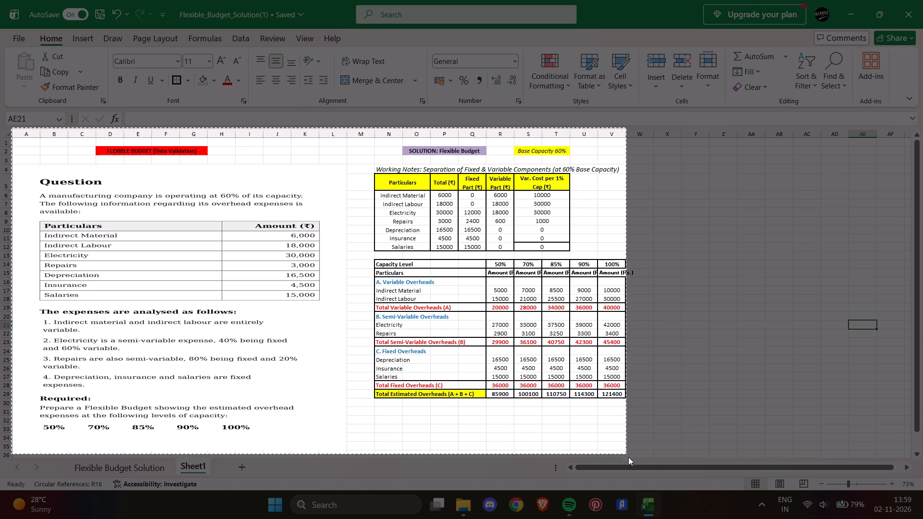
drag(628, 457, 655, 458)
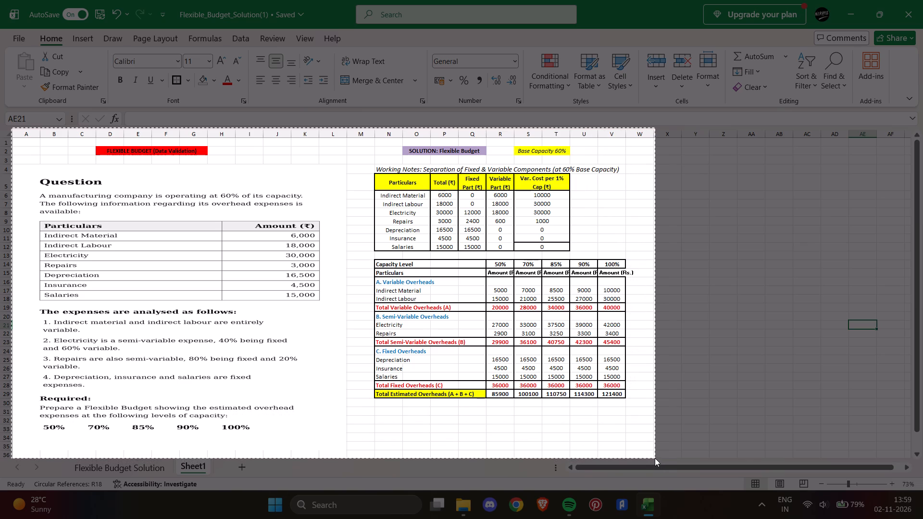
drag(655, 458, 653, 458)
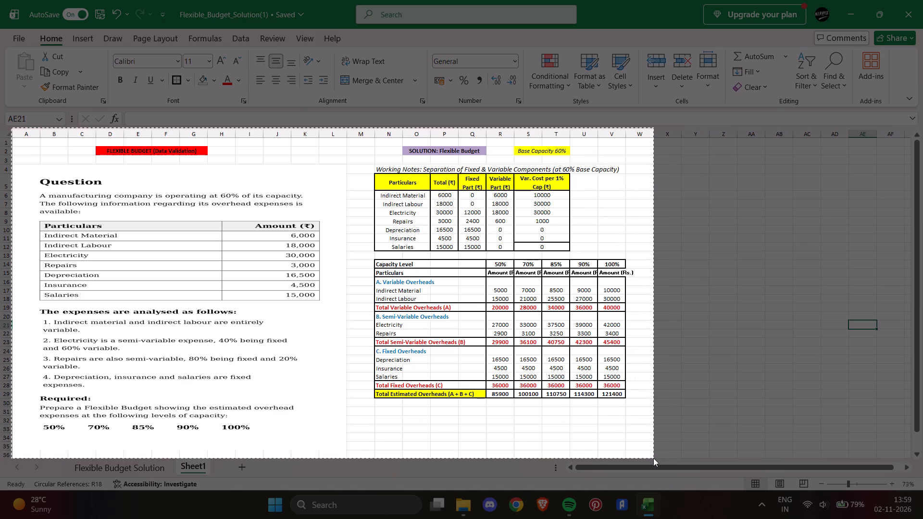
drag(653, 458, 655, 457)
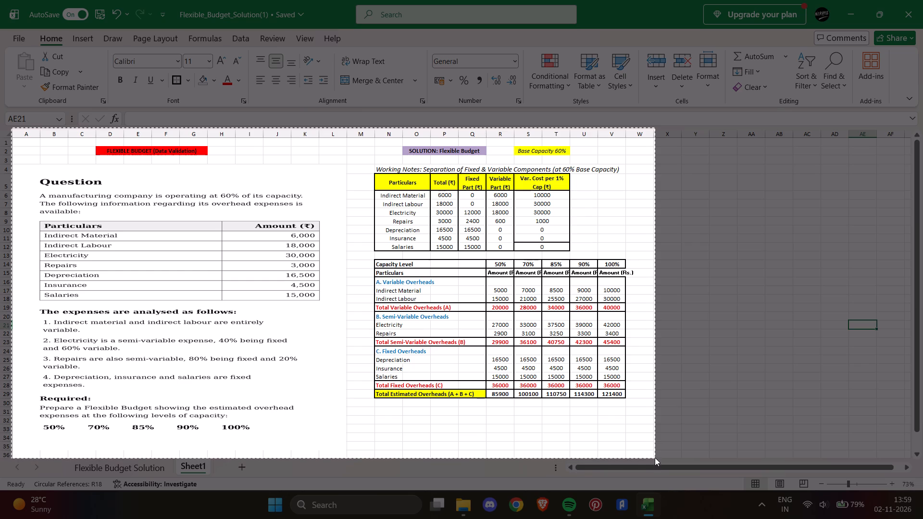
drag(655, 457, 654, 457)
Switch to File Explorer, open the new screenshot from the Gallery, and check the captured question and solution.
click(472, 505)
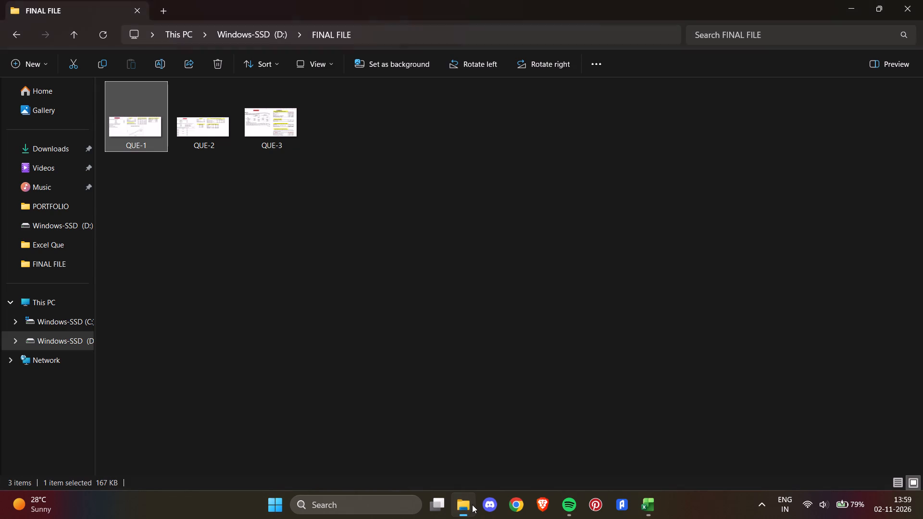
click(47, 111)
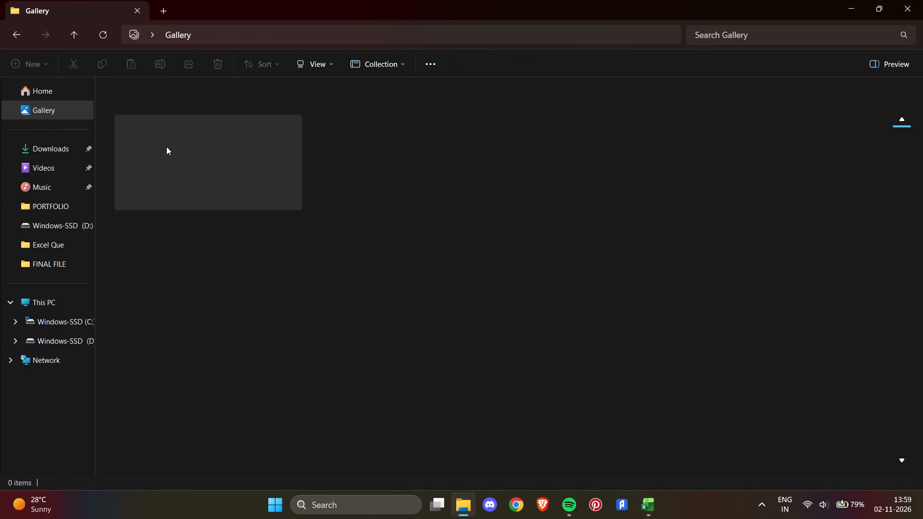
double_click(177, 155)
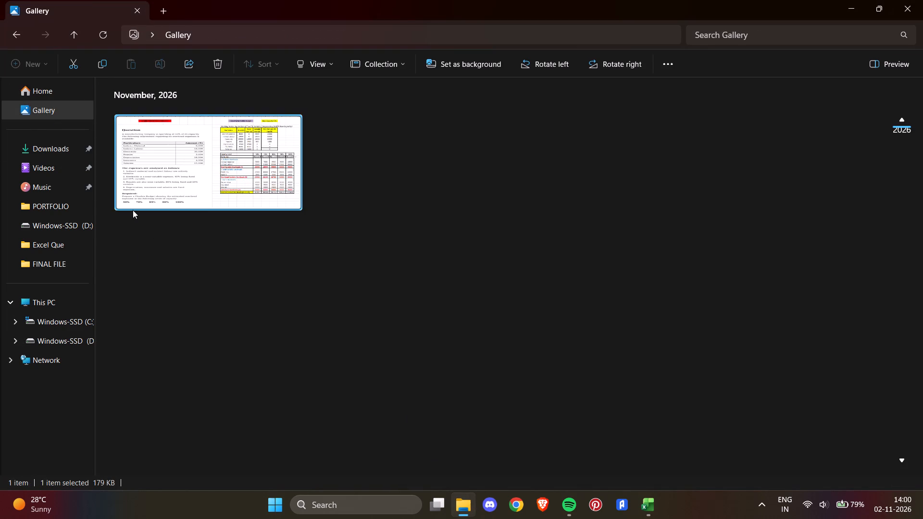
double_click(210, 173)
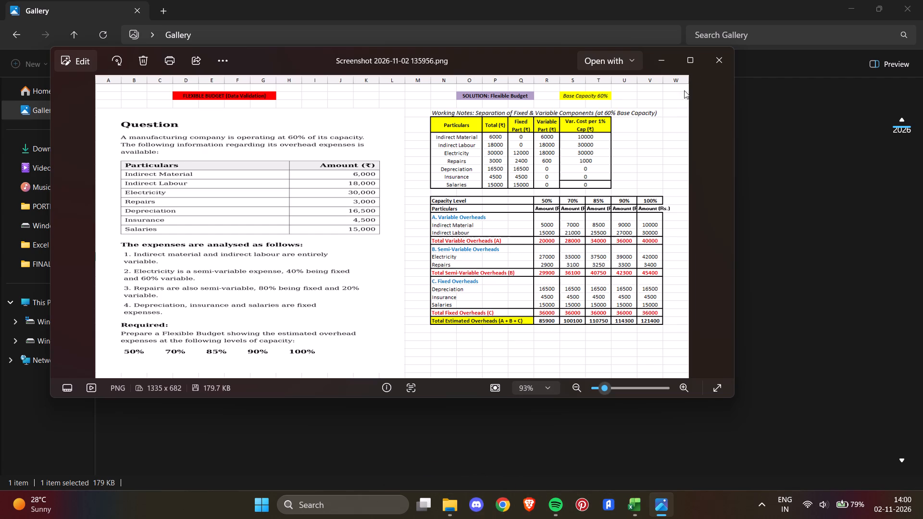
click(713, 66)
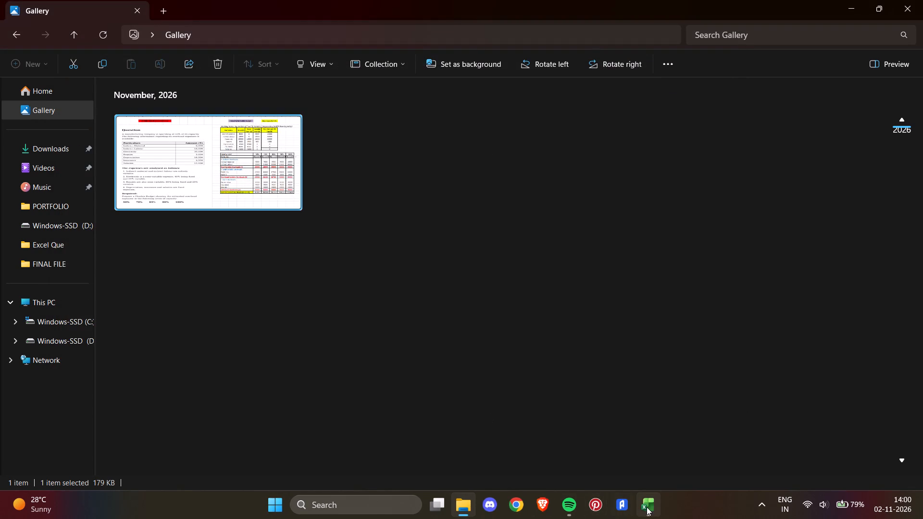
Back in Excel, remove all borders from the Var. Cost per 1% Cap cell in the Salaries row, S12:T12.
click(649, 505)
click(536, 245)
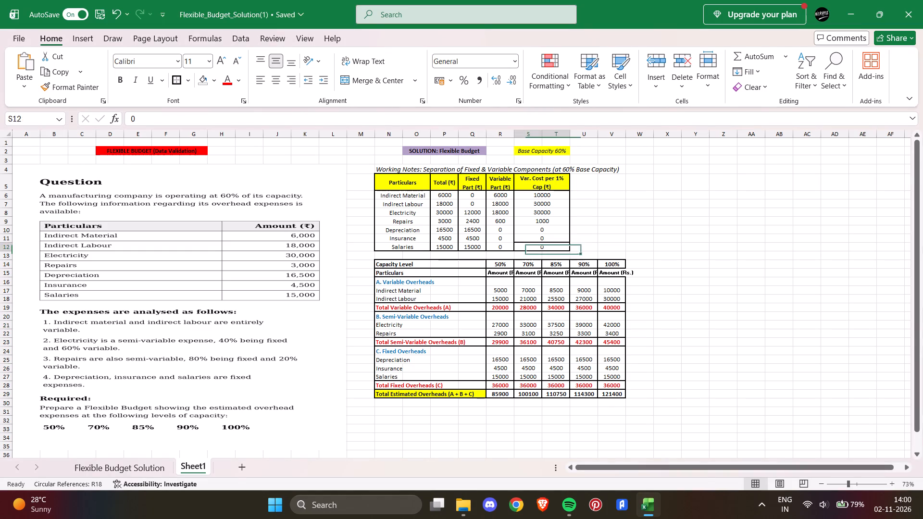
click(187, 79)
click(221, 187)
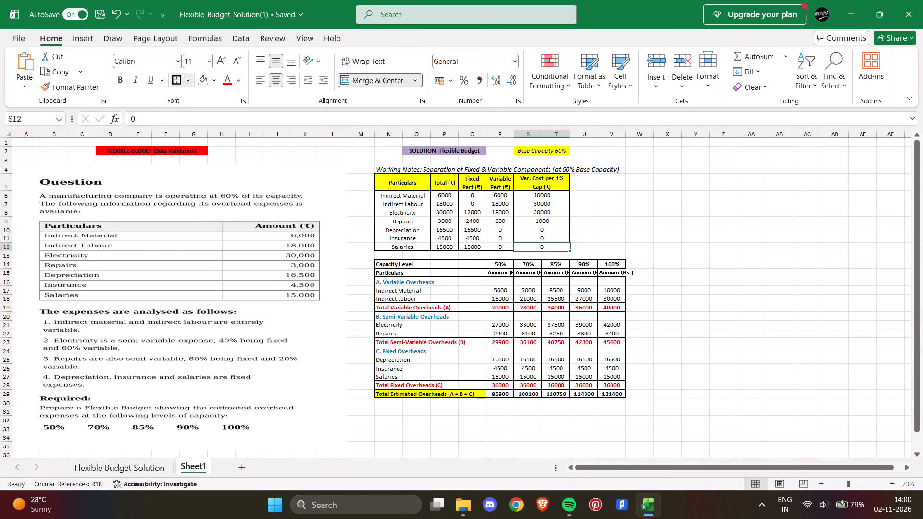
click(605, 226)
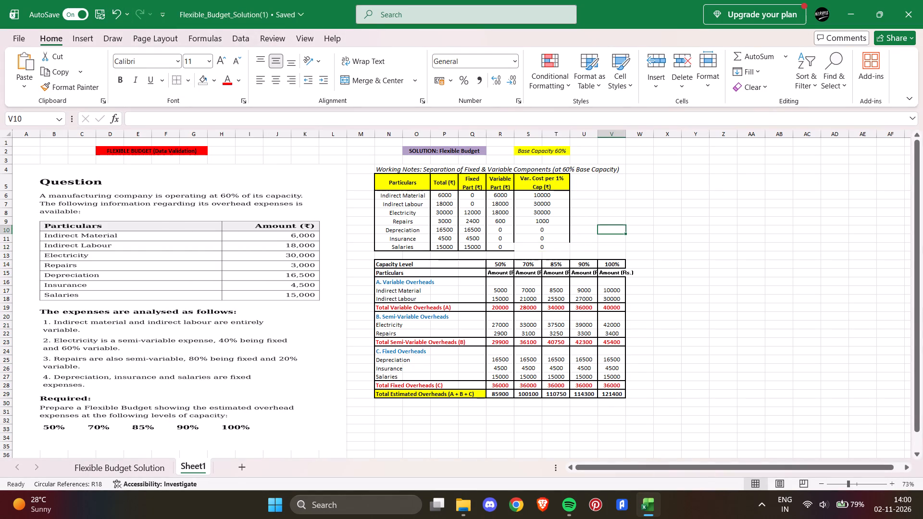
Apply thick outside borders around the Var. Cost per 1% Cap values in S6:T12.
drag(523, 192, 538, 245)
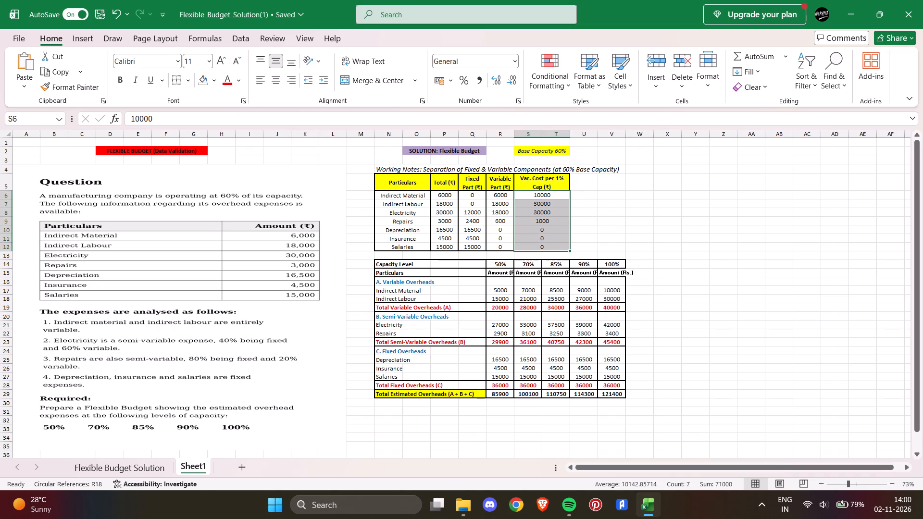
click(191, 79)
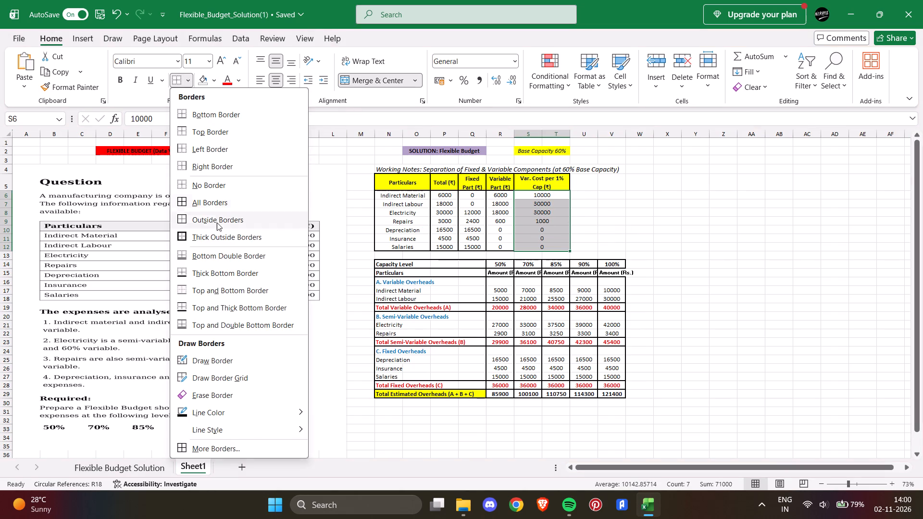
click(219, 234)
click(741, 350)
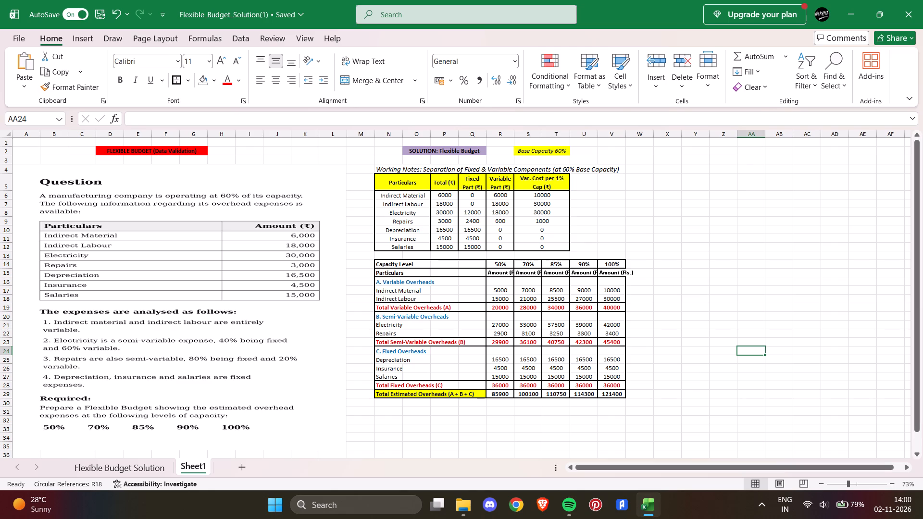
Capture a rectangular screenshot of the corrected Sheet1 covering columns A to W, from the column headings to about row 36.
click(830, 319)
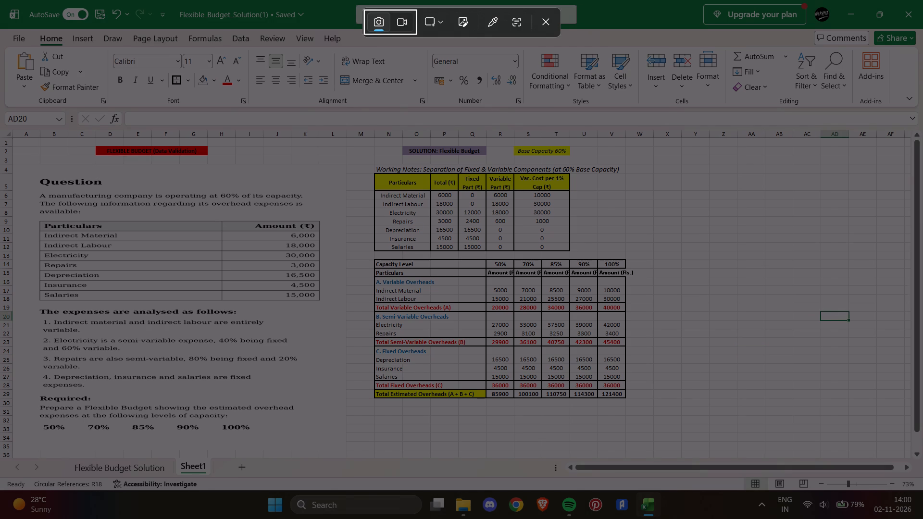
drag(12, 129, 12, 142)
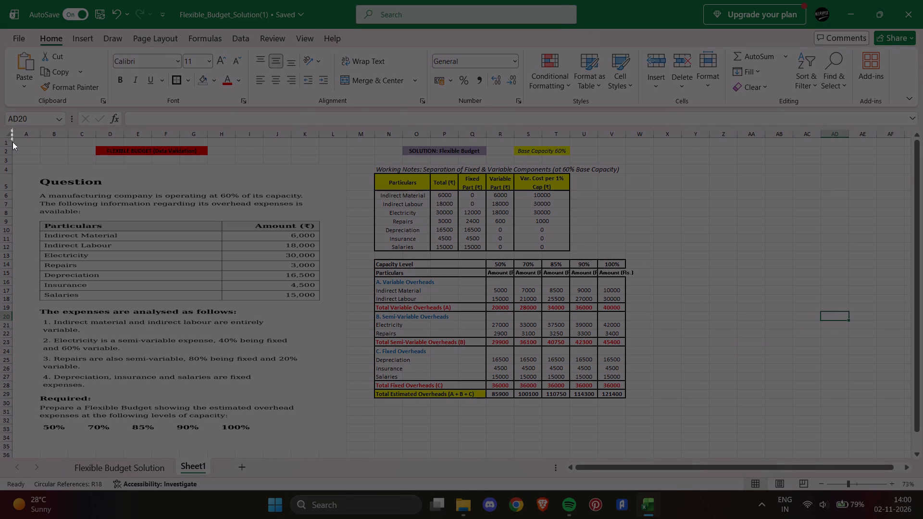
drag(12, 142, 675, 438)
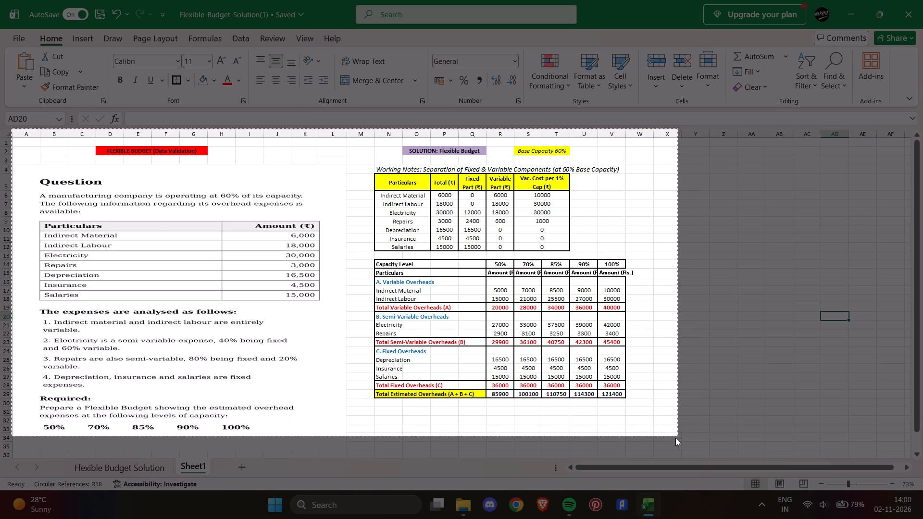
drag(675, 438, 654, 459)
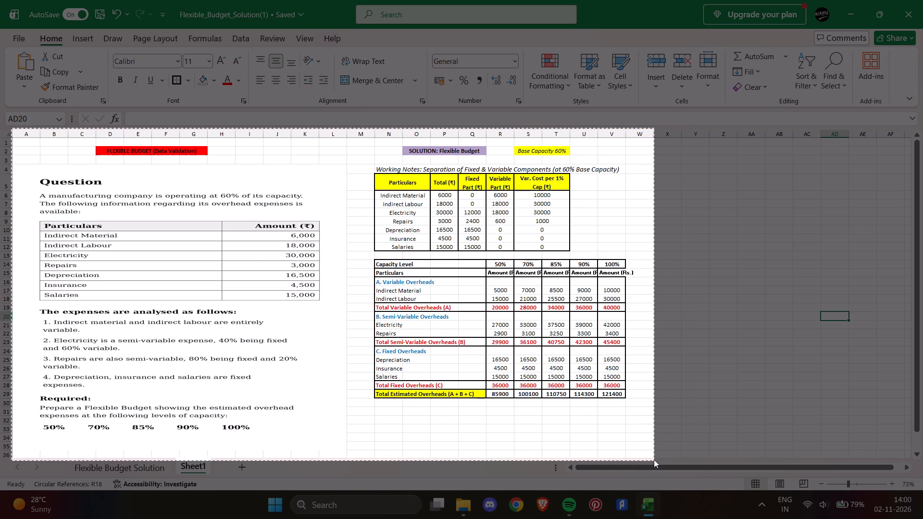
drag(654, 459, 653, 459)
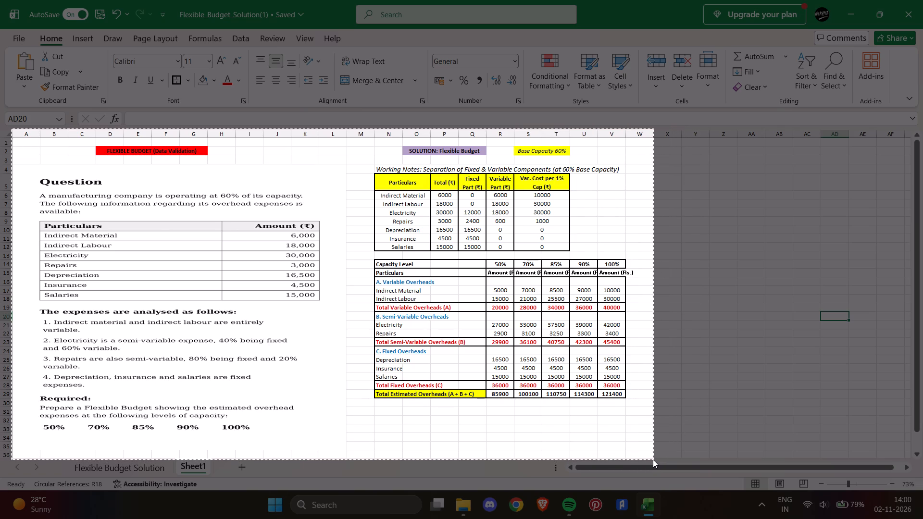
drag(653, 459, 650, 458)
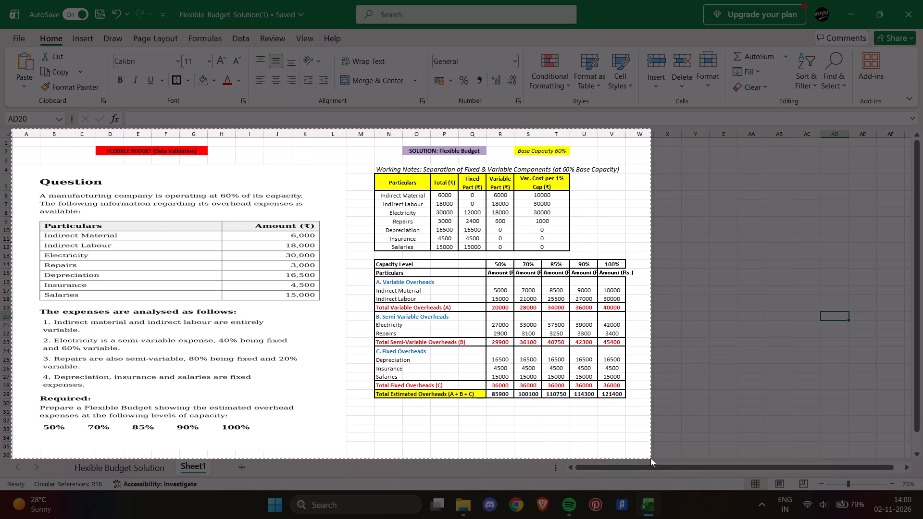
drag(650, 458, 654, 458)
Open both screenshots in the File Explorer Gallery and compare them to identify the one with the outdated border.
click(470, 509)
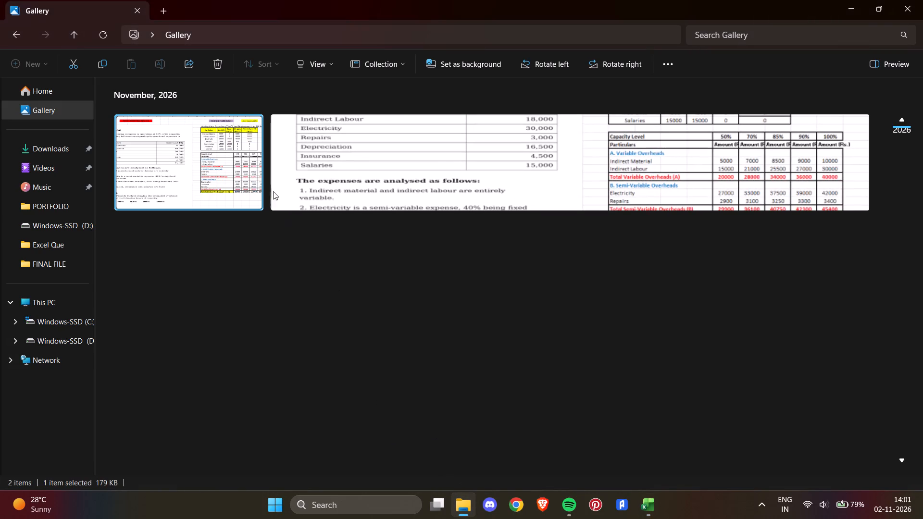
double_click(193, 150)
click(713, 61)
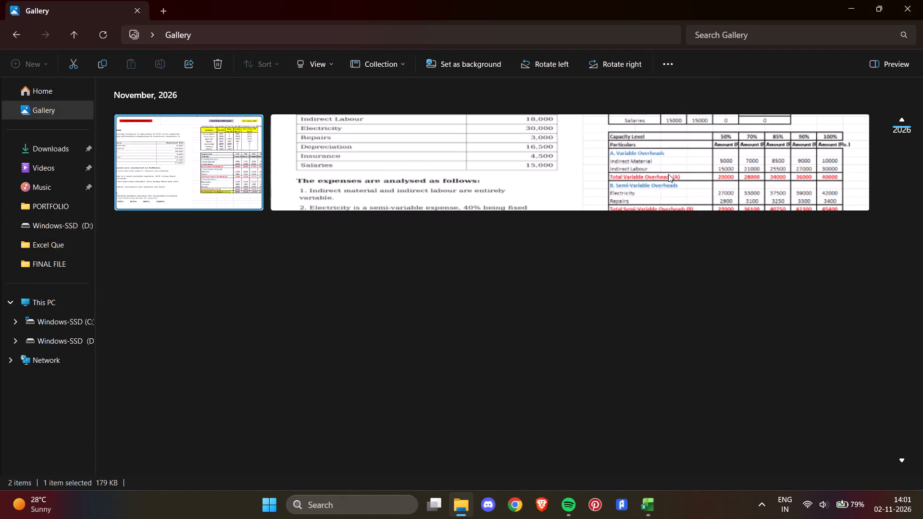
double_click(668, 174)
click(714, 53)
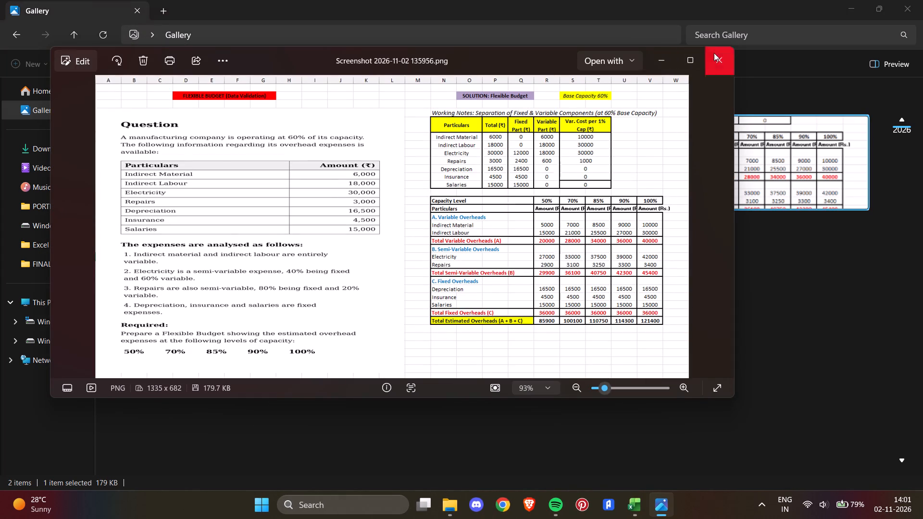
click(581, 272)
double_click(221, 169)
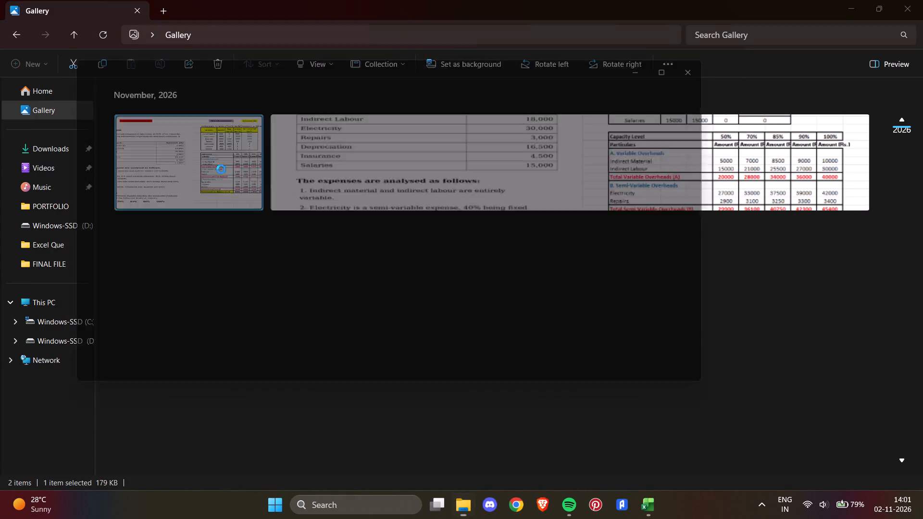
click(718, 55)
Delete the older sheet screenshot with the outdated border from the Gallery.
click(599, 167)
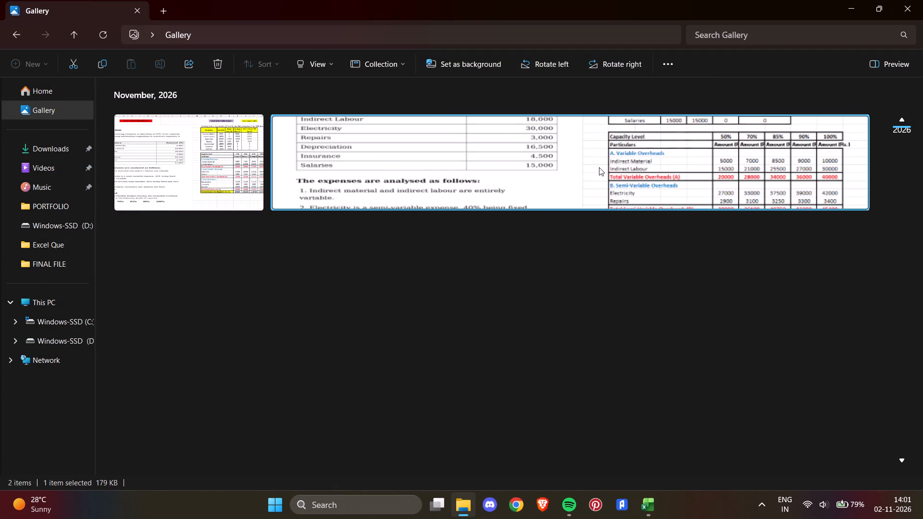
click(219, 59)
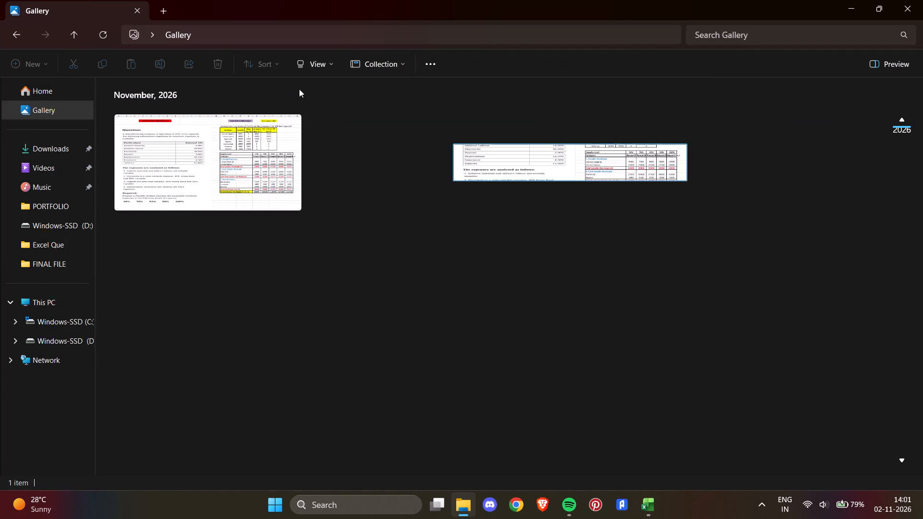
Change the Gallery view to small icons.
click(324, 64)
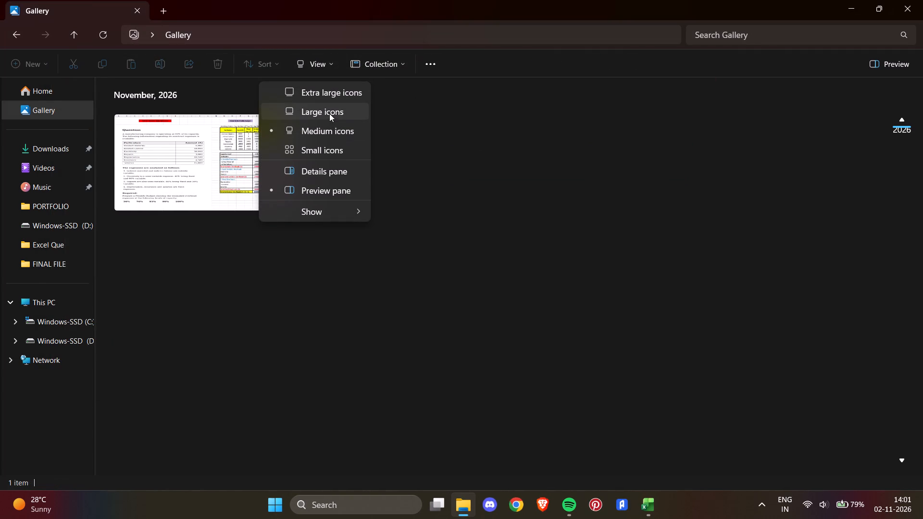
click(330, 148)
click(357, 169)
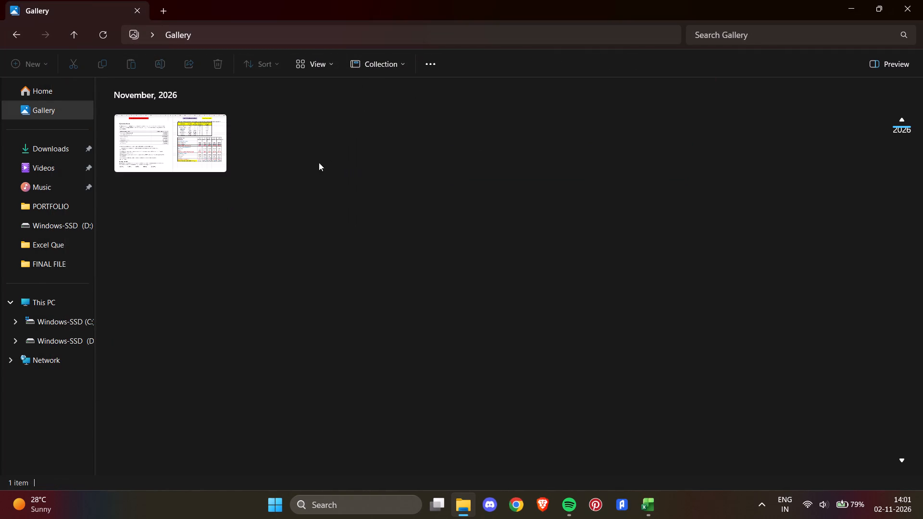
Check the remaining sheet screenshot in the Gallery and move it into the FINAL FILE folder on drive D:.
double_click(191, 144)
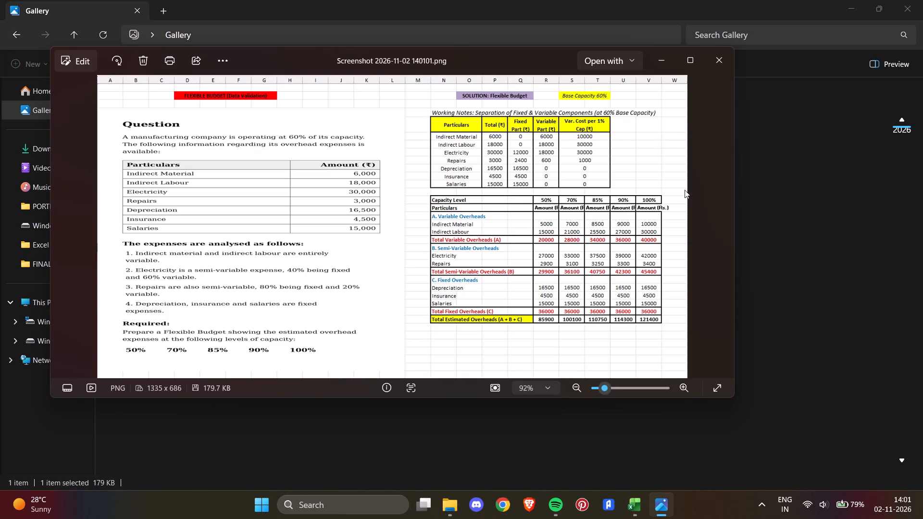
click(725, 60)
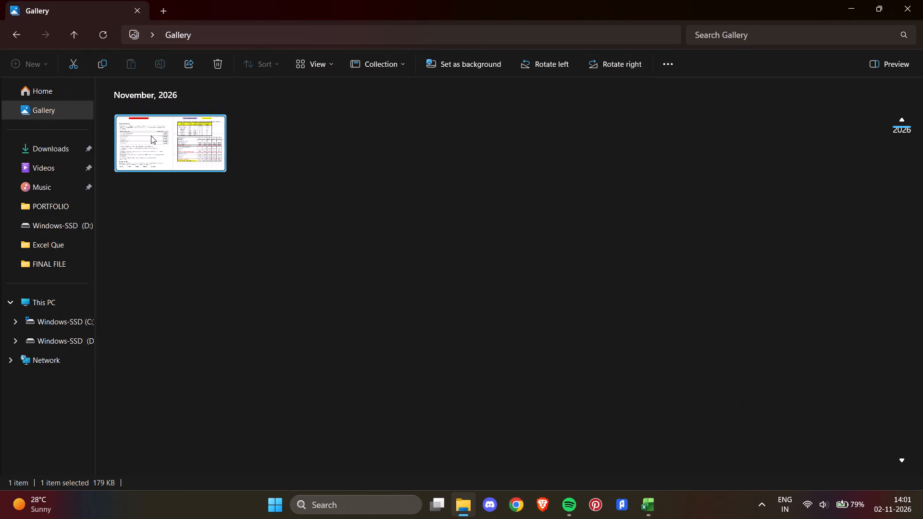
right_click(158, 140)
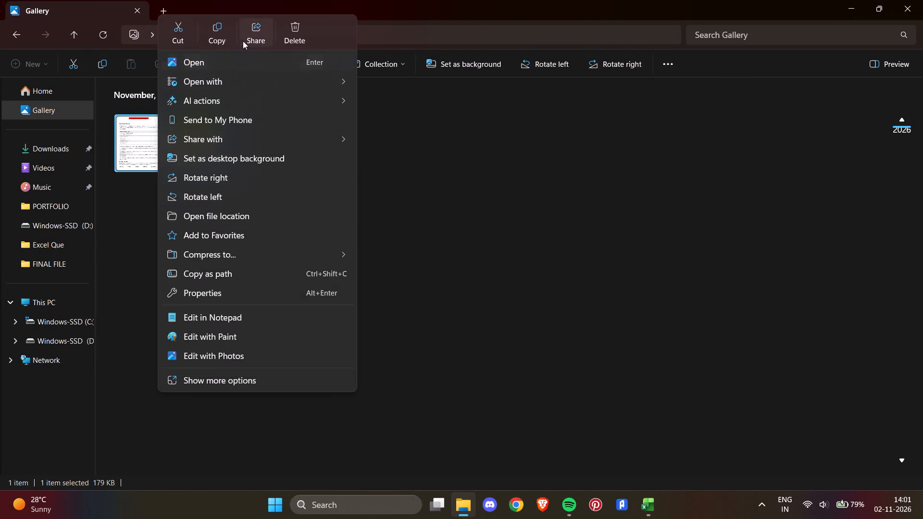
click(180, 32)
click(61, 334)
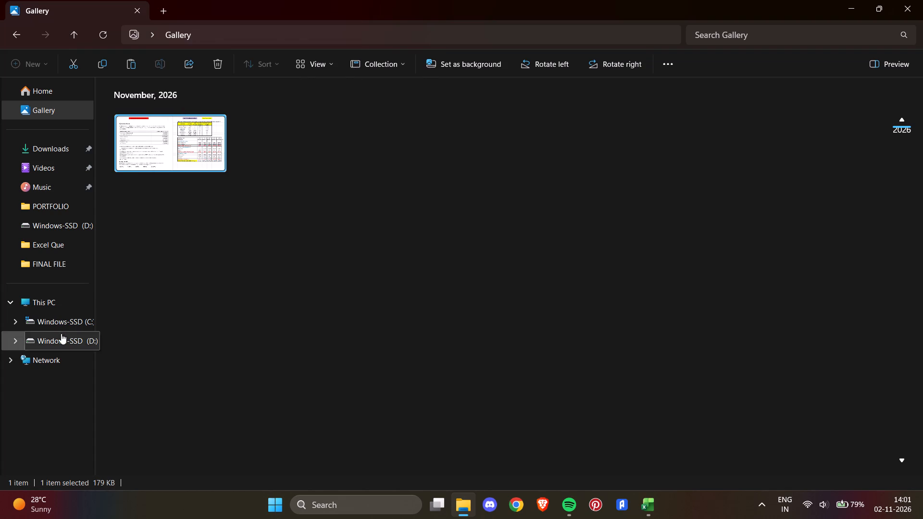
double_click(172, 124)
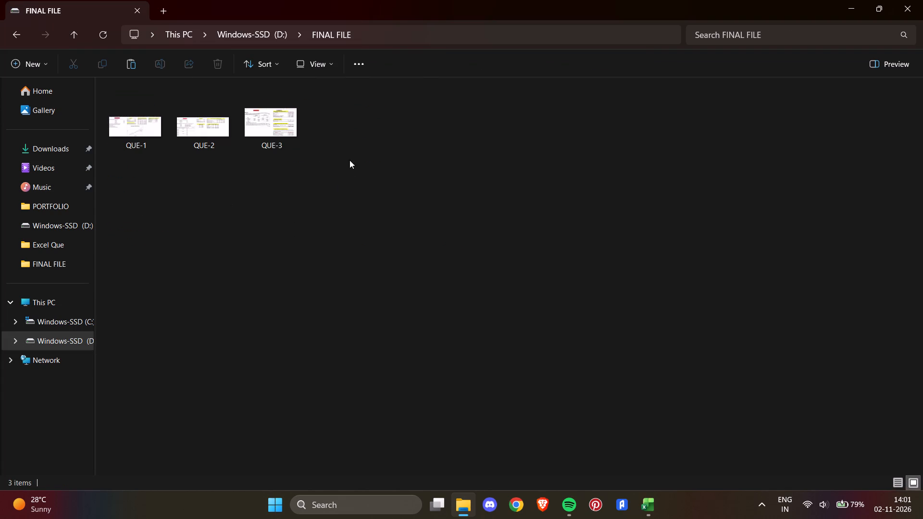
click(354, 142)
key(ctrl+v)
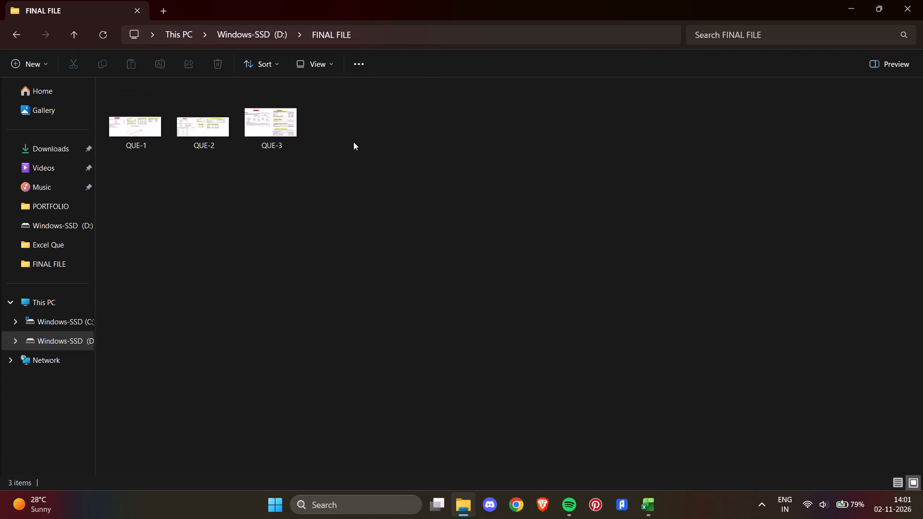
click(454, 180)
Rename the moved screenshot in the FINAL FILE folder as "Flexible budget (data validation)".
click(344, 144)
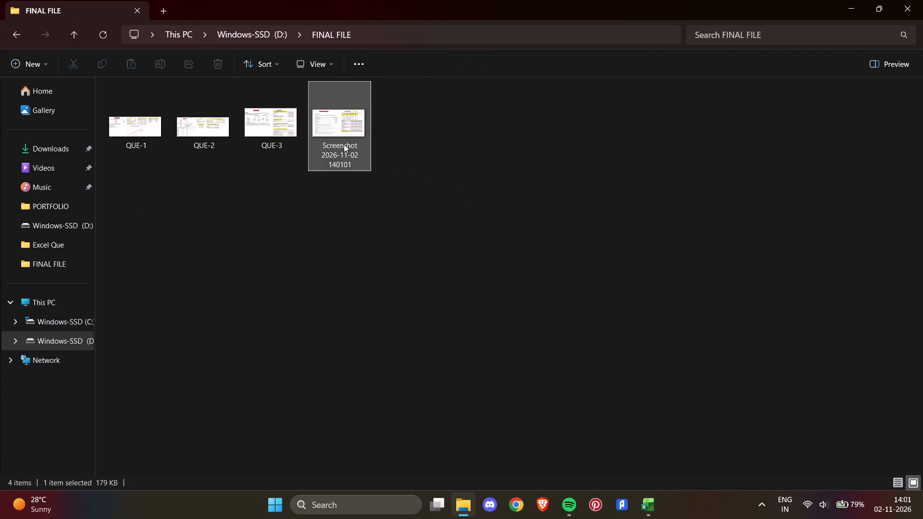
key(F2)
key(BackSpace)
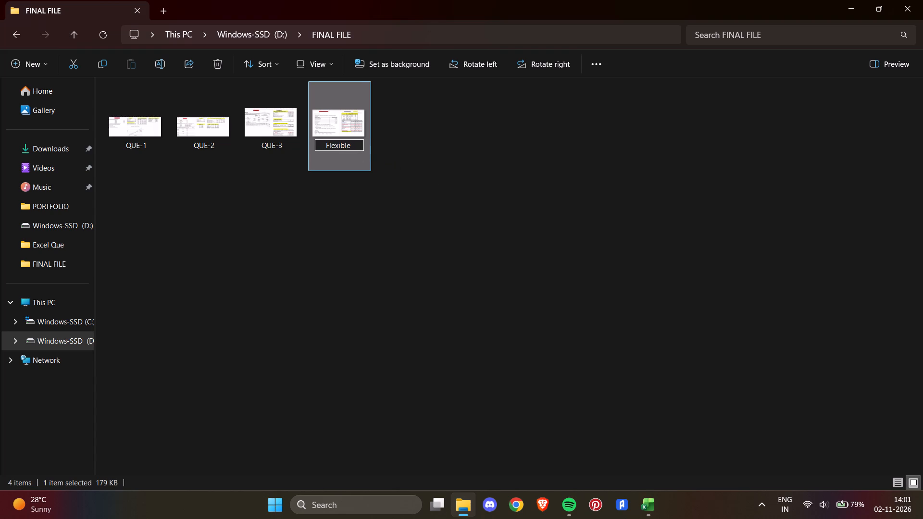
text(budget)
key(space)
key(shift+parenleft)
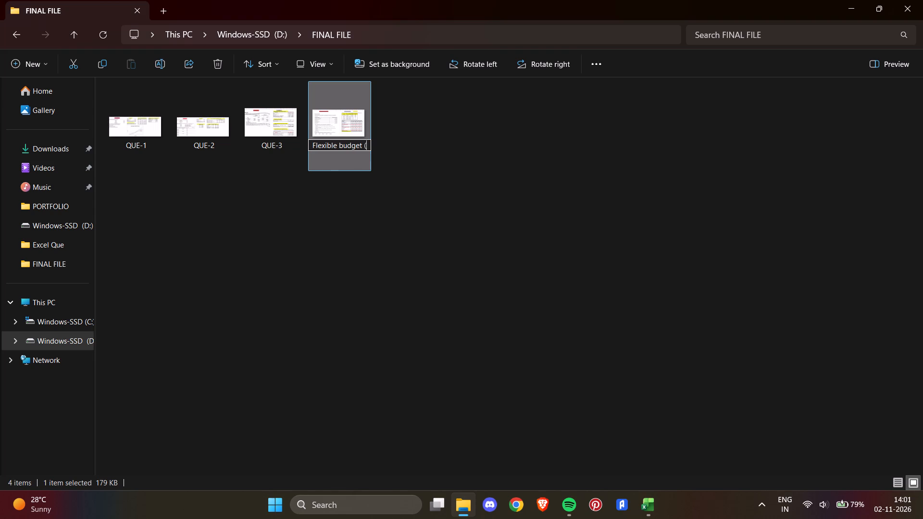
text(data)
key(space)
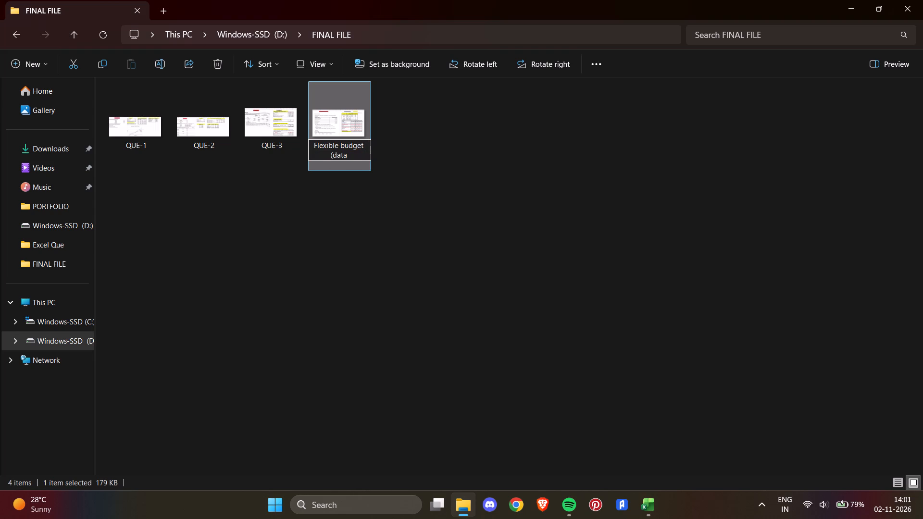
text(validation)
key(shift+parenright)
key(Return)
click(320, 221)
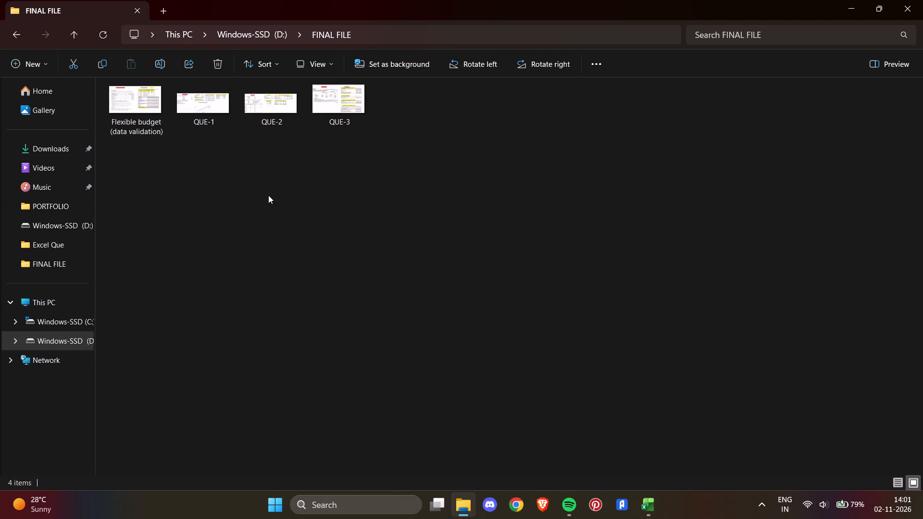